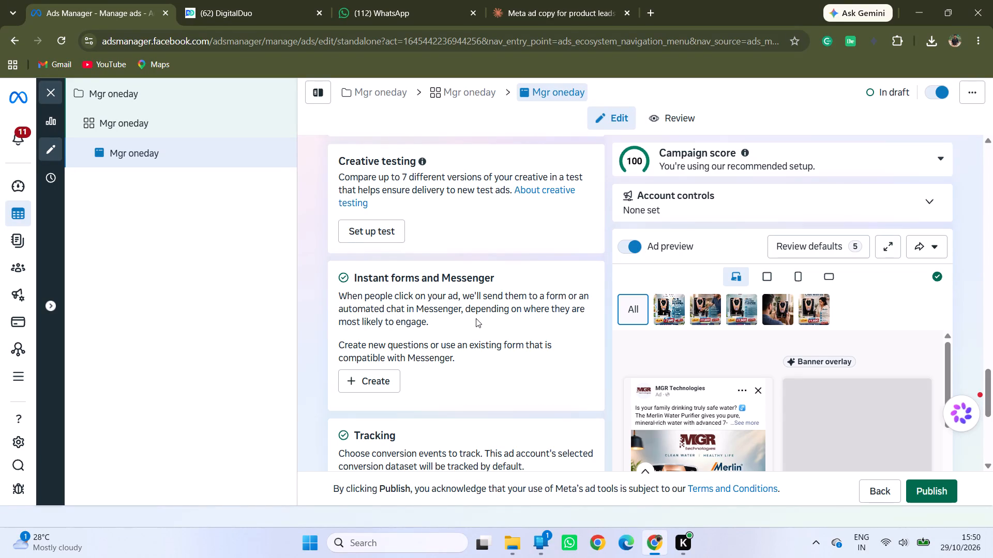
Review the Mgr oneday ad's settings and its placement previews before publishing.
{"action": "scroll", "coordinate": [476, 318], "scroll_direction": "up", "scroll_amount": 1}
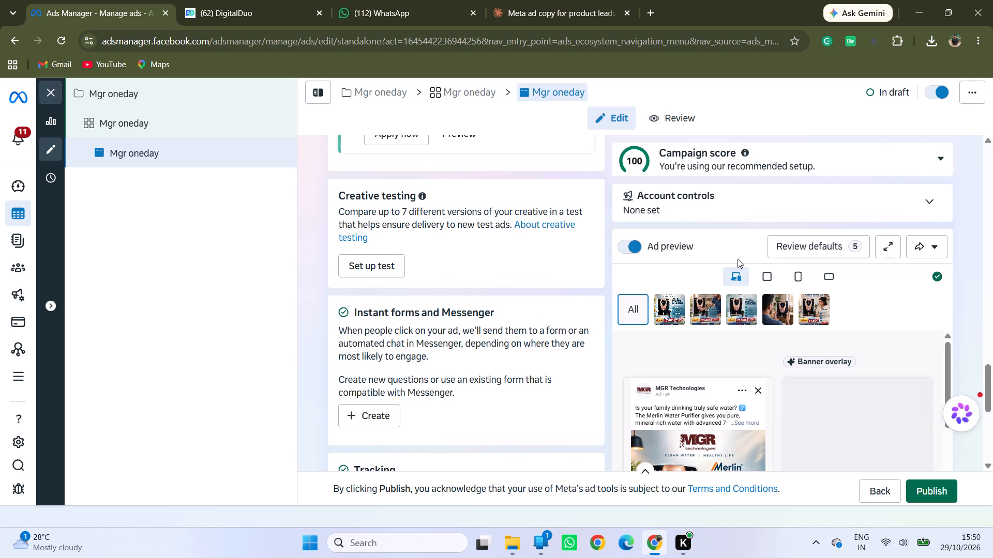
{"action": "scroll", "coordinate": [810, 206], "scroll_direction": "up", "scroll_amount": 2}
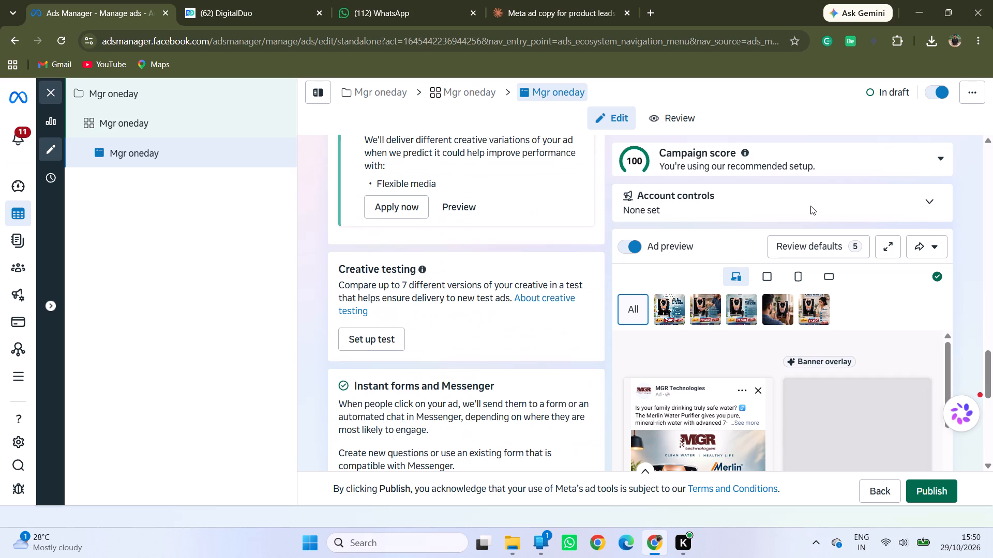
{"action": "scroll", "coordinate": [967, 333], "scroll_direction": "down", "scroll_amount": 8}
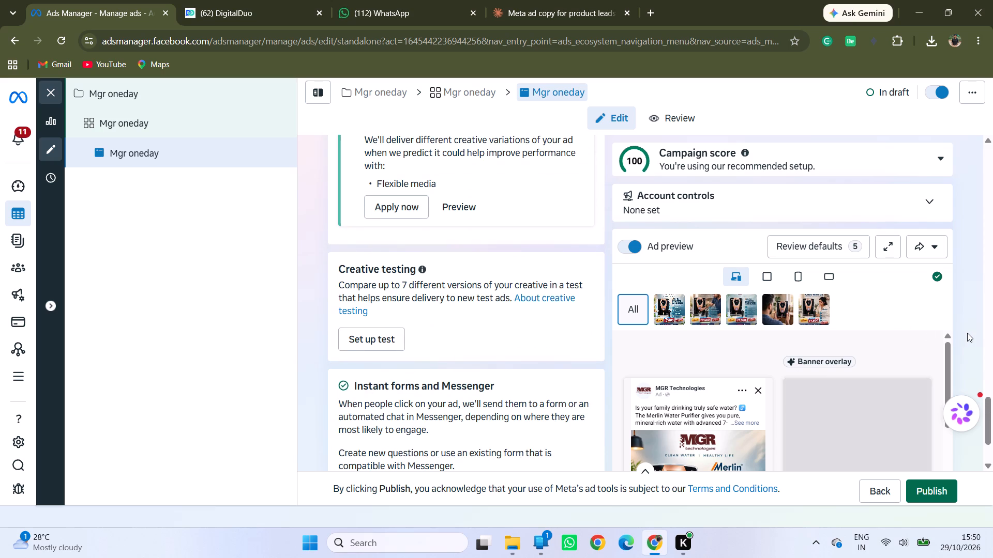
{"action": "scroll", "coordinate": [967, 333], "scroll_direction": "down", "scroll_amount": 11}
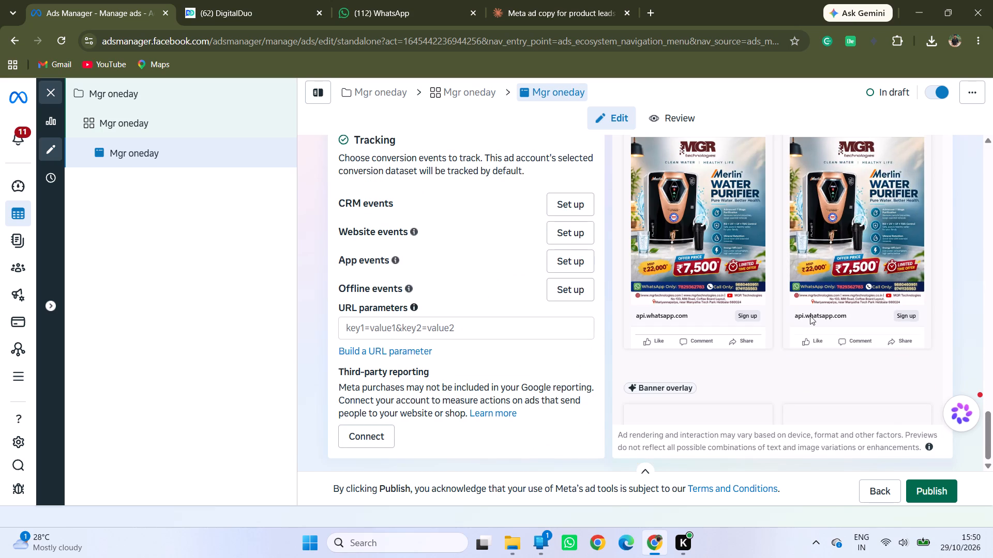
{"action": "scroll", "coordinate": [786, 311], "scroll_direction": "down", "scroll_amount": 3}
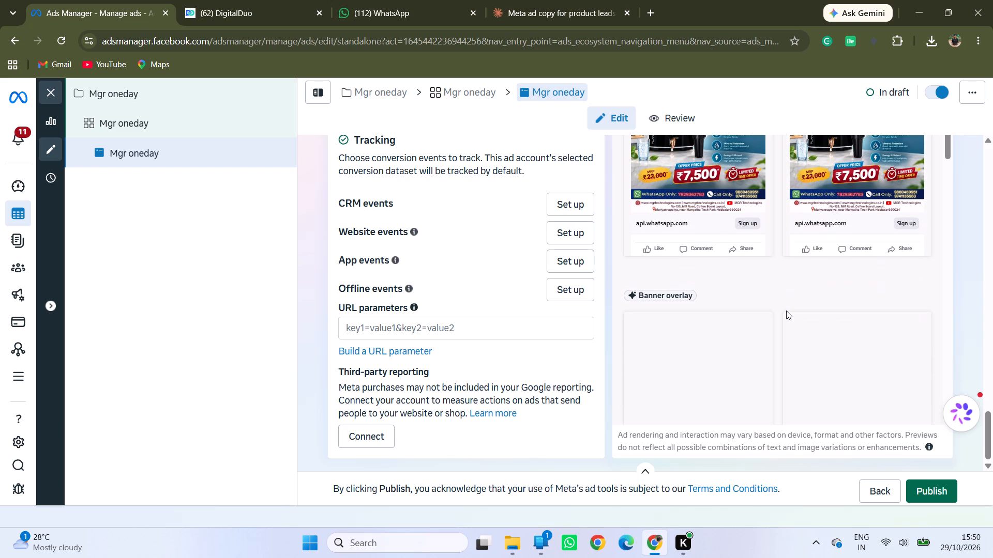
{"action": "scroll", "coordinate": [786, 311], "scroll_direction": "up", "scroll_amount": 1}
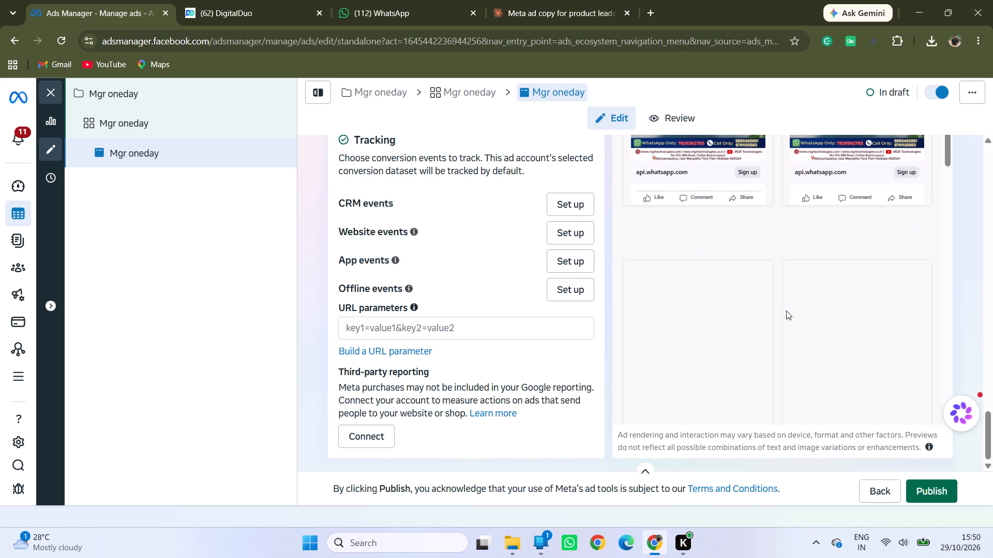
{"action": "scroll", "coordinate": [786, 311], "scroll_direction": "up", "scroll_amount": 1}
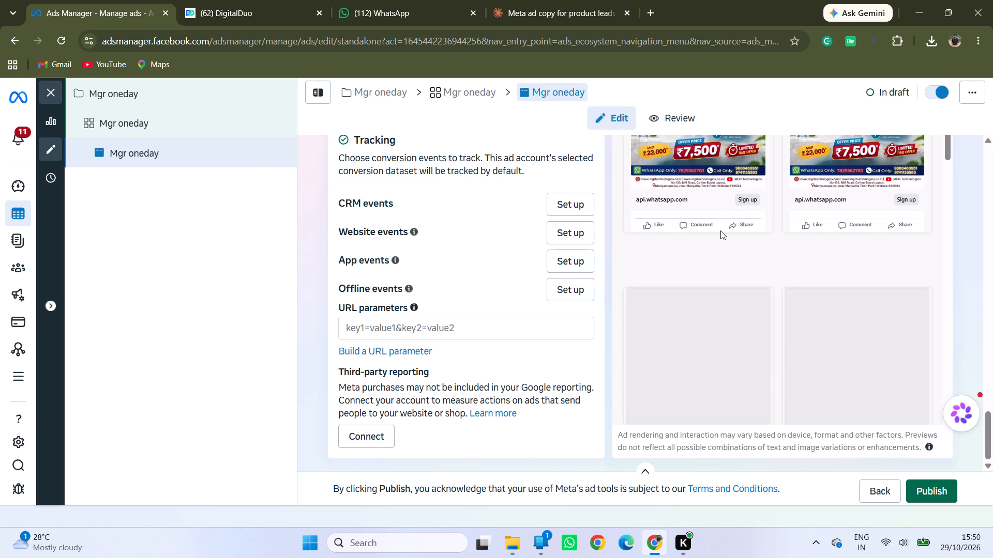
{"action": "scroll", "coordinate": [802, 242], "scroll_direction": "up", "scroll_amount": 1}
{"action": "scroll", "coordinate": [802, 242], "scroll_direction": "down", "scroll_amount": 11}
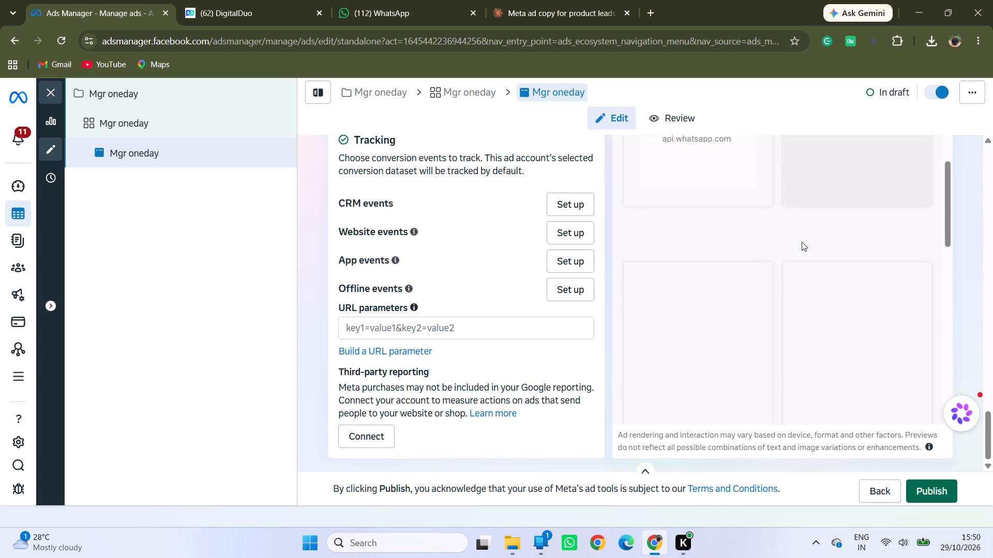
{"action": "scroll", "coordinate": [802, 242], "scroll_direction": "down", "scroll_amount": 6}
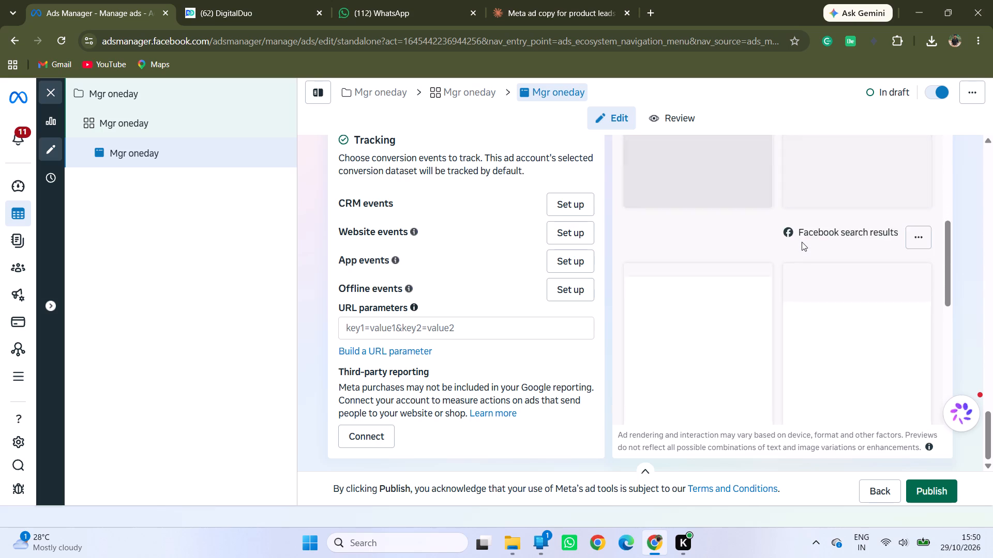
{"action": "scroll", "coordinate": [802, 242], "scroll_direction": "down", "scroll_amount": 1}
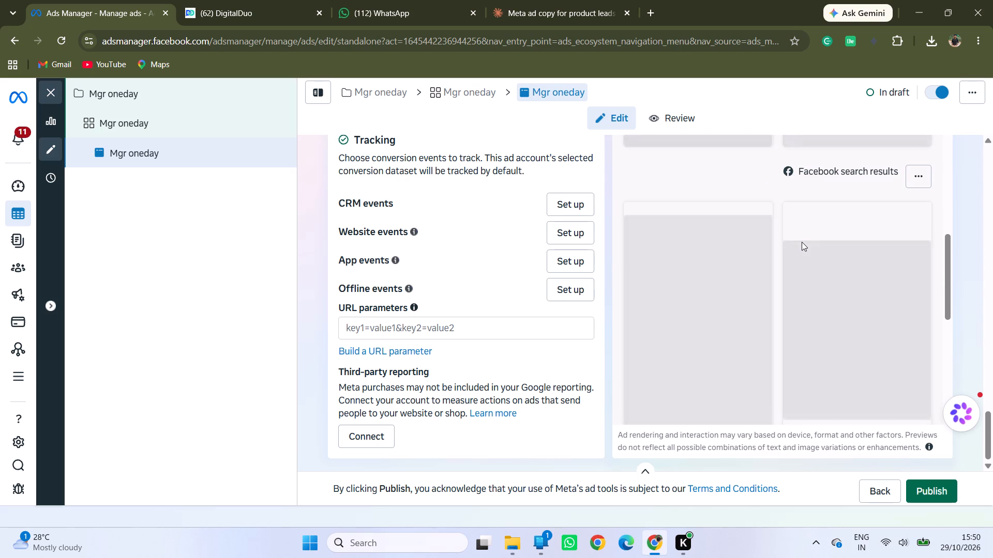
{"action": "scroll", "coordinate": [802, 242], "scroll_direction": "up", "scroll_amount": 3}
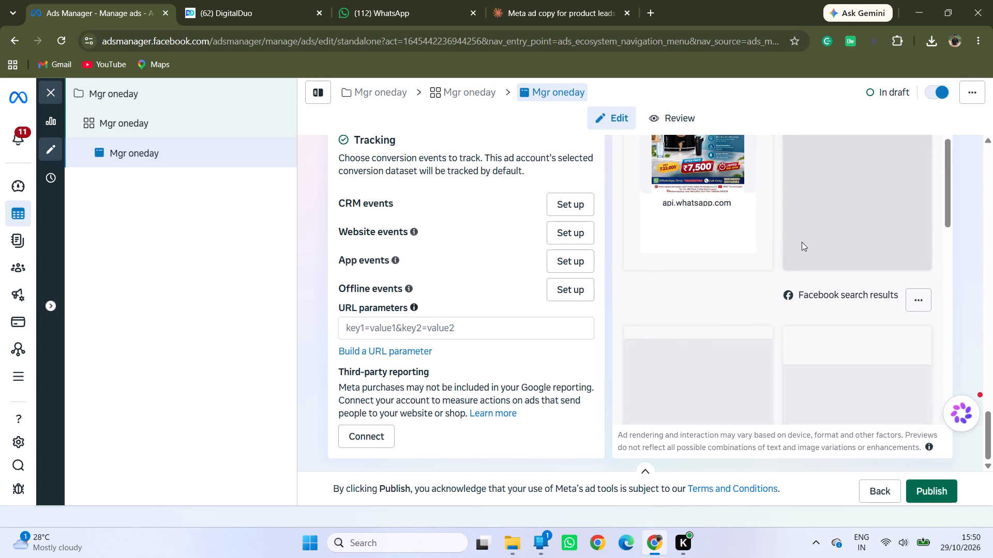
{"action": "scroll", "coordinate": [802, 242], "scroll_direction": "up", "scroll_amount": 16}
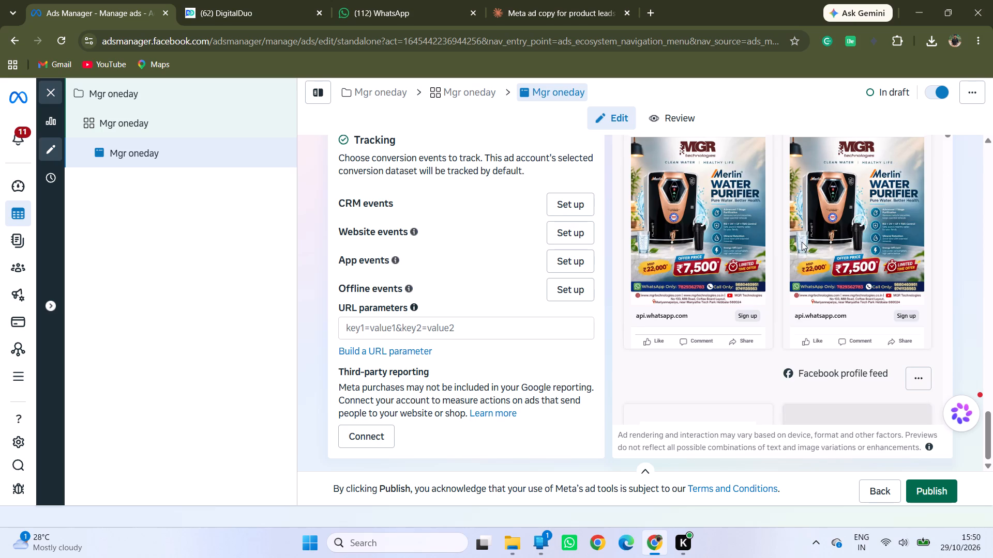
{"action": "scroll", "coordinate": [802, 242], "scroll_direction": "up", "scroll_amount": 4}
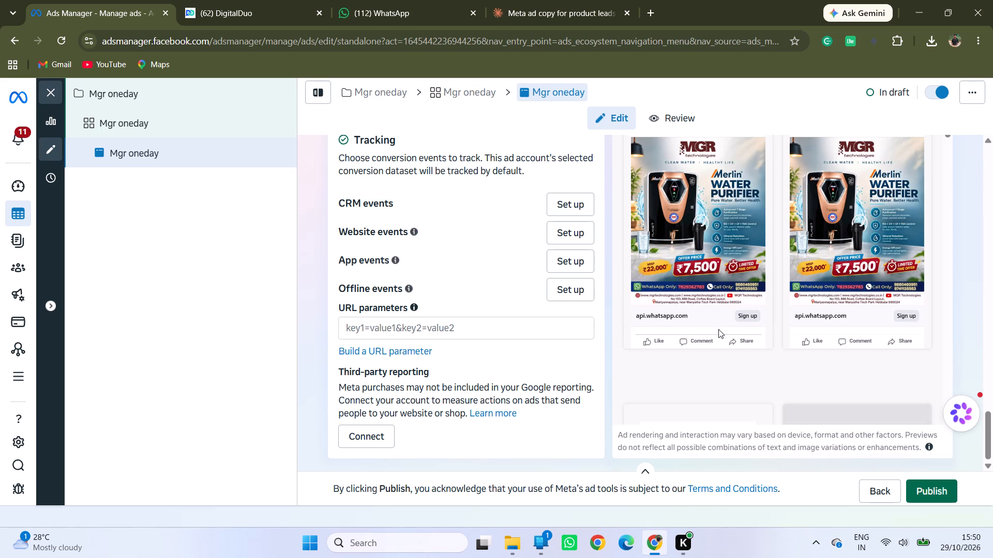
{"action": "scroll", "coordinate": [826, 291], "scroll_direction": "up", "scroll_amount": 2}
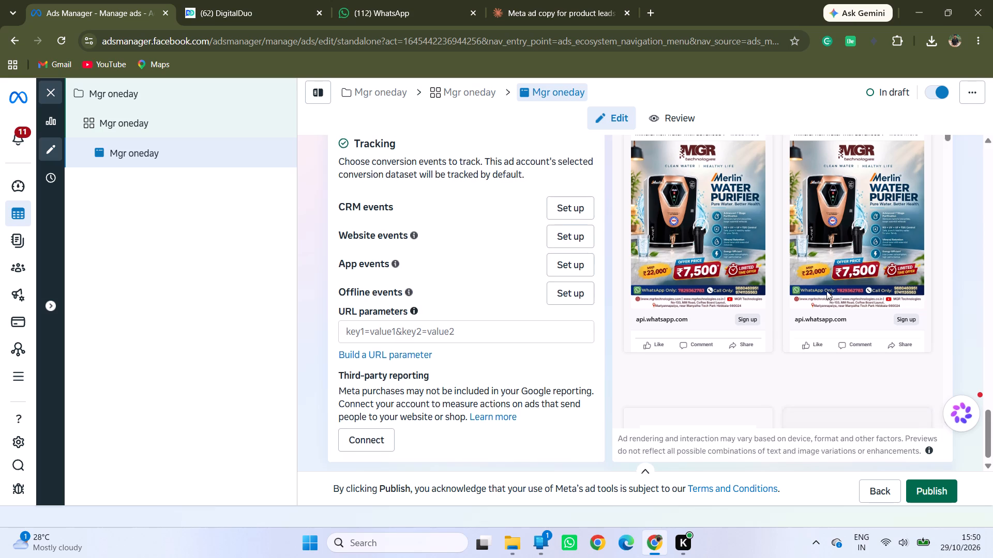
{"action": "scroll", "coordinate": [826, 291], "scroll_direction": "up", "scroll_amount": 5}
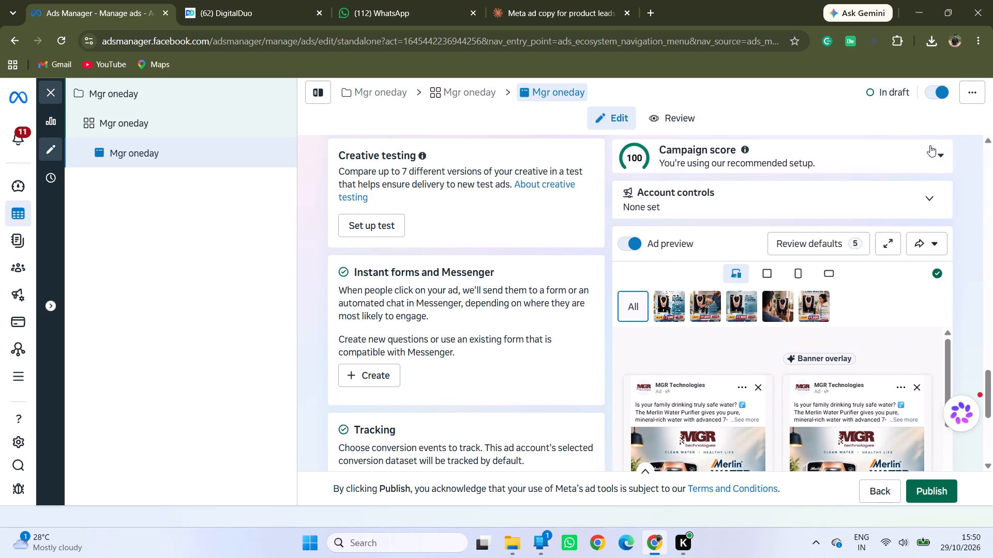
Switch off the Mgr oneday draft ad.
{"action": "left_click", "coordinate": [936, 94]}
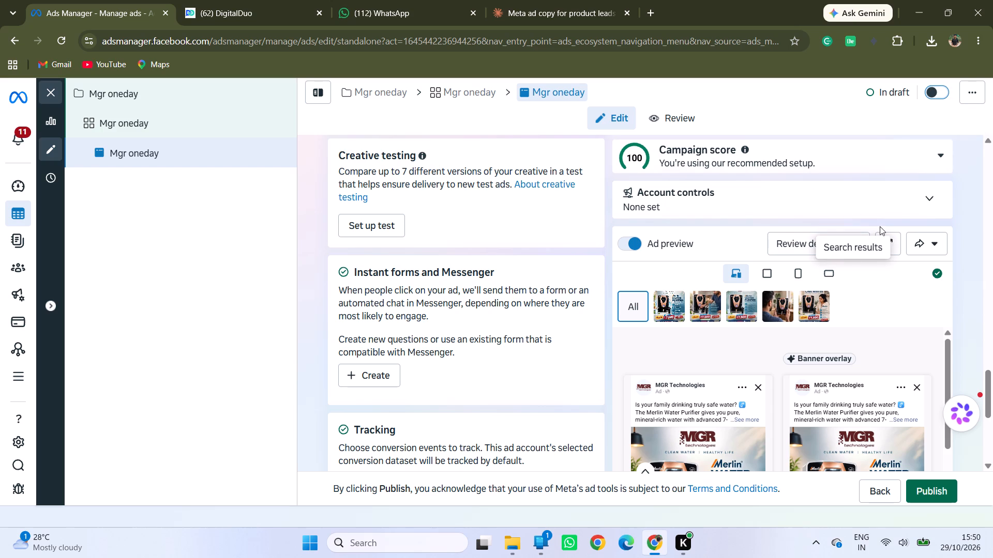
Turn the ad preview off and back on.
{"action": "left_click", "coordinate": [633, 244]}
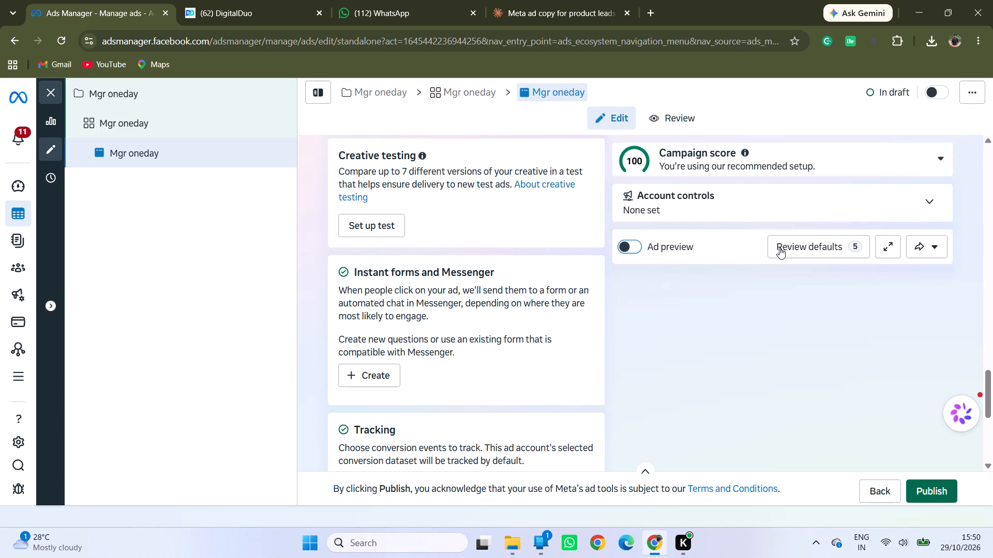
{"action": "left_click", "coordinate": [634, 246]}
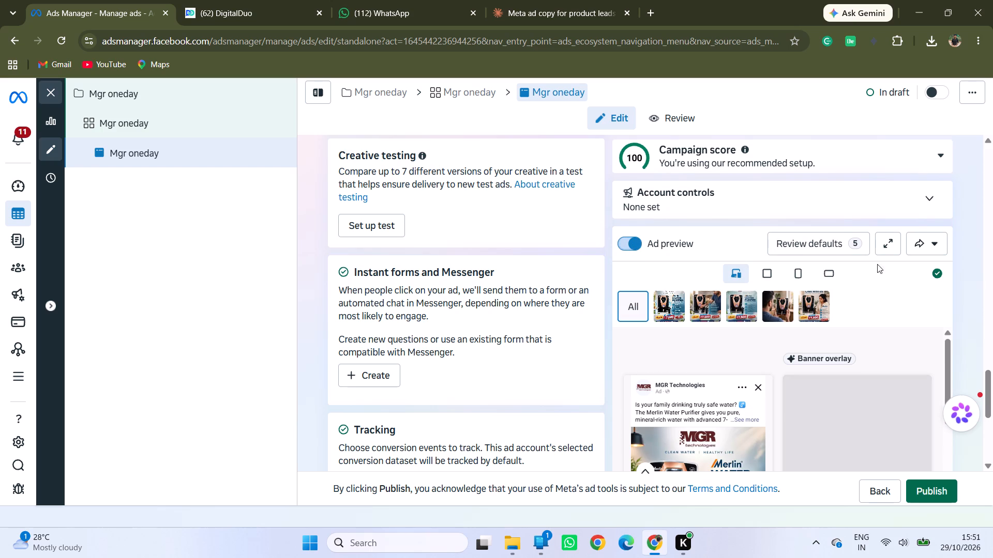
Open the review of the ad's default settings.
{"action": "left_click", "coordinate": [833, 248]}
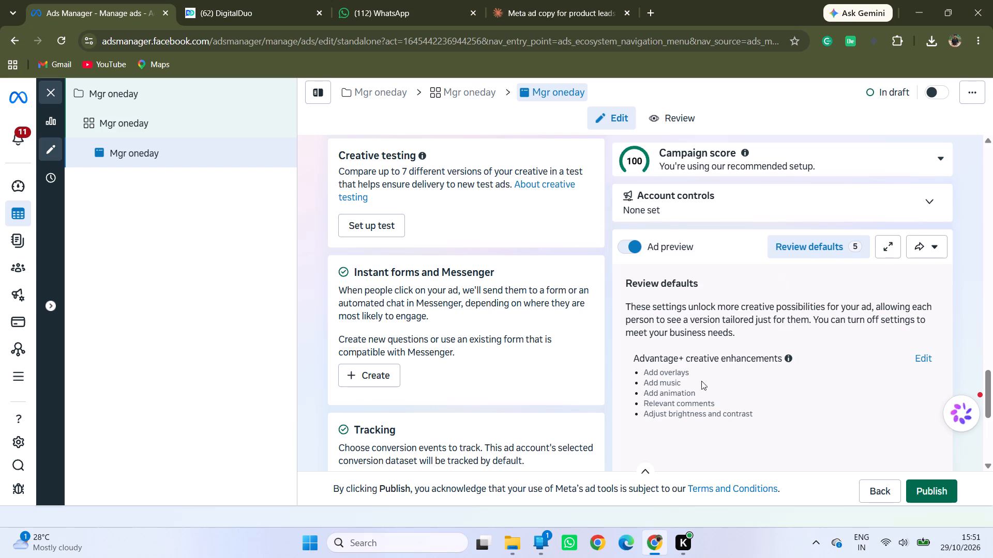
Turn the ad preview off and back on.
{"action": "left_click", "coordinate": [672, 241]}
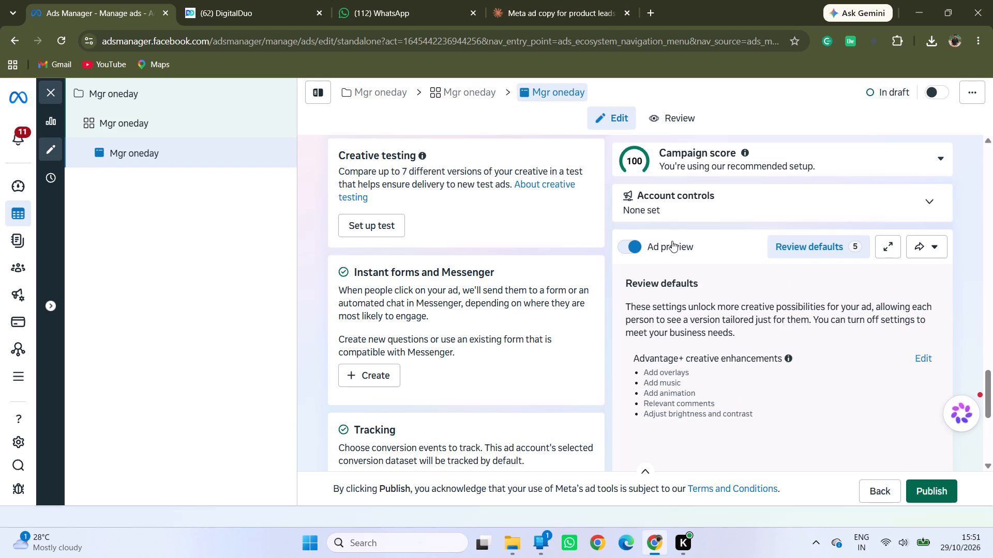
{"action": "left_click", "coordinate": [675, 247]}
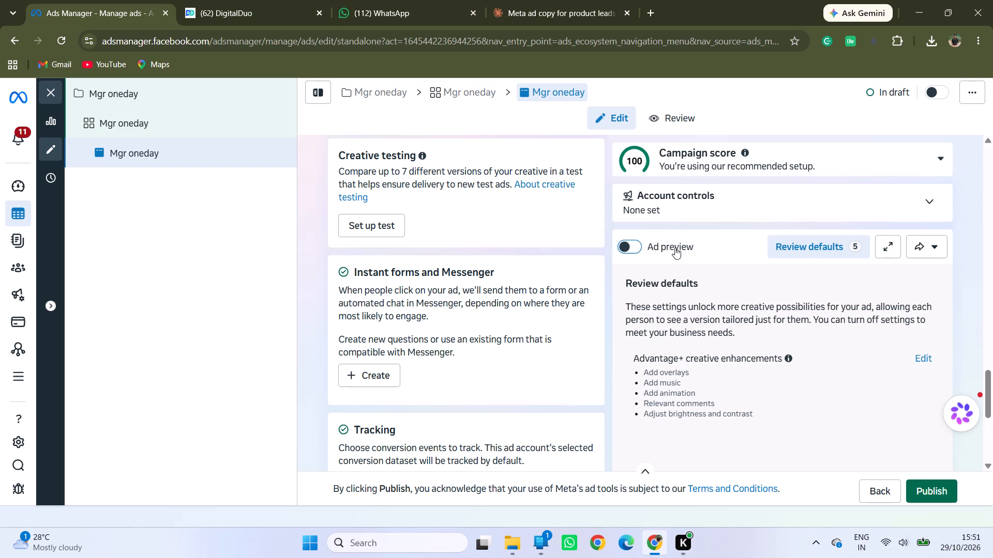
Close the review of default settings and look over the ad previews, including the Facebook Feed version with banner overlay.
{"action": "left_click", "coordinate": [790, 244]}
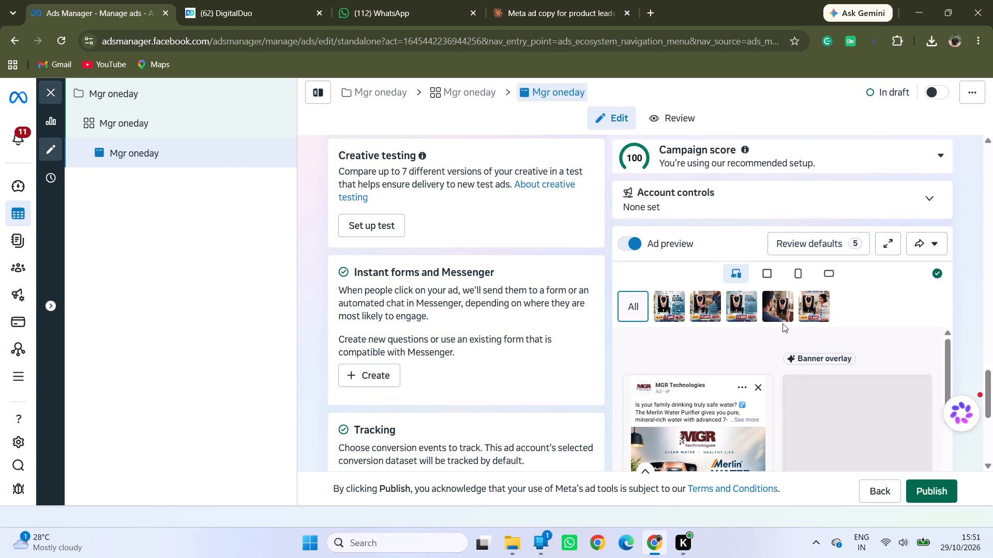
{"action": "scroll", "coordinate": [783, 323], "scroll_direction": "down", "scroll_amount": 4}
{"action": "scroll", "coordinate": [783, 323], "scroll_direction": "up", "scroll_amount": 3}
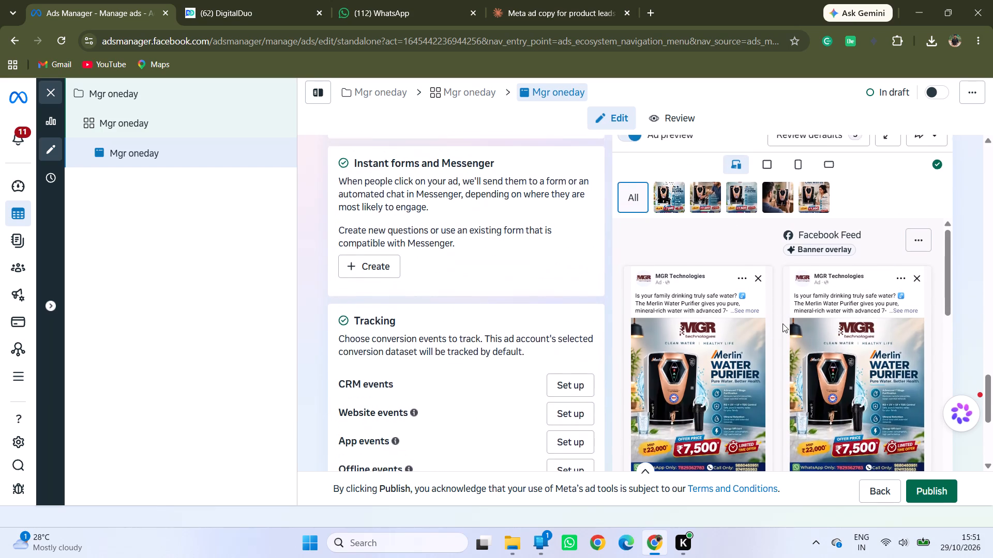
{"action": "scroll", "coordinate": [783, 323], "scroll_direction": "down", "scroll_amount": 2}
{"action": "scroll", "coordinate": [783, 323], "scroll_direction": "up", "scroll_amount": 6}
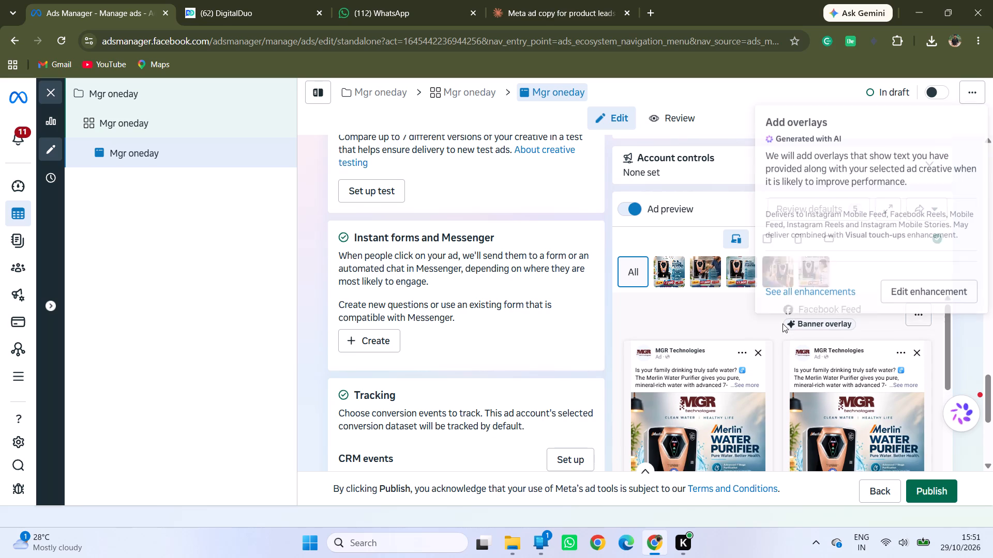
{"action": "scroll", "coordinate": [474, 197], "scroll_direction": "up", "scroll_amount": 1}
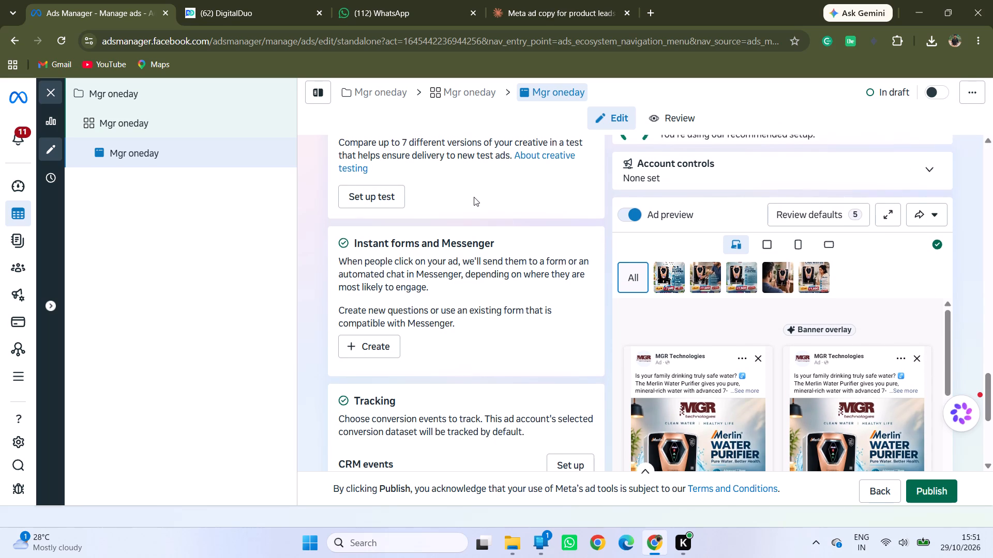
Look through the ad's Advantage+ creative enhancements, creative testing, and instant forms and Messenger settings.
{"action": "scroll", "coordinate": [474, 197], "scroll_direction": "up", "scroll_amount": 5}
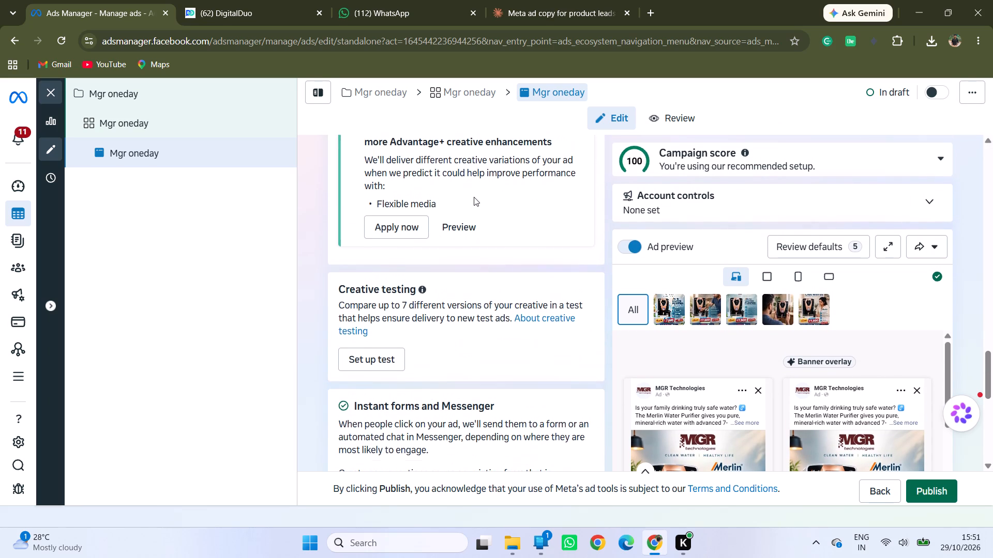
{"action": "scroll", "coordinate": [474, 197], "scroll_direction": "up", "scroll_amount": 1}
{"action": "scroll", "coordinate": [474, 197], "scroll_direction": "down", "scroll_amount": 3}
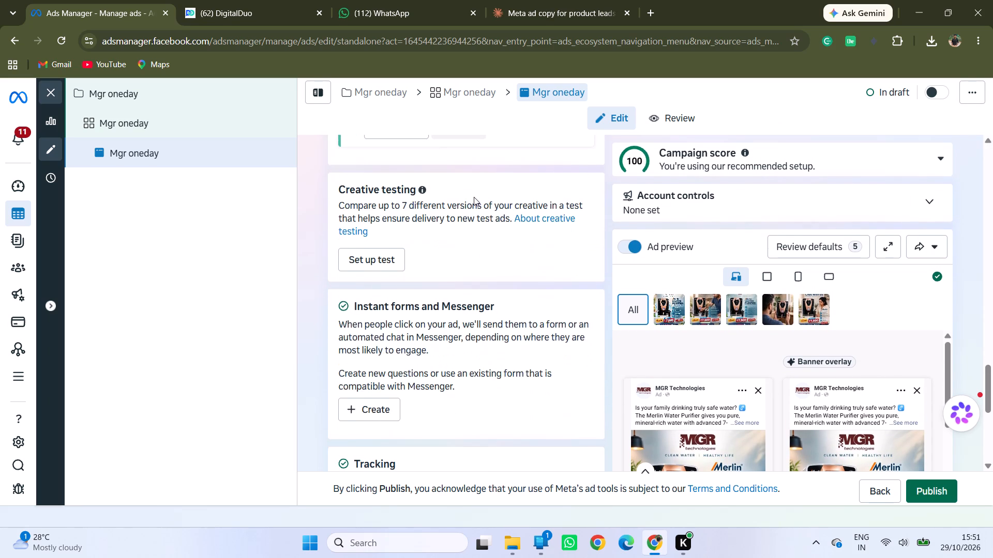
{"action": "scroll", "coordinate": [474, 197], "scroll_direction": "down", "scroll_amount": 2}
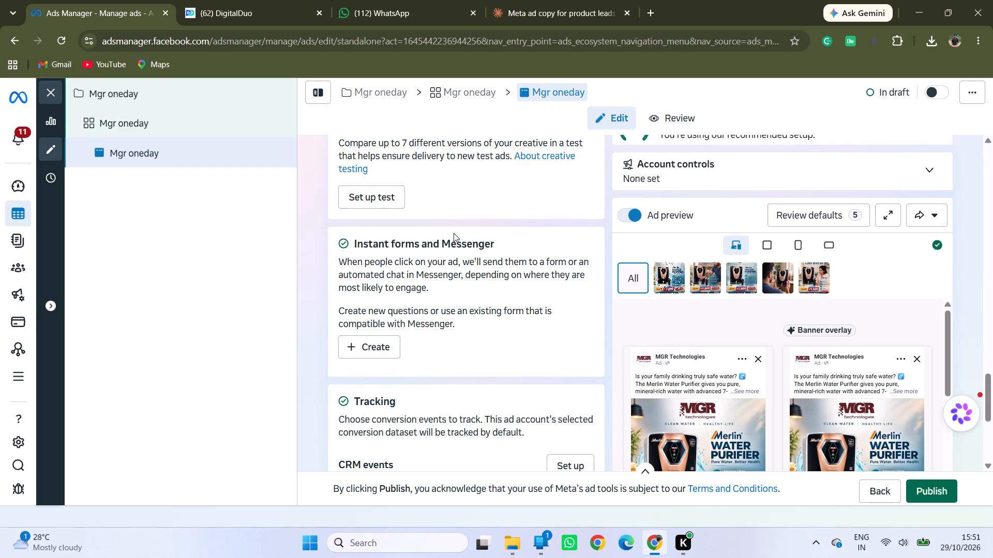
Start creating a new instant form for the ad and examine its form type and flexible form delivery options.
{"action": "left_click", "coordinate": [373, 349]}
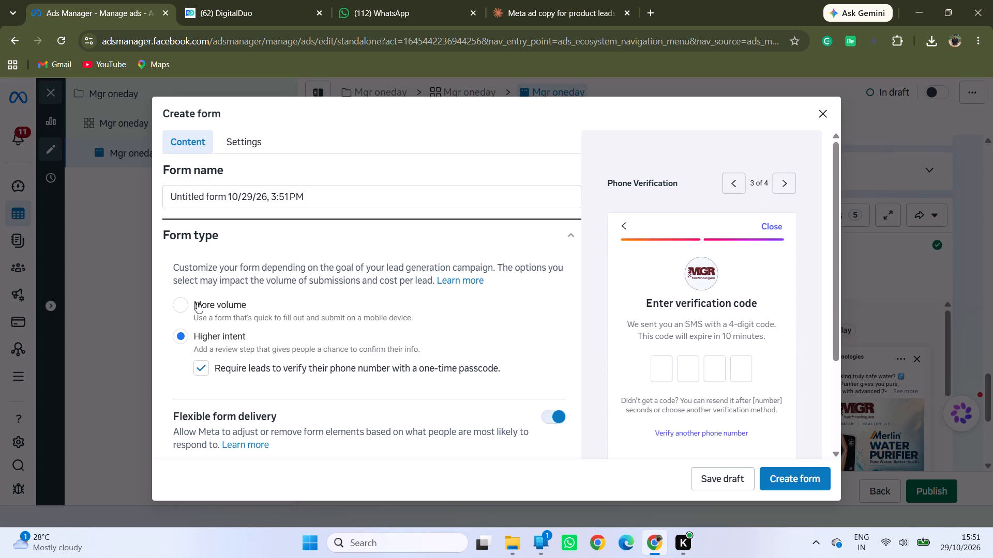
{"action": "scroll", "coordinate": [316, 376], "scroll_direction": "down", "scroll_amount": 2}
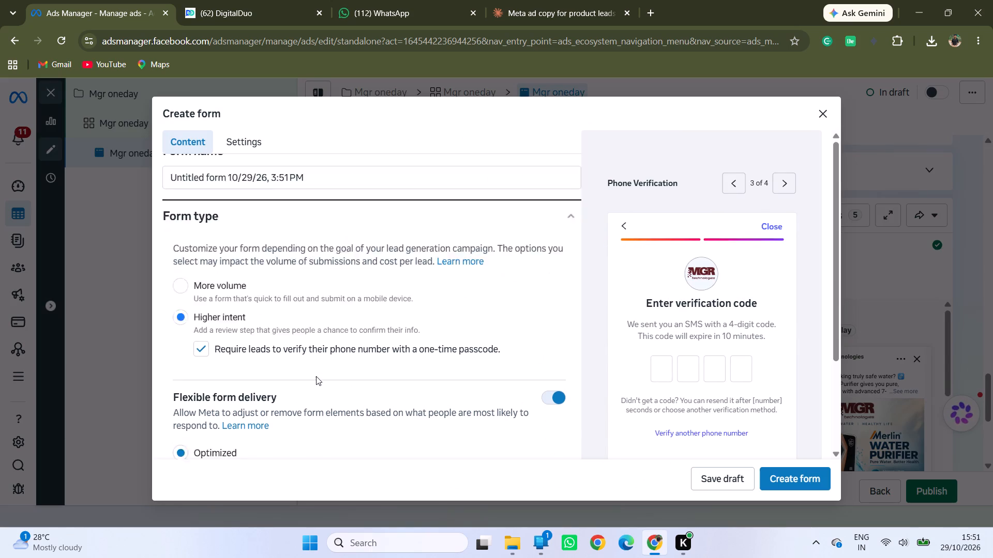
{"action": "scroll", "coordinate": [316, 376], "scroll_direction": "down", "scroll_amount": 9}
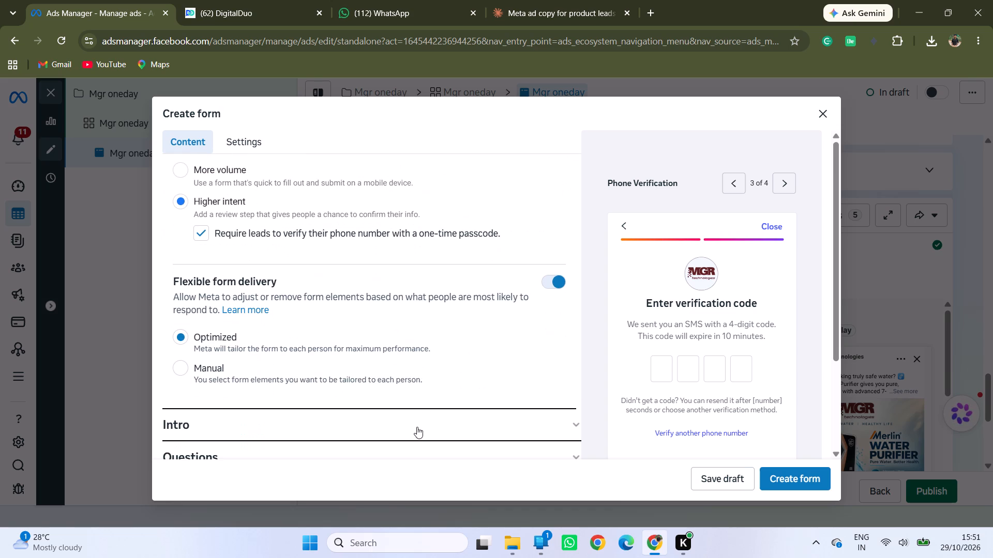
{"action": "scroll", "coordinate": [322, 431], "scroll_direction": "down", "scroll_amount": 7}
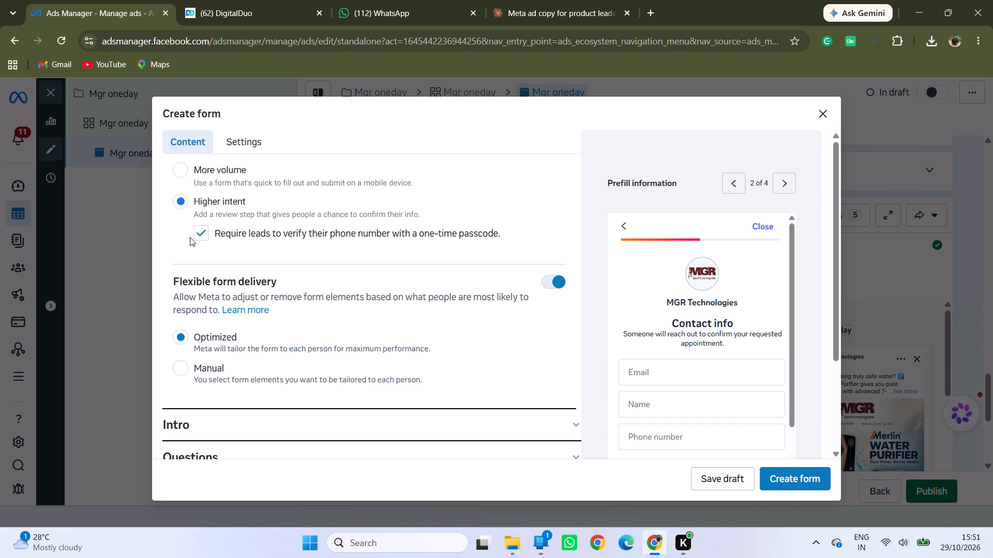
Set the lead form's flexible form delivery to Manual and check the form elements that can be tailored.
{"action": "left_click", "coordinate": [180, 369]}
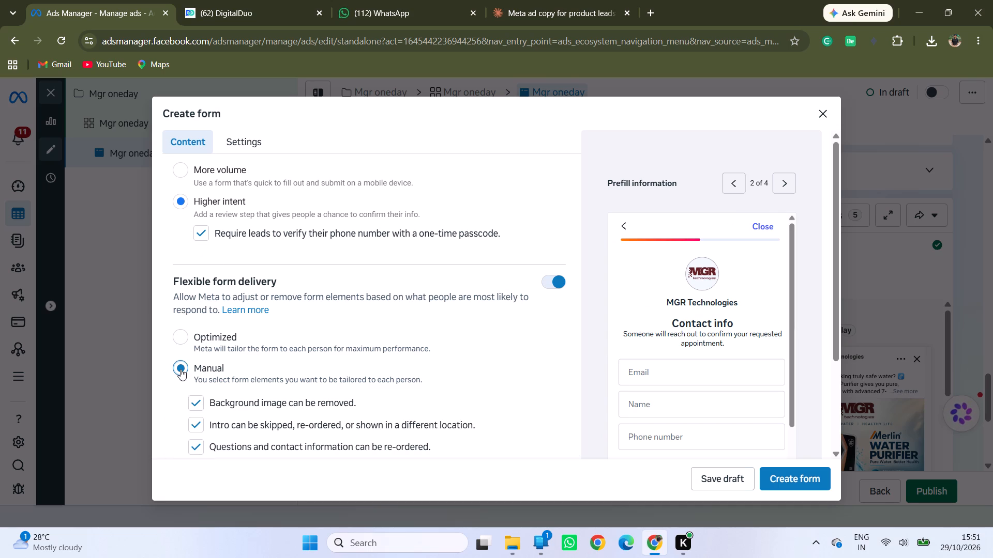
{"action": "scroll", "coordinate": [278, 380], "scroll_direction": "down", "scroll_amount": 4}
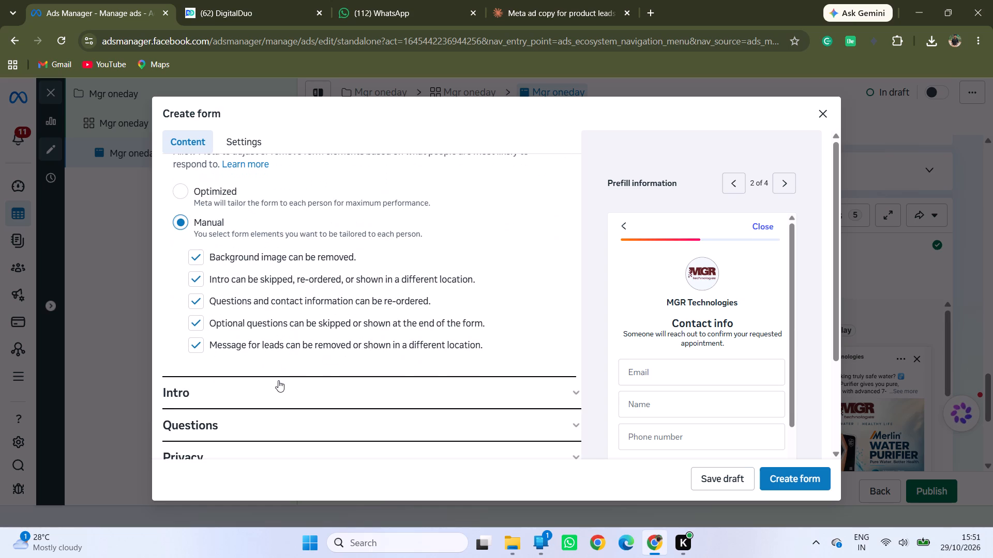
{"action": "scroll", "coordinate": [278, 380], "scroll_direction": "down", "scroll_amount": 2}
Change the lead form's type to More volume.
{"action": "scroll", "coordinate": [278, 380], "scroll_direction": "up", "scroll_amount": 12}
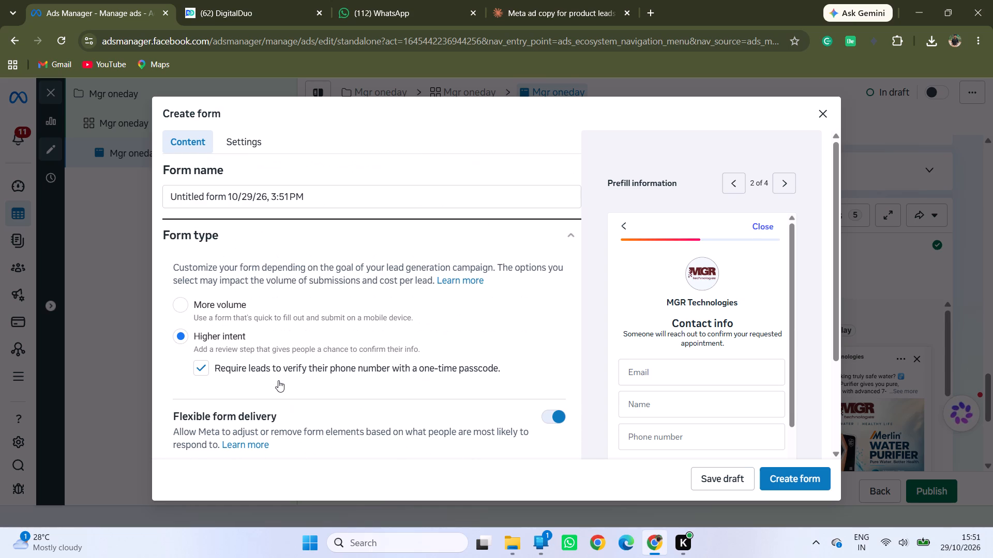
{"action": "scroll", "coordinate": [278, 380], "scroll_direction": "up", "scroll_amount": 5}
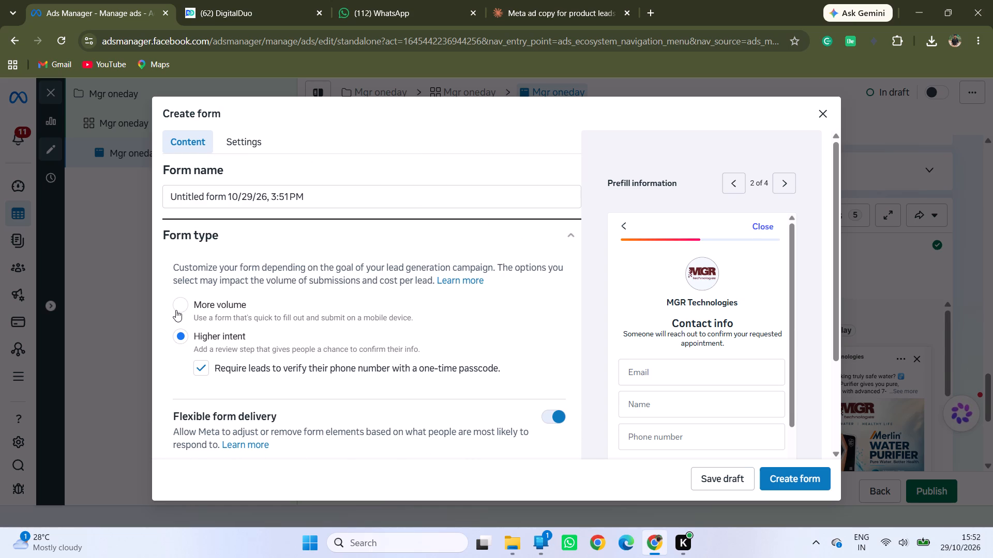
{"action": "left_click", "coordinate": [176, 310]}
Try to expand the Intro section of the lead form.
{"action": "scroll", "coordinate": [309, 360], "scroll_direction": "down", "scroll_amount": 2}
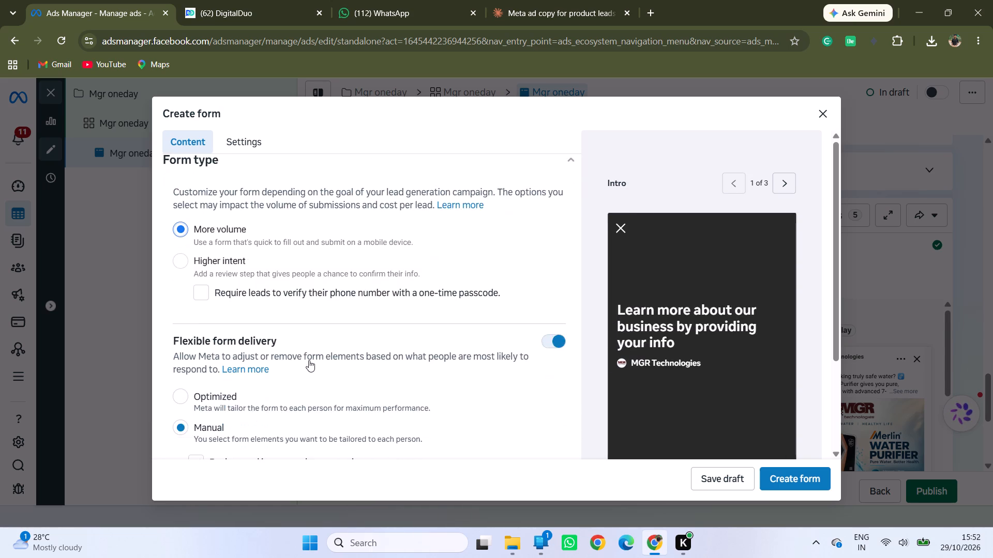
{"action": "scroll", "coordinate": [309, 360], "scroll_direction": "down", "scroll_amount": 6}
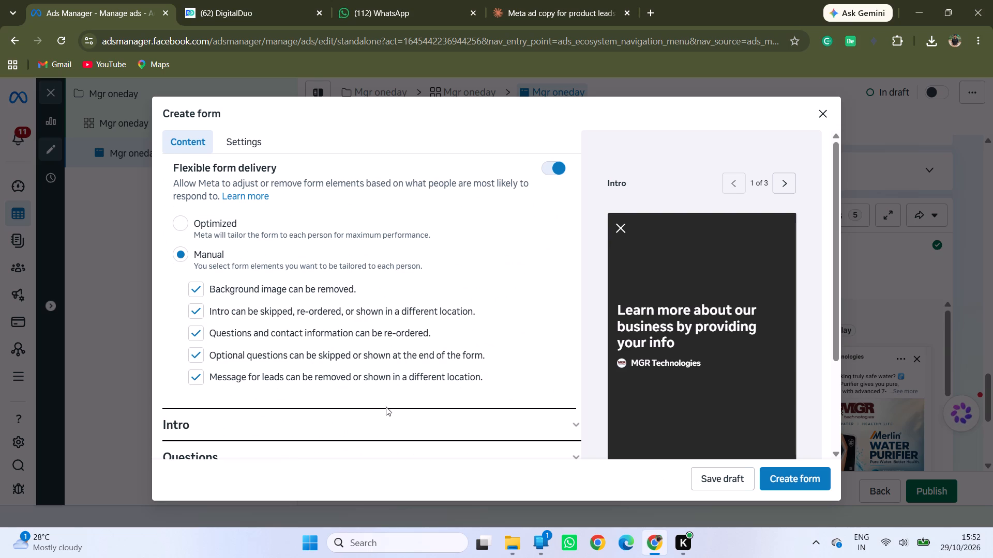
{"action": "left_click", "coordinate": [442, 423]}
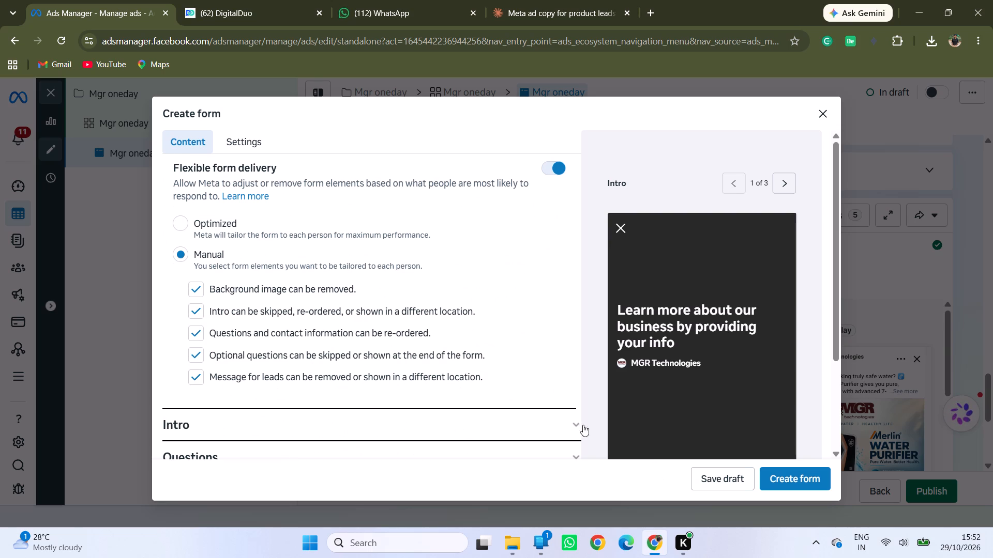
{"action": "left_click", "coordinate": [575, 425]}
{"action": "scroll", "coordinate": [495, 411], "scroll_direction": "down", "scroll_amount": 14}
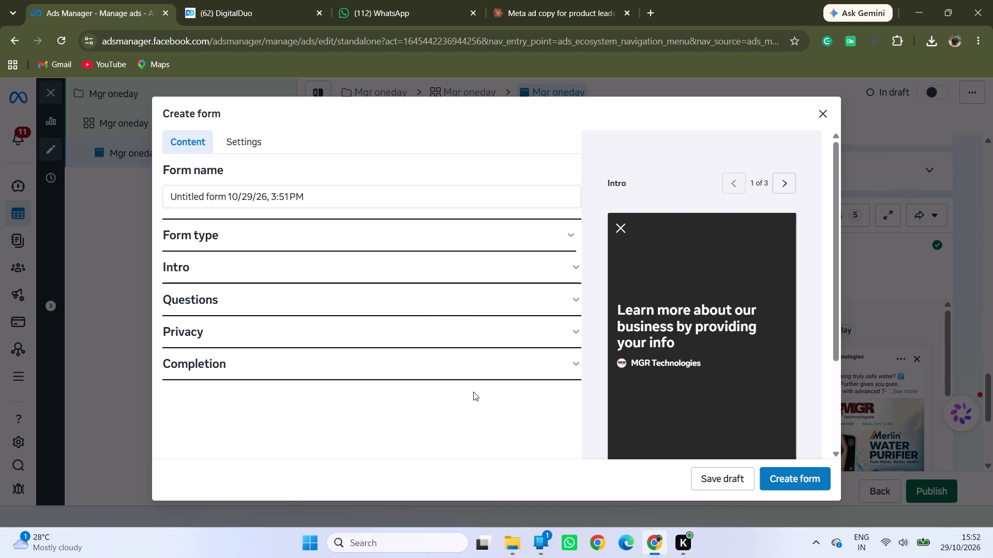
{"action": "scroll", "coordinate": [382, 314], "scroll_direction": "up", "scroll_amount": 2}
Save the lead form as a draft, keeping the form editor open.
{"action": "left_click", "coordinate": [820, 119]}
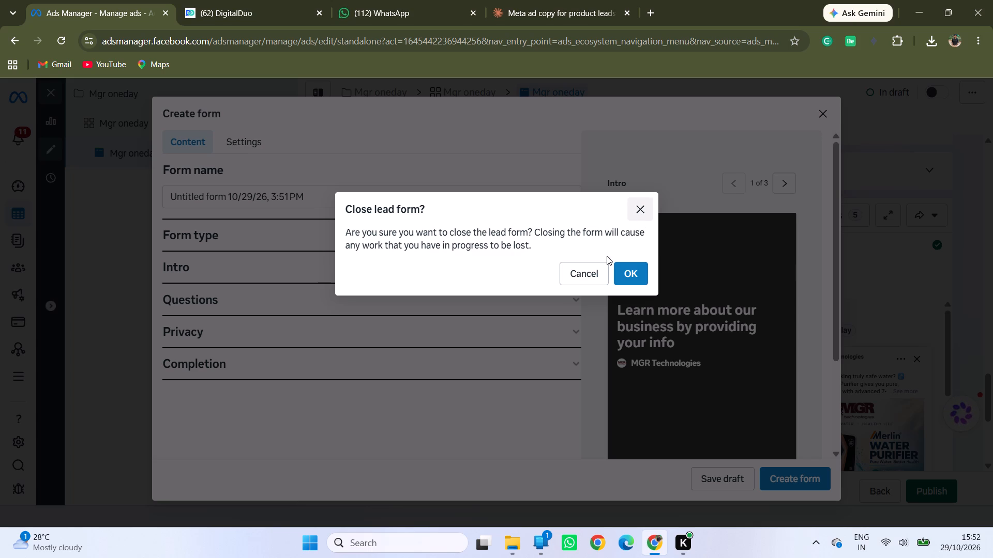
{"action": "left_click", "coordinate": [590, 282]}
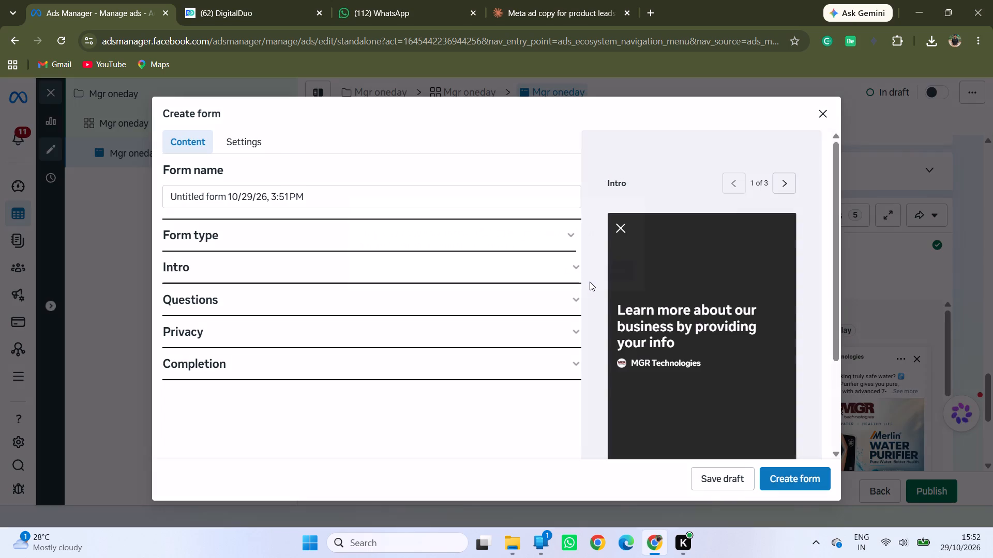
{"action": "left_click", "coordinate": [729, 481]}
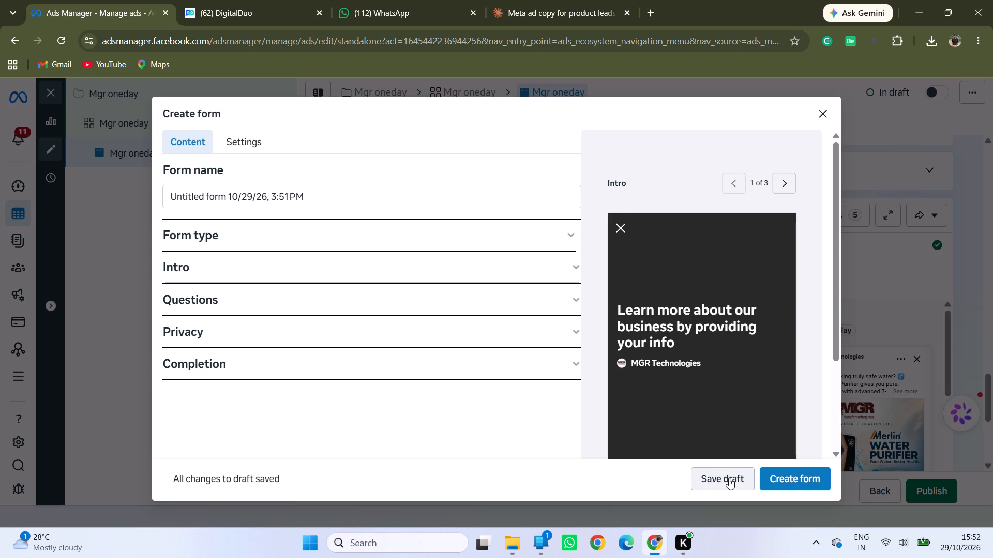
{"action": "left_click", "coordinate": [728, 478]}
{"action": "double_click", "coordinate": [728, 478]}
{"action": "left_click", "coordinate": [822, 114]}
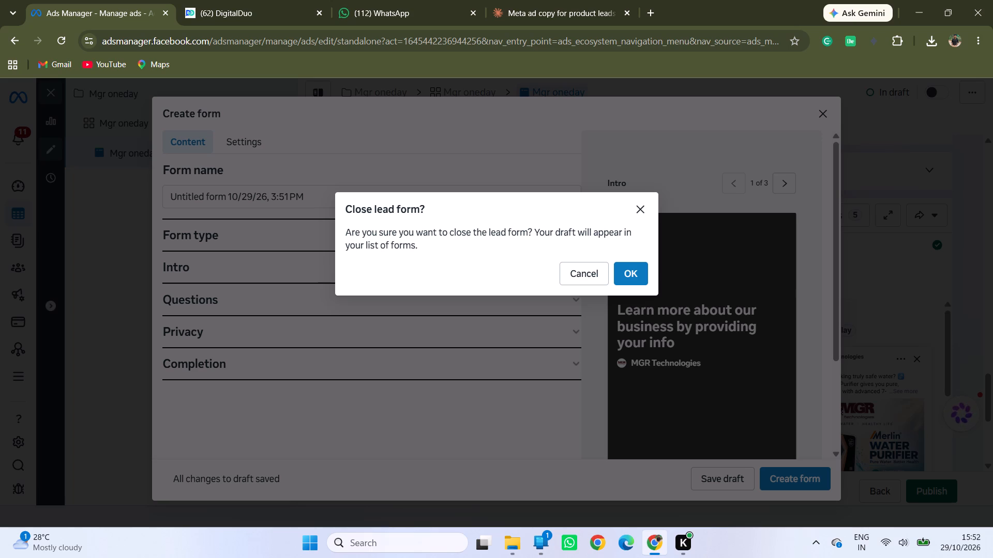
{"action": "left_click", "coordinate": [639, 214]}
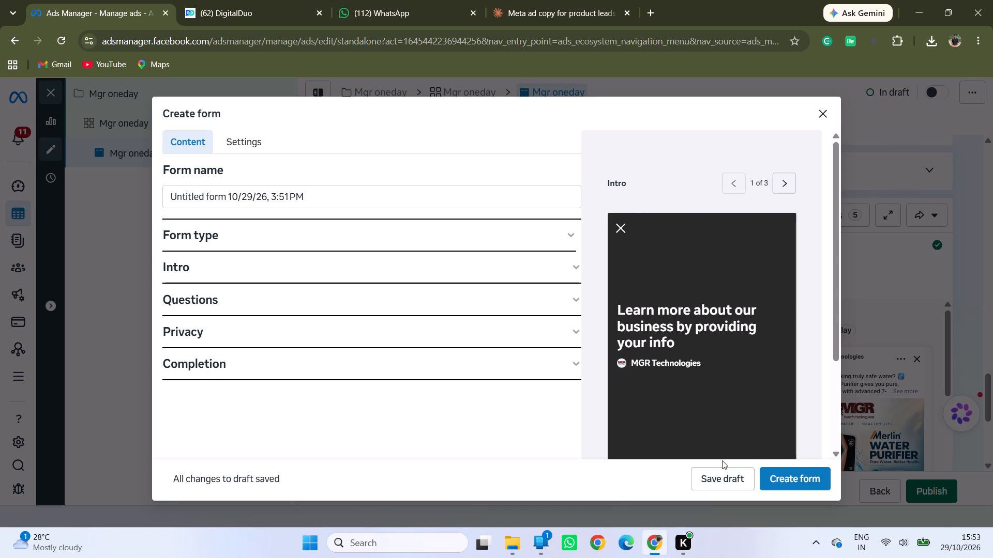
{"action": "triple_click", "coordinate": [722, 460]}
{"action": "left_click", "coordinate": [721, 477]}
Page through the form preview to examine the Prefill information and Message for leads screens.
{"action": "left_click", "coordinate": [779, 187]}
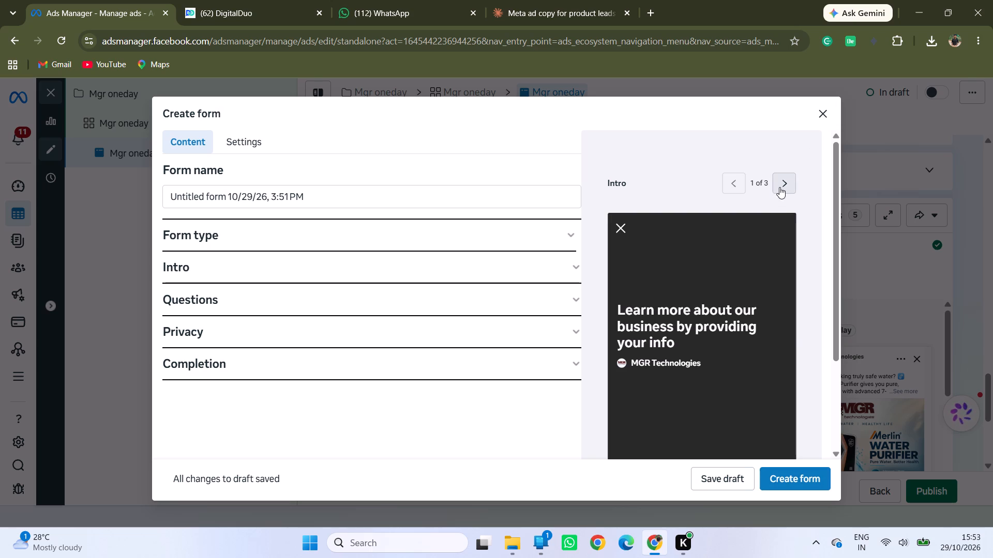
{"action": "left_click", "coordinate": [779, 187]}
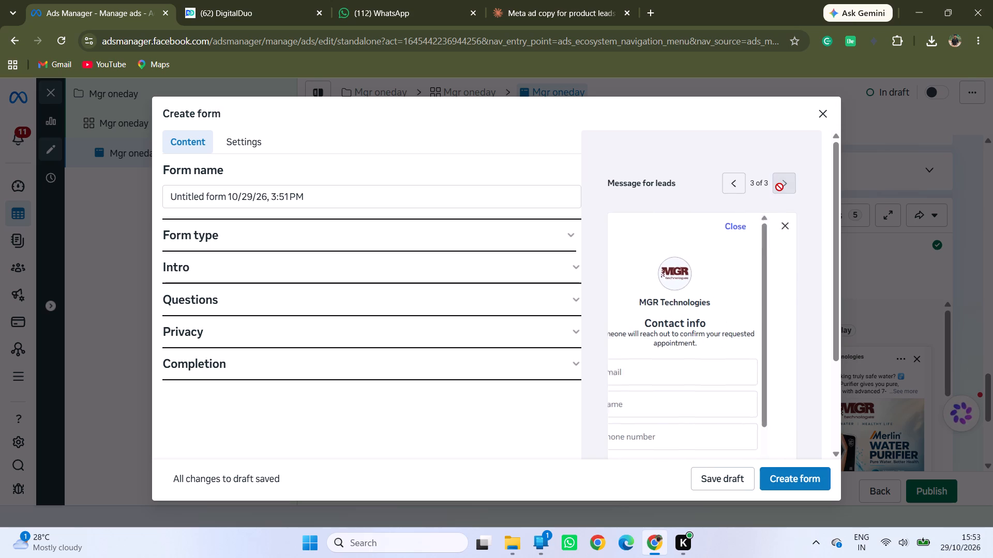
{"action": "left_click", "coordinate": [736, 183]}
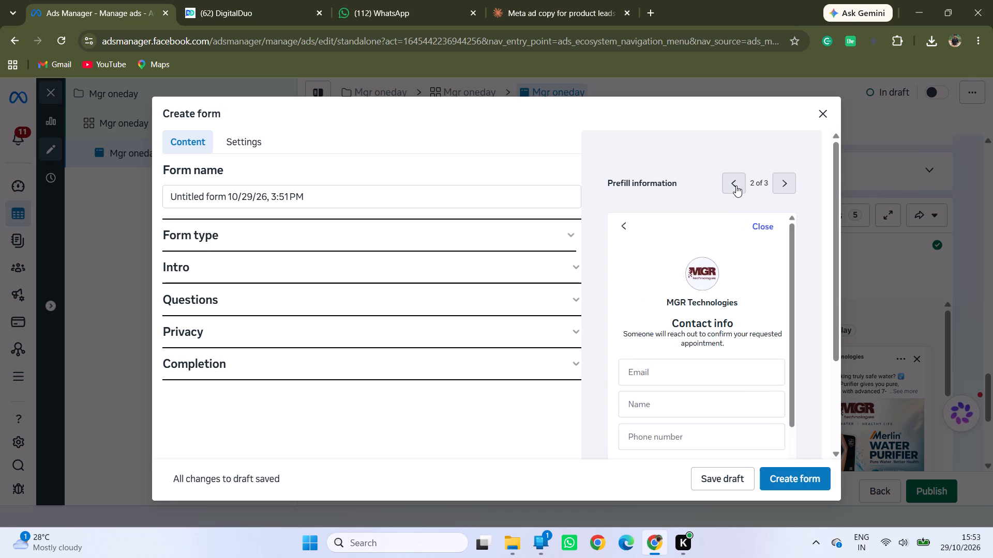
{"action": "left_click", "coordinate": [780, 178]}
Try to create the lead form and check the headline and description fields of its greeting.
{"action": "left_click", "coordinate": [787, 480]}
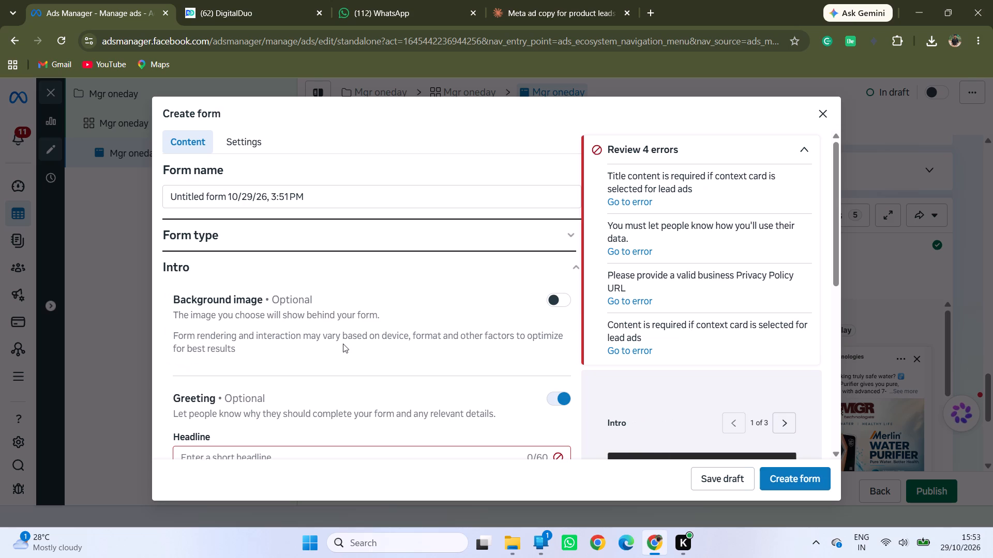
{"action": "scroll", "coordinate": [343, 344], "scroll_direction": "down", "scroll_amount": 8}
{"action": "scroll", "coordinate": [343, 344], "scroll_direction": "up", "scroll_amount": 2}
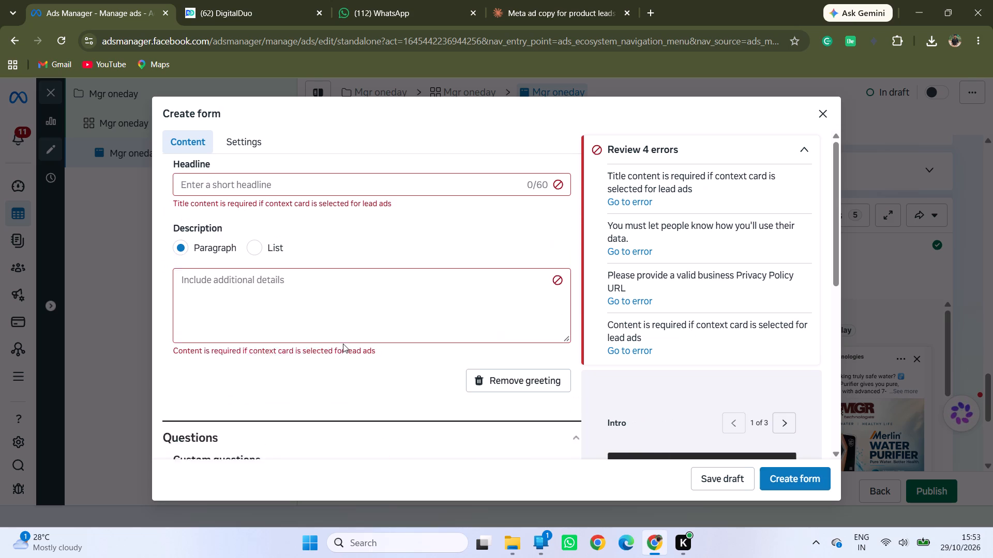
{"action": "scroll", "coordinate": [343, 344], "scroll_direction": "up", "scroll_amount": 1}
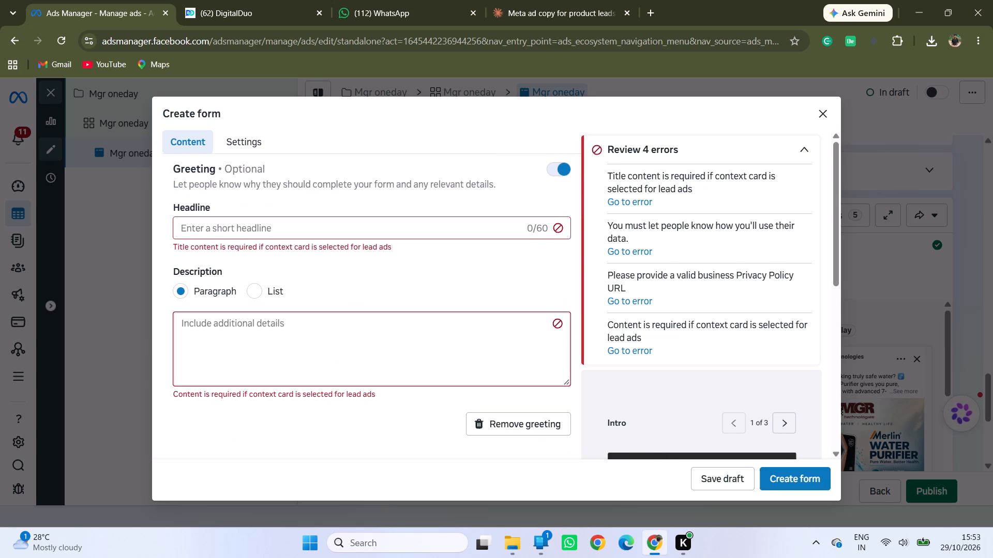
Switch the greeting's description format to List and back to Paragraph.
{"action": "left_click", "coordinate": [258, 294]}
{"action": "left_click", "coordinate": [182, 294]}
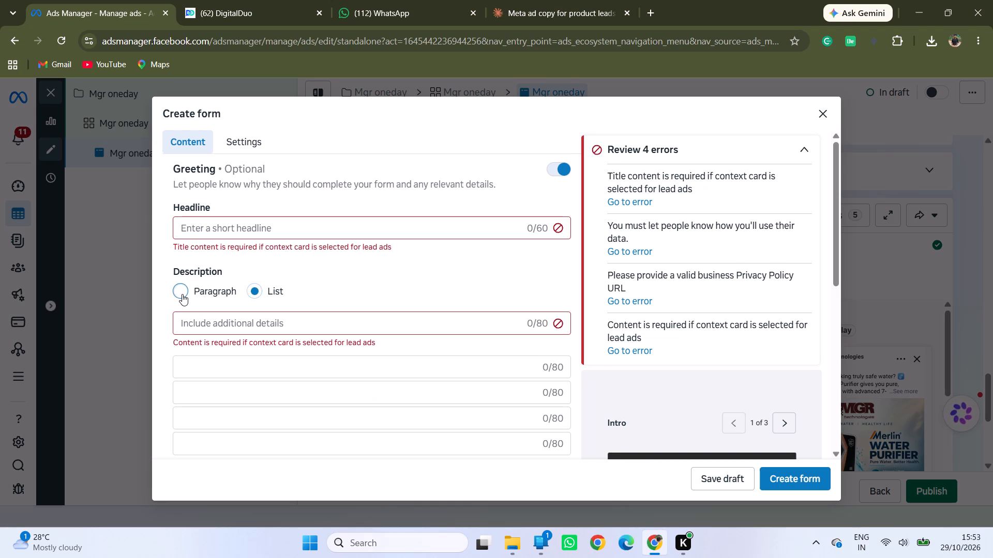
Close the lead form editor without creating the form and return to the Mgr oneday ad.
{"action": "left_click", "coordinate": [281, 365]}
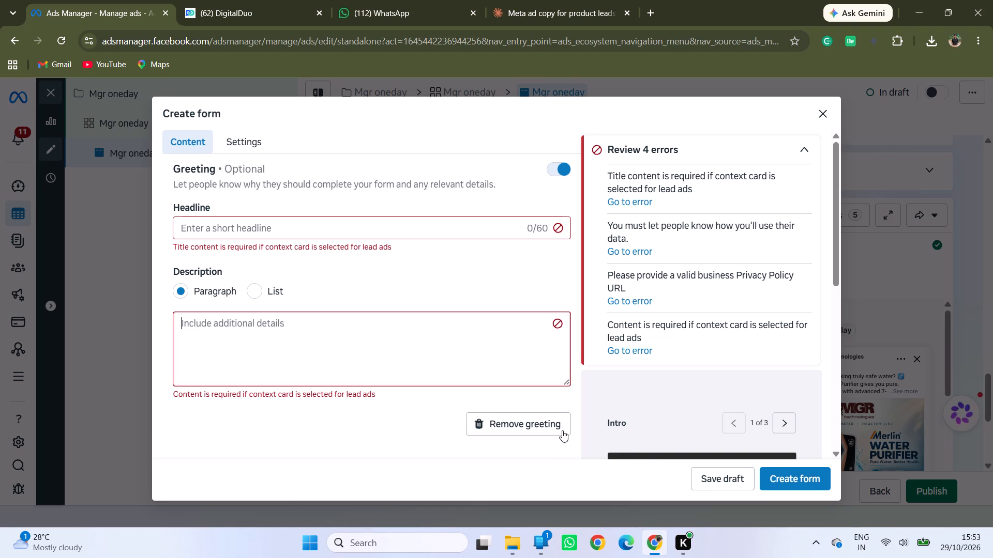
{"action": "left_click", "coordinate": [823, 118]}
{"action": "left_click", "coordinate": [629, 274]}
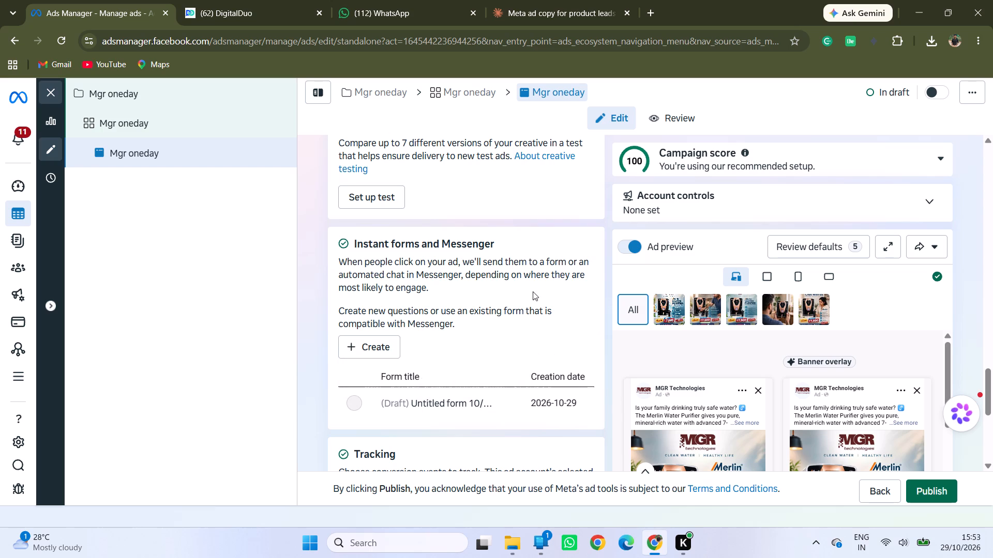
Examine the ad's Instant forms and Messenger section and its Tracking section.
{"action": "scroll", "coordinate": [522, 326], "scroll_direction": "down", "scroll_amount": 5}
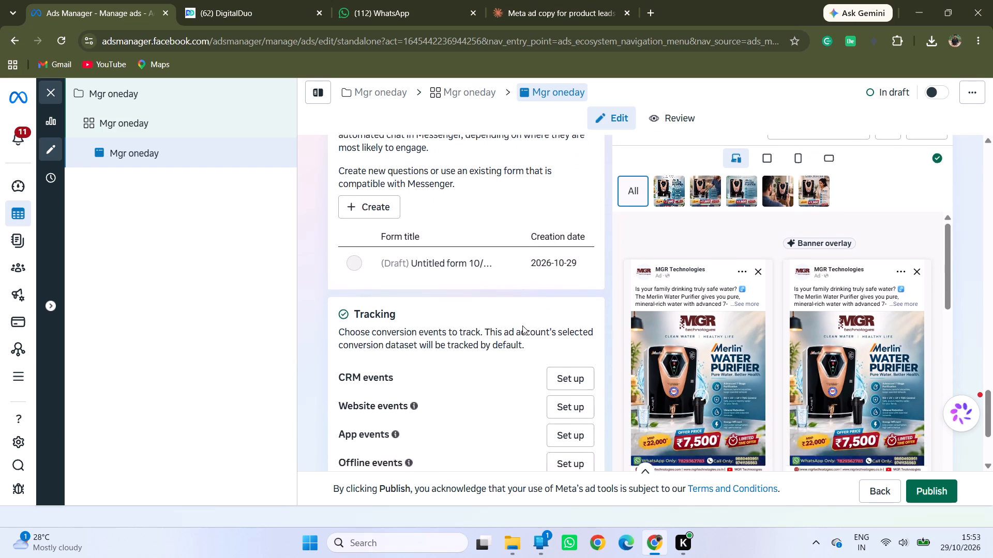
{"action": "scroll", "coordinate": [522, 326], "scroll_direction": "down", "scroll_amount": 4}
{"action": "scroll", "coordinate": [522, 326], "scroll_direction": "up", "scroll_amount": 5}
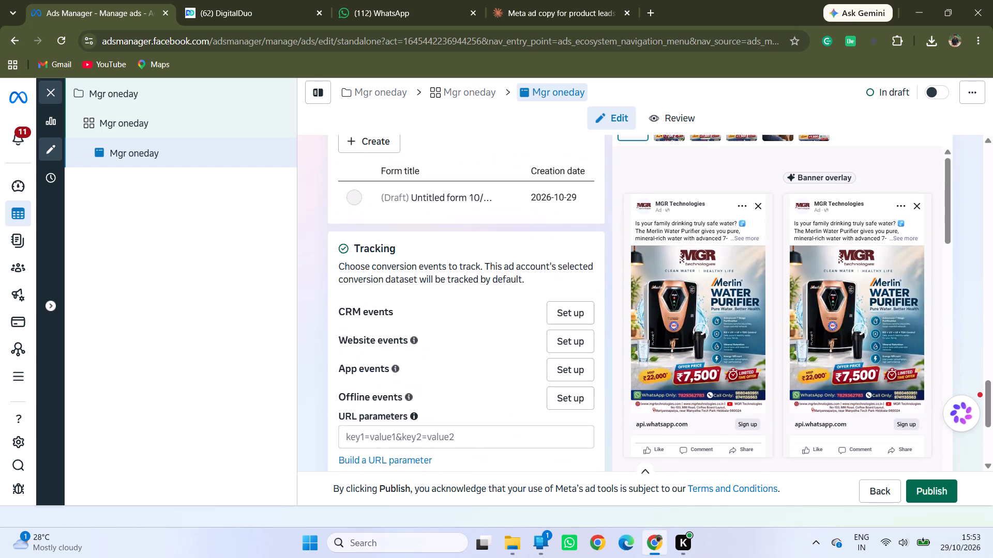
{"action": "scroll", "coordinate": [522, 326], "scroll_direction": "up", "scroll_amount": 15}
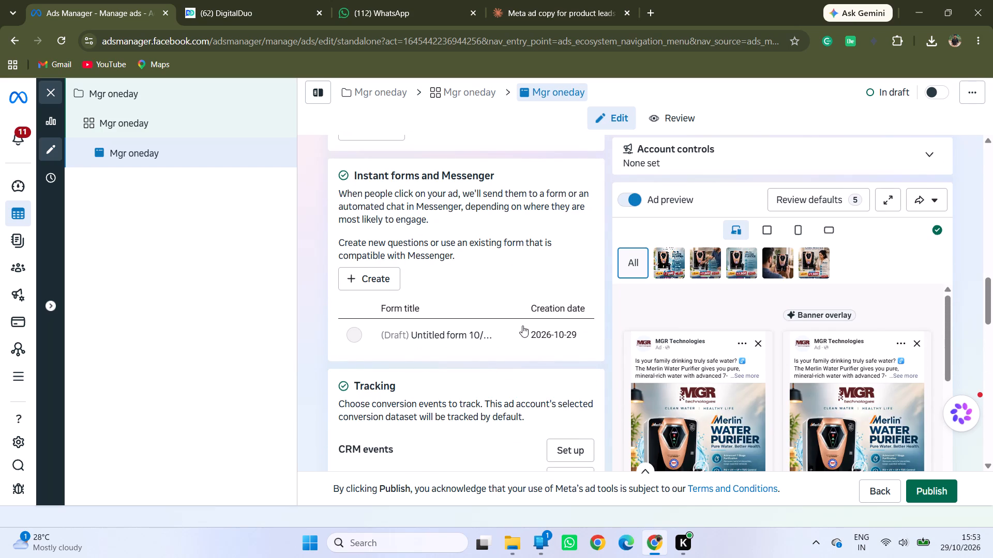
Review the ad's text, media and profile settings, and check the Instagram profile selection.
{"action": "scroll", "coordinate": [522, 326], "scroll_direction": "up", "scroll_amount": 5}
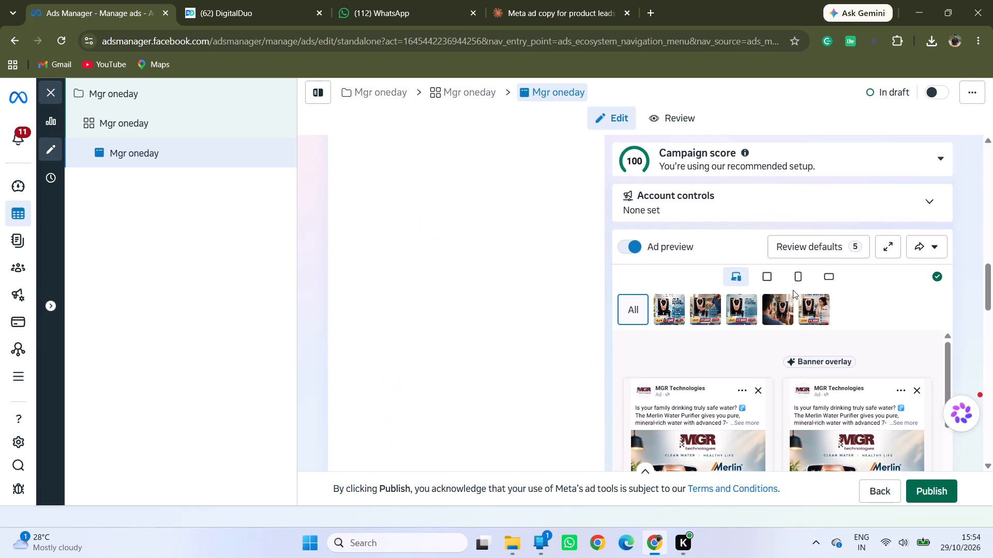
{"action": "scroll", "coordinate": [454, 266], "scroll_direction": "up", "scroll_amount": 1}
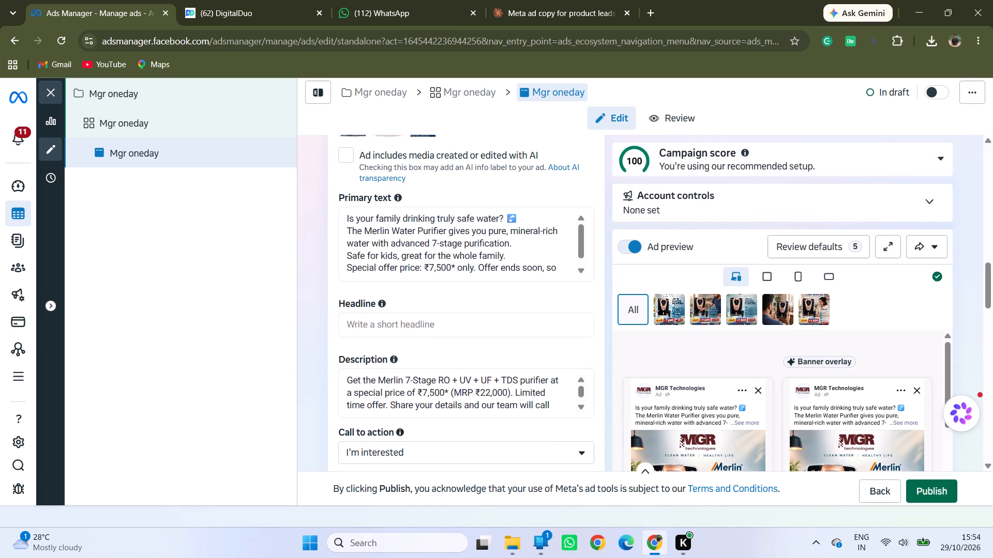
{"action": "scroll", "coordinate": [454, 266], "scroll_direction": "up", "scroll_amount": 6}
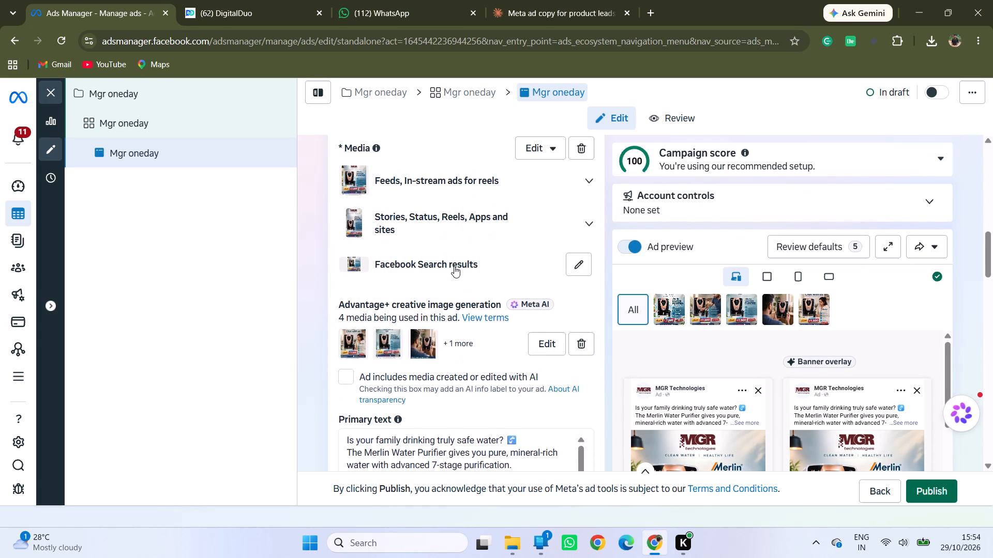
{"action": "scroll", "coordinate": [454, 266], "scroll_direction": "up", "scroll_amount": 10}
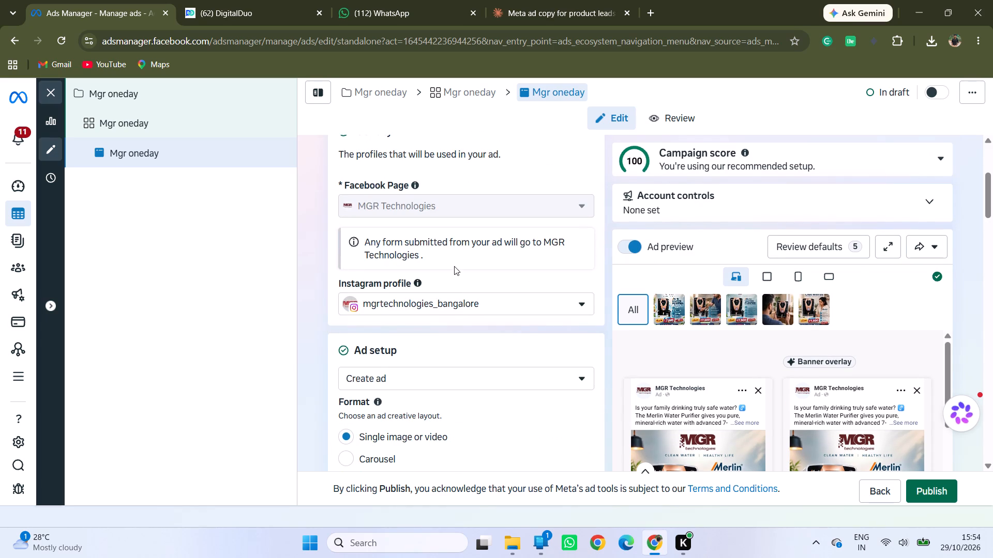
{"action": "left_click", "coordinate": [561, 306]}
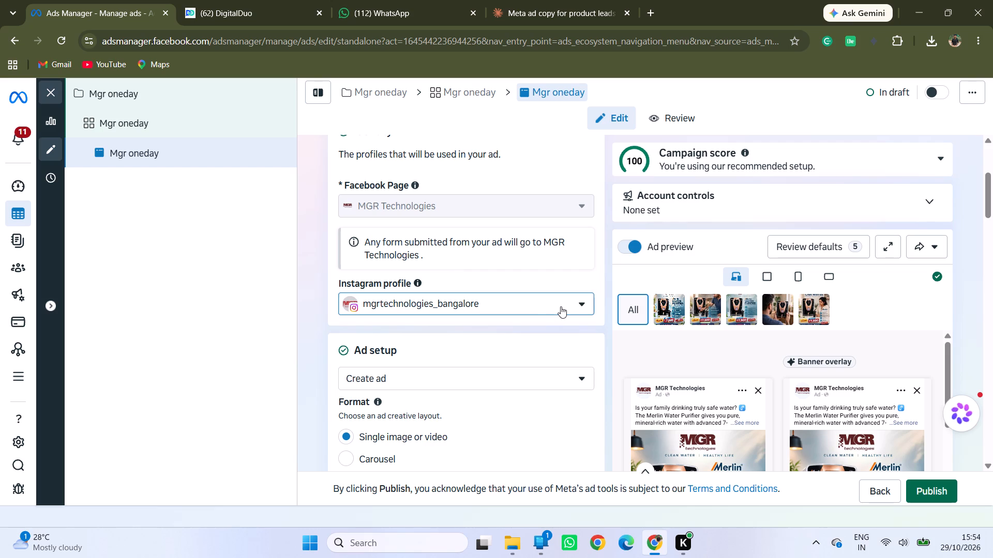
{"action": "left_click", "coordinate": [561, 306]}
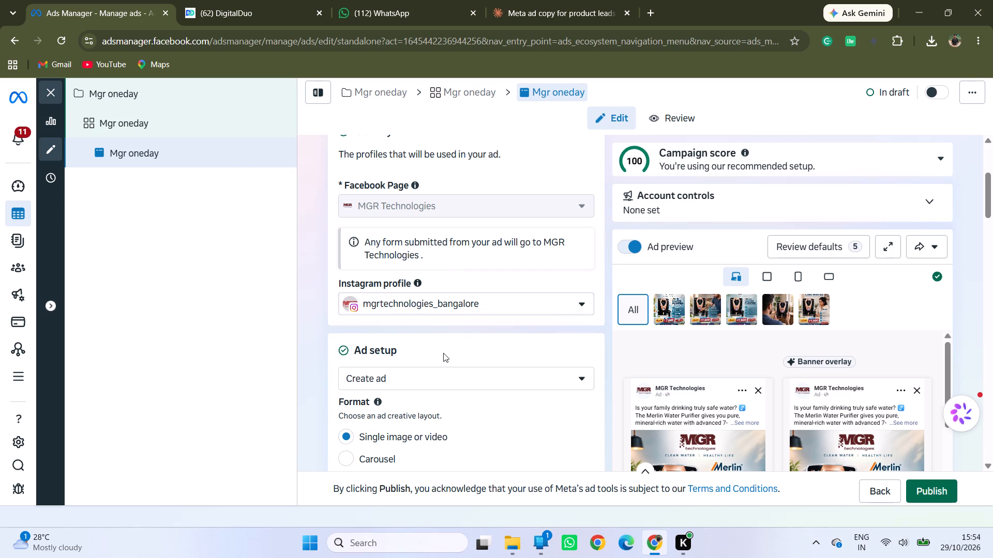
Review the ad from its format and creative settings through to URL parameters and third-party reporting.
{"action": "scroll", "coordinate": [443, 353], "scroll_direction": "down", "scroll_amount": 12}
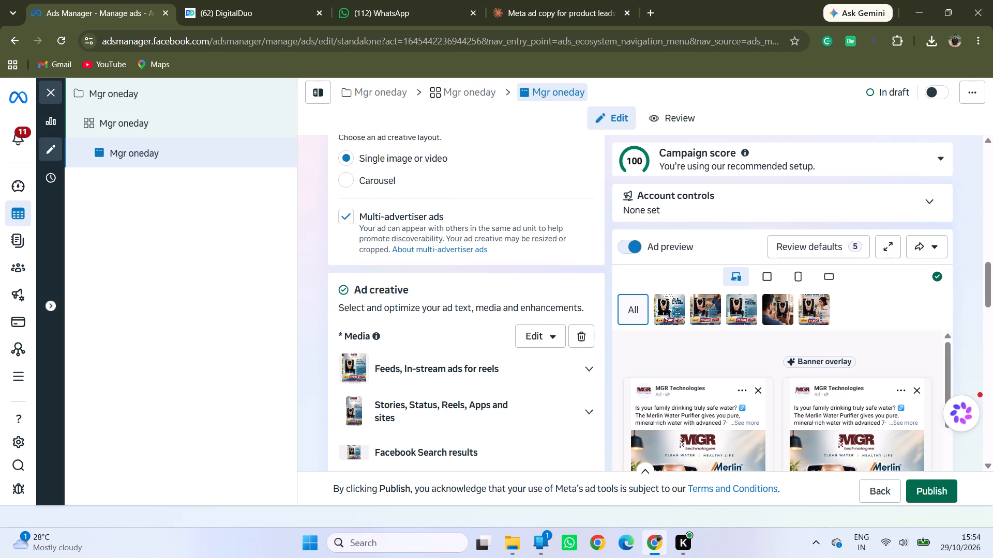
{"action": "scroll", "coordinate": [443, 353], "scroll_direction": "down", "scroll_amount": 17}
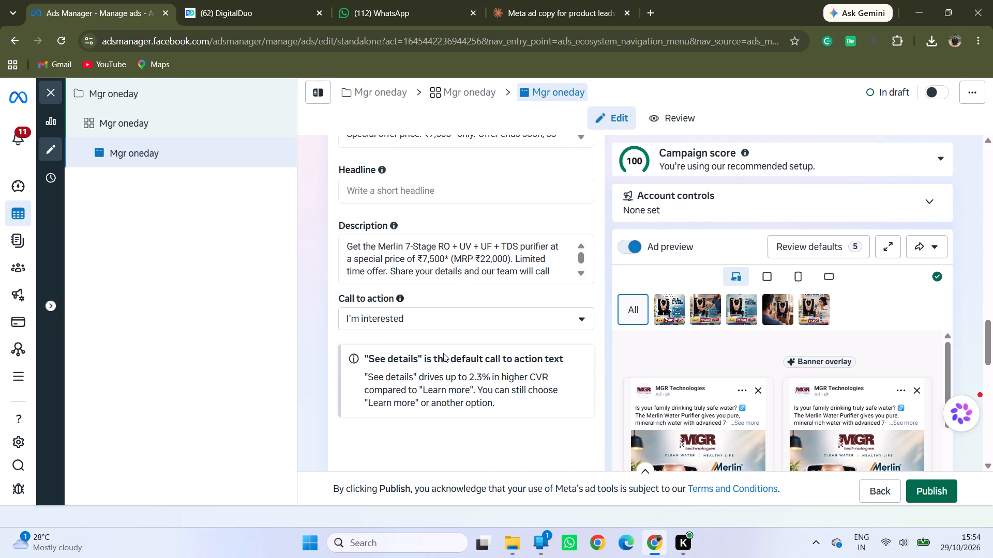
{"action": "scroll", "coordinate": [443, 353], "scroll_direction": "down", "scroll_amount": 17}
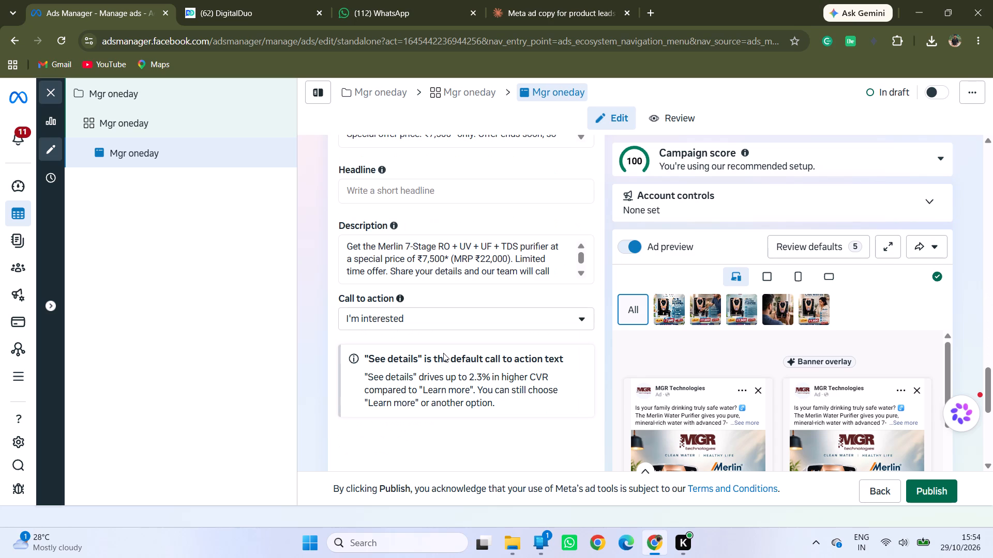
{"action": "scroll", "coordinate": [443, 353], "scroll_direction": "down", "scroll_amount": 12}
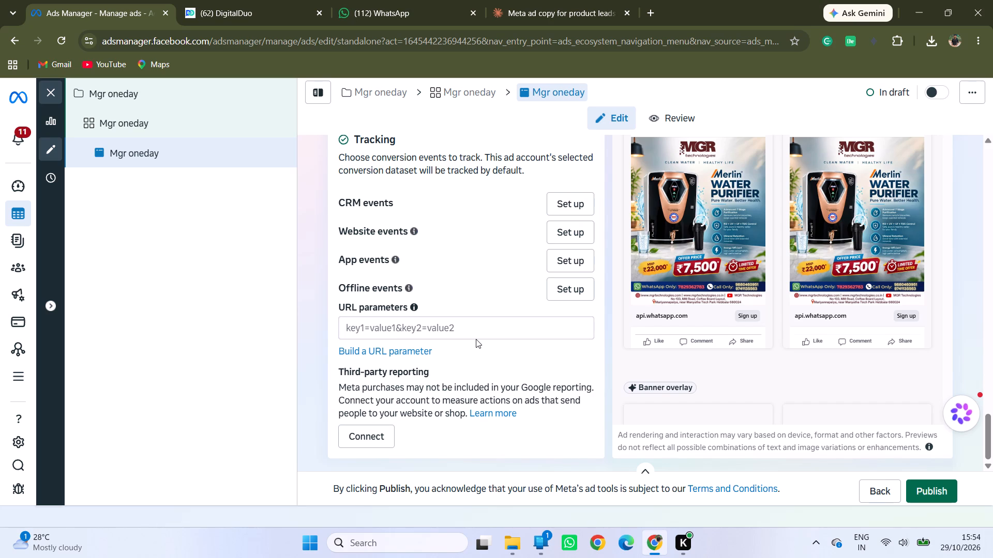
Recheck the ad's tracking, creative testing and Advantage+ enhancement settings, plus its call to action, description, headline and primary text.
{"action": "scroll", "coordinate": [495, 236], "scroll_direction": "up", "scroll_amount": 2}
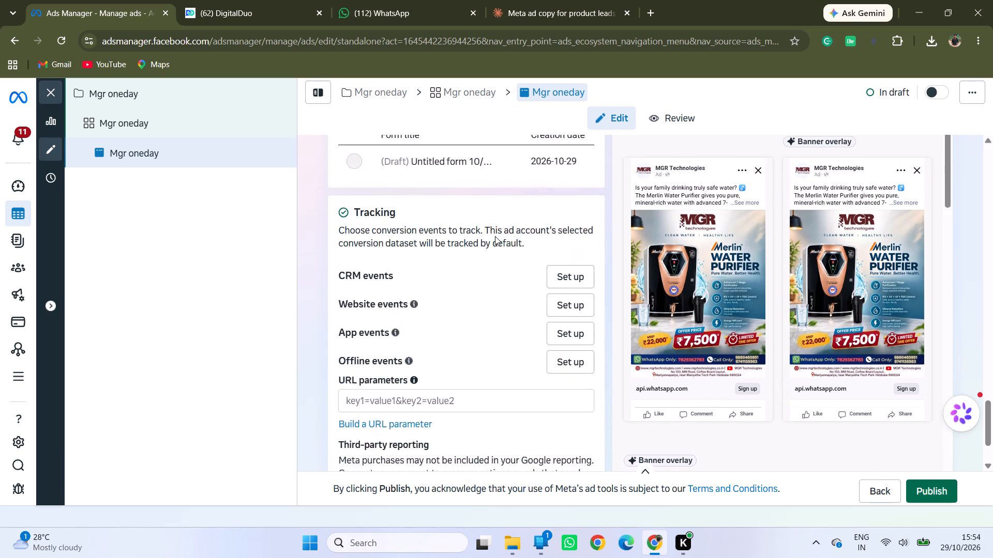
{"action": "scroll", "coordinate": [495, 236], "scroll_direction": "up", "scroll_amount": 7}
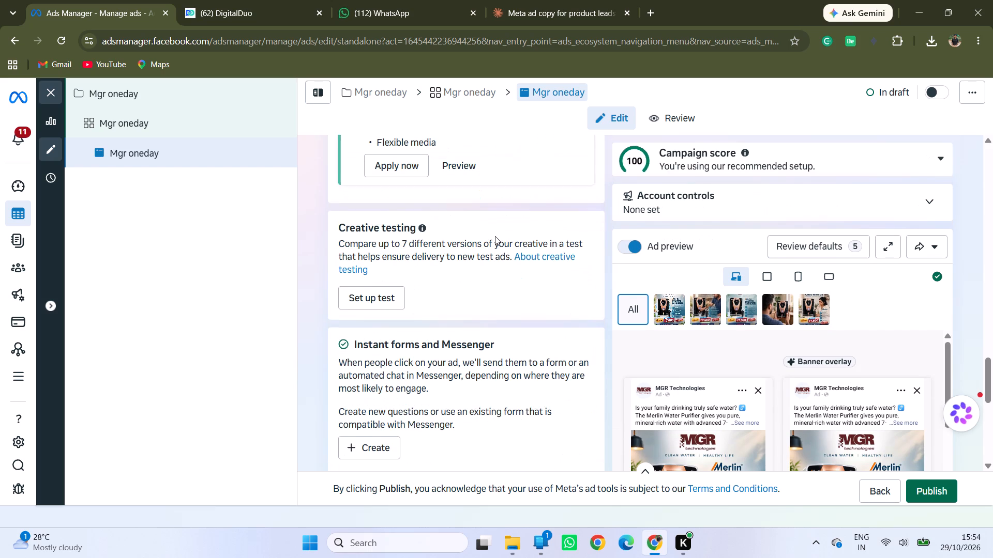
{"action": "scroll", "coordinate": [495, 236], "scroll_direction": "up", "scroll_amount": 9}
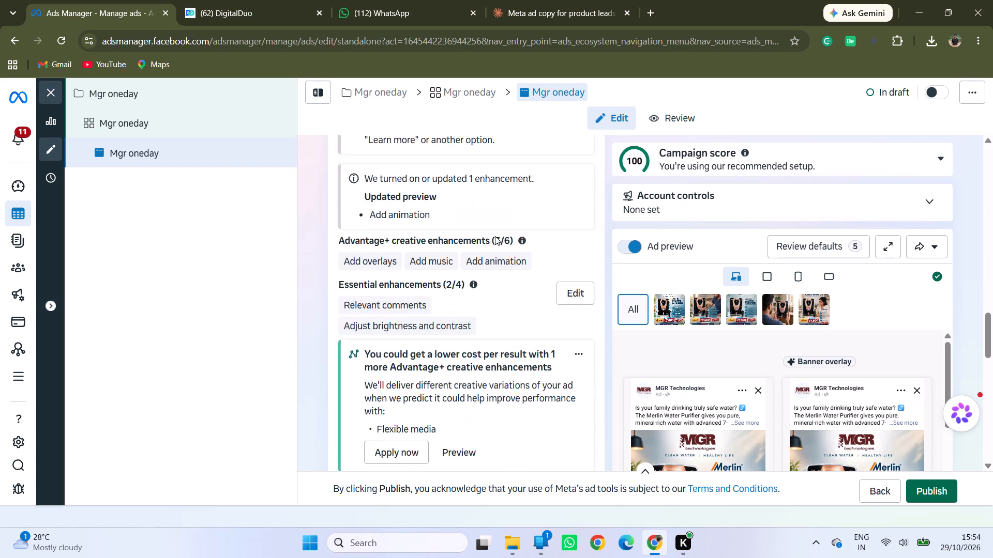
{"action": "scroll", "coordinate": [495, 236], "scroll_direction": "up", "scroll_amount": 4}
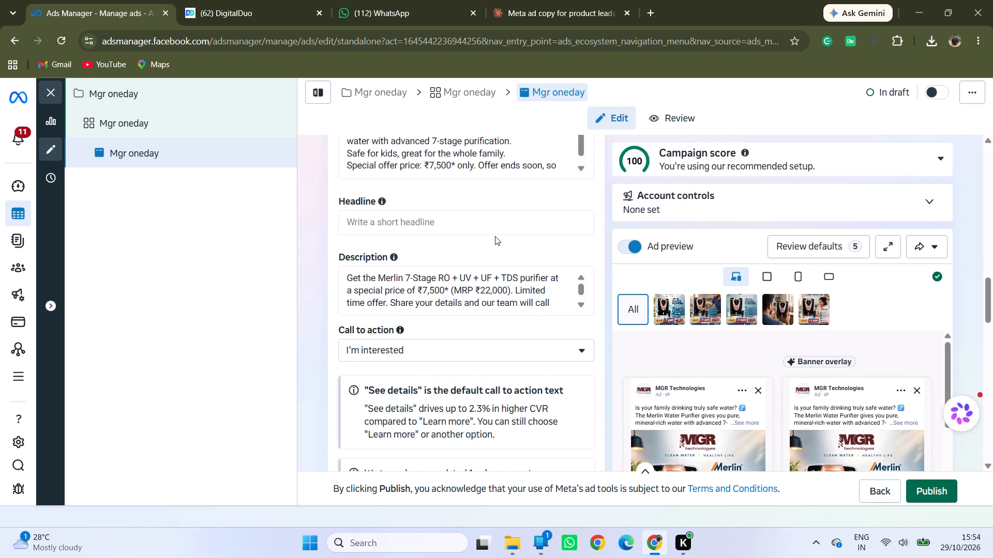
{"action": "scroll", "coordinate": [495, 236], "scroll_direction": "up", "scroll_amount": 1}
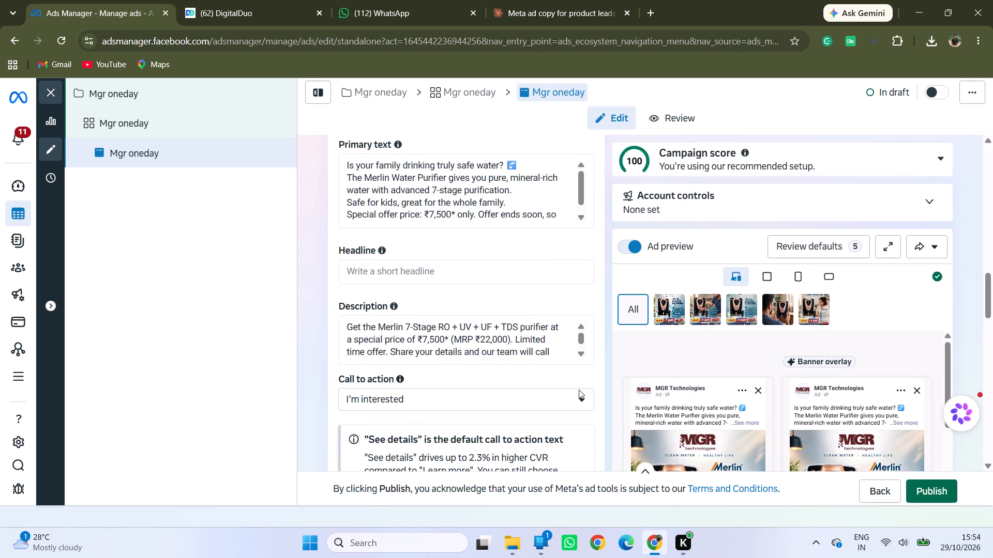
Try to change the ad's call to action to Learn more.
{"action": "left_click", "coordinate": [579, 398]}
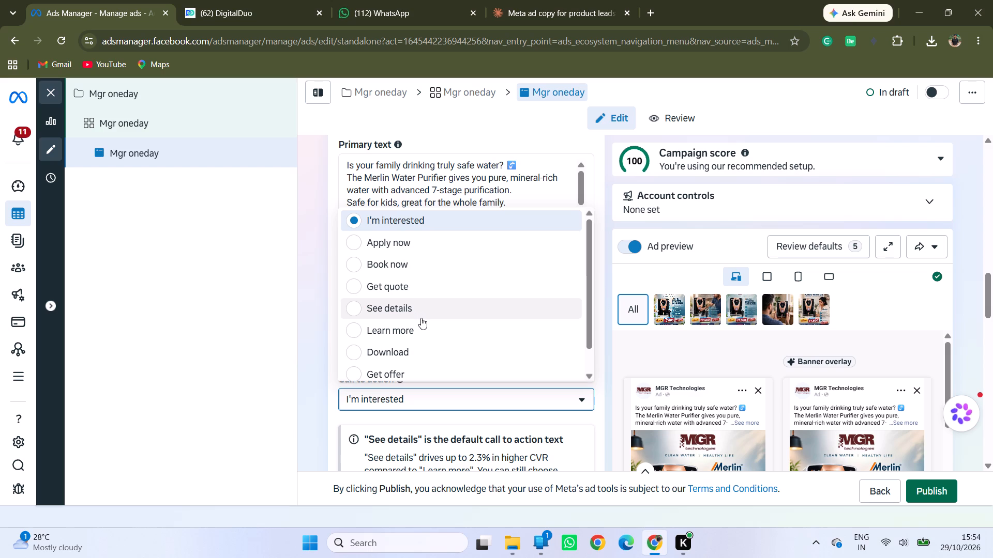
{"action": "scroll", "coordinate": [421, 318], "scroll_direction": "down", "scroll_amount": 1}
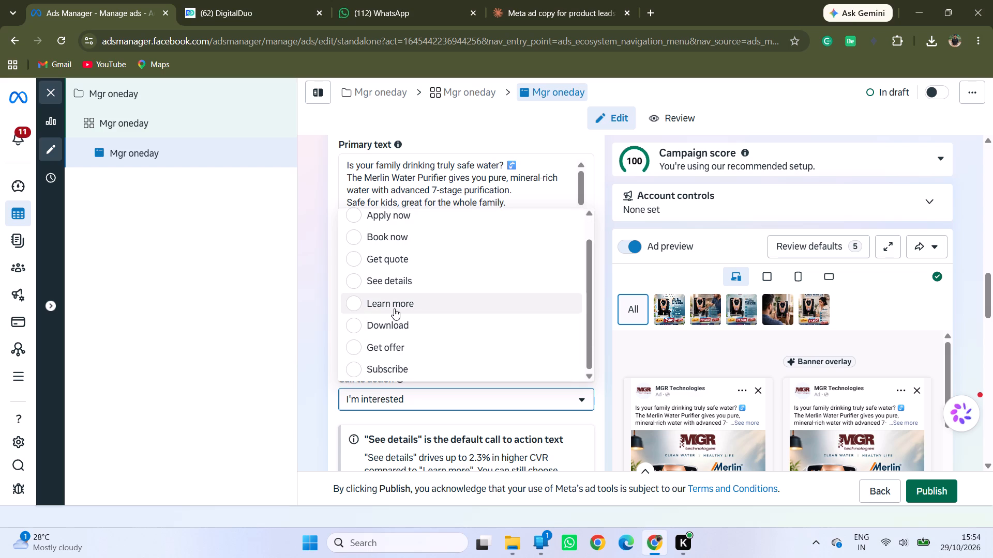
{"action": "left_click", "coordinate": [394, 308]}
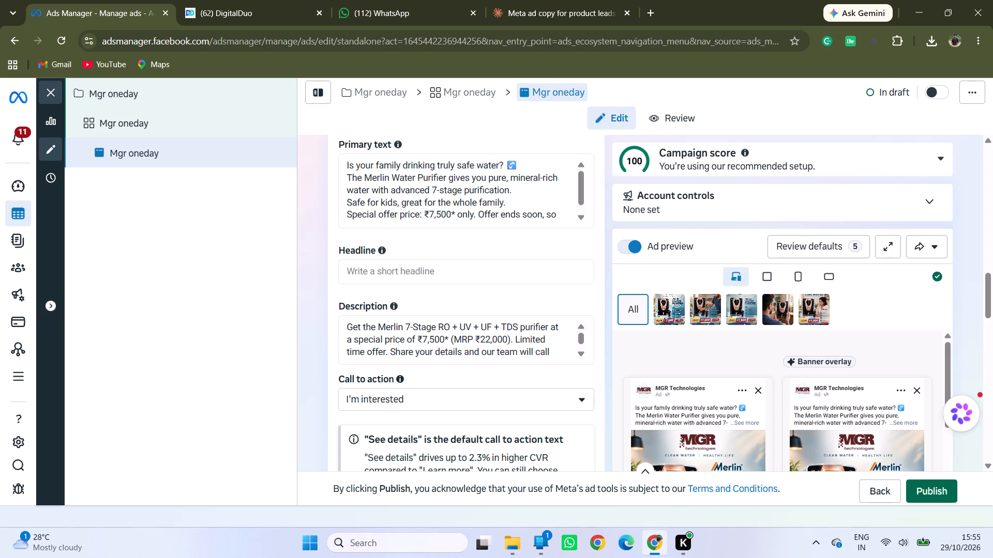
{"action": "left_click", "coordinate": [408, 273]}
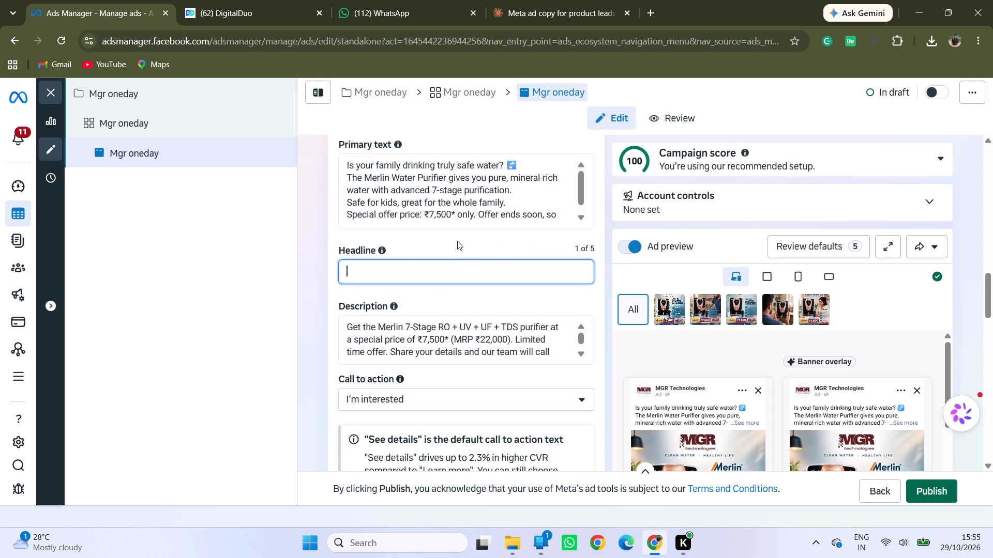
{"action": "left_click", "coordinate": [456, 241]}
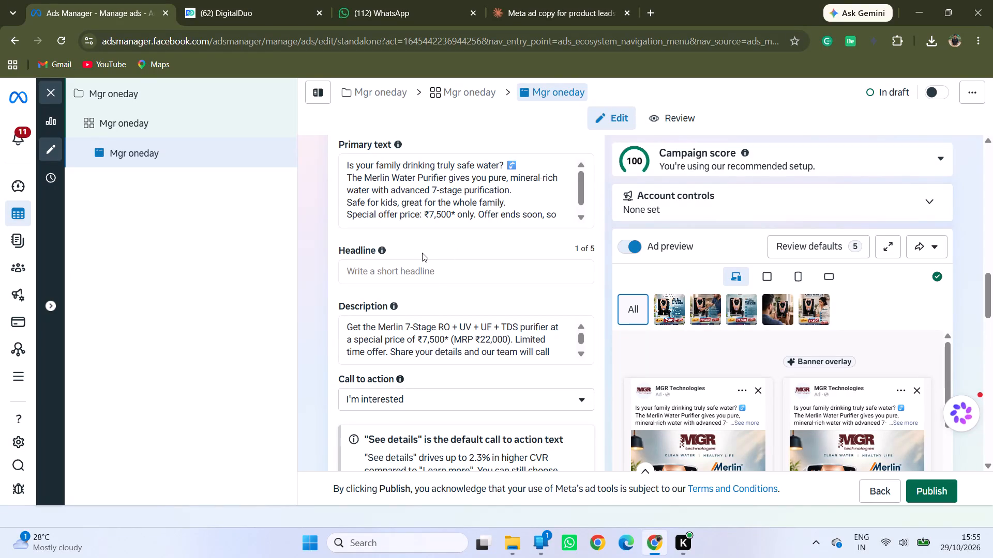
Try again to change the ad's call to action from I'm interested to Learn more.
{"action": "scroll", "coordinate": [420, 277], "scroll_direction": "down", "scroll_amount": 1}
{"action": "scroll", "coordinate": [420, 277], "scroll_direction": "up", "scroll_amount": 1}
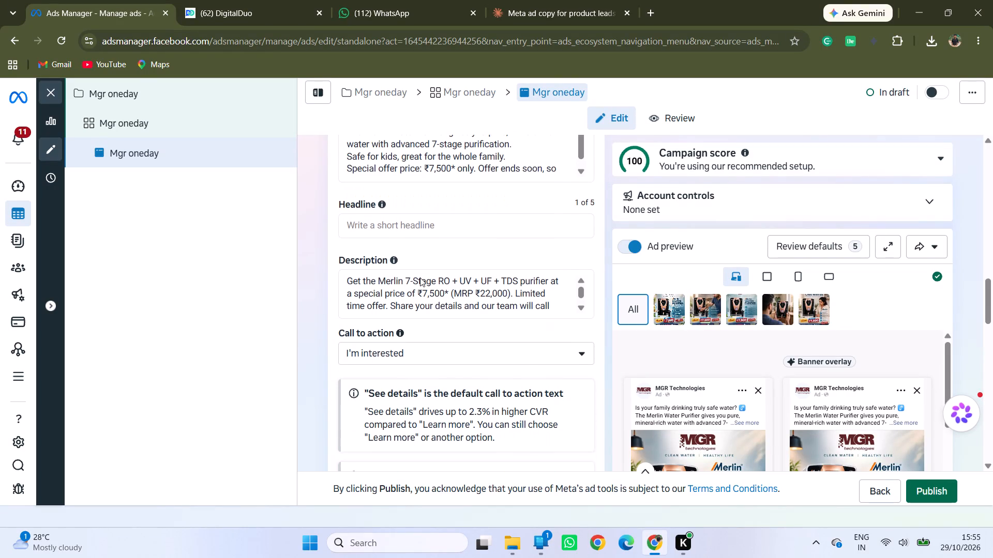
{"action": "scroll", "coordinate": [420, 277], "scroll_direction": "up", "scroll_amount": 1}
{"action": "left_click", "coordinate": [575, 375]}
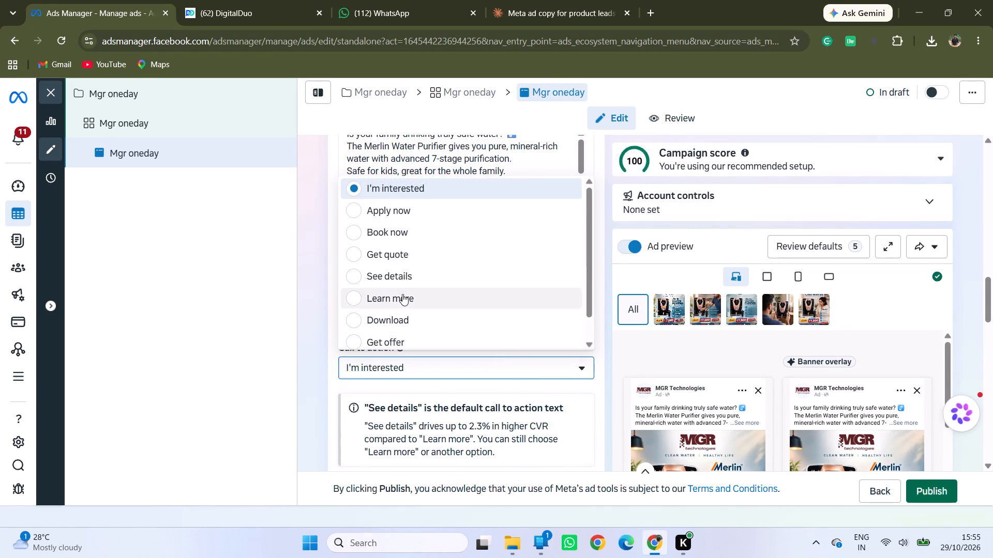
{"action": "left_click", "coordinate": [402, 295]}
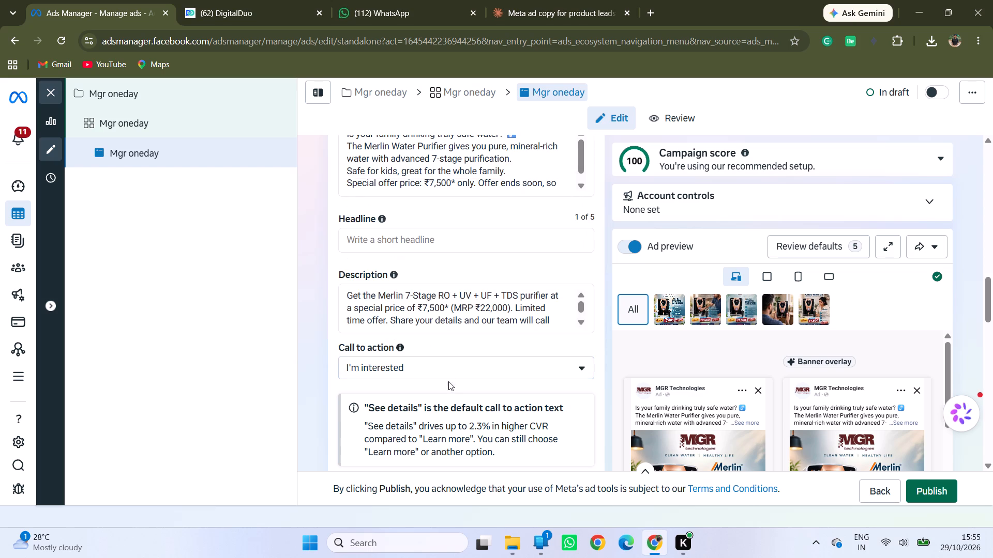
Look through the ad's settings, from the instant forms section up to the ad name and back to the ad creative text.
{"action": "scroll", "coordinate": [448, 389], "scroll_direction": "down", "scroll_amount": 13}
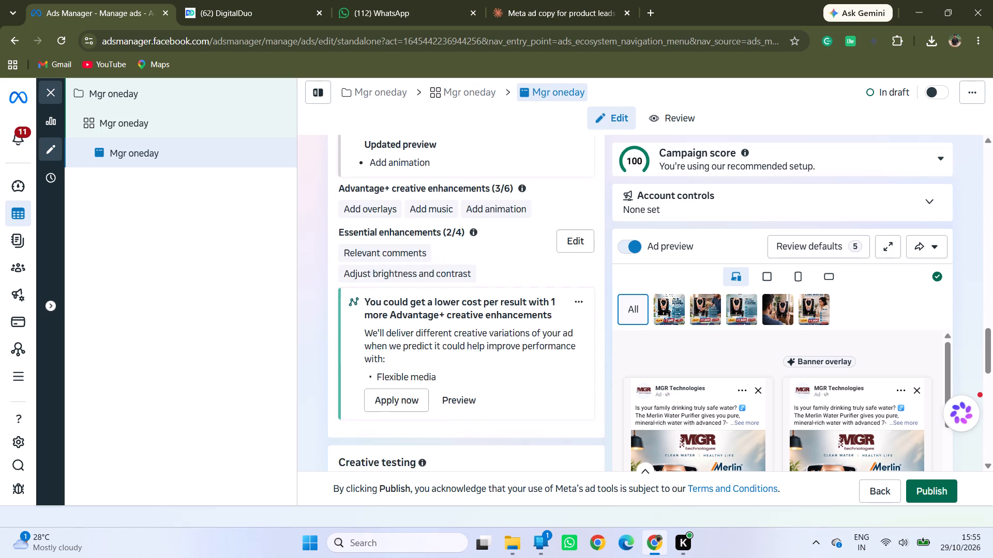
{"action": "scroll", "coordinate": [448, 389], "scroll_direction": "down", "scroll_amount": 8}
{"action": "scroll", "coordinate": [448, 389], "scroll_direction": "up", "scroll_amount": 7}
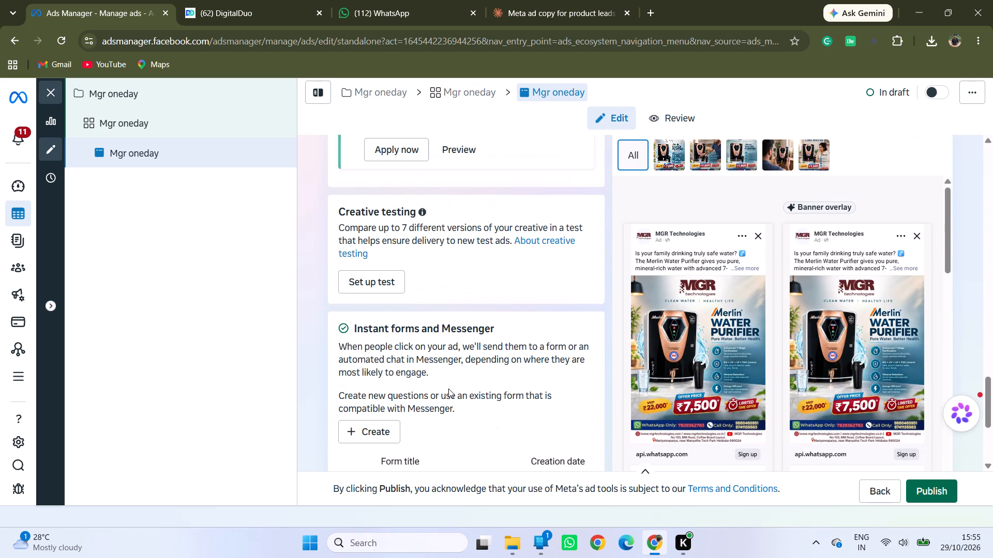
{"action": "scroll", "coordinate": [448, 389], "scroll_direction": "up", "scroll_amount": 10}
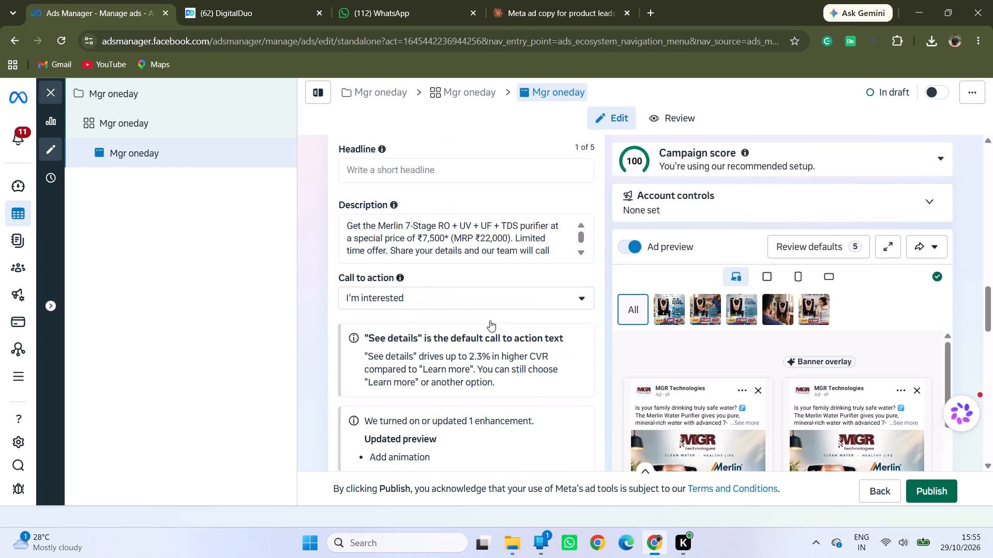
{"action": "scroll", "coordinate": [490, 320], "scroll_direction": "up", "scroll_amount": 10}
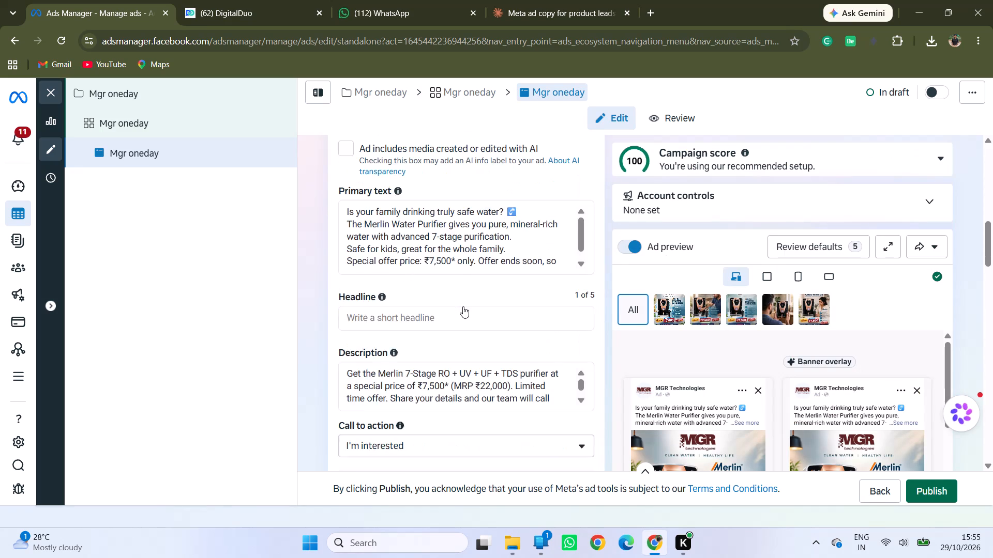
{"action": "scroll", "coordinate": [463, 306], "scroll_direction": "up", "scroll_amount": 15}
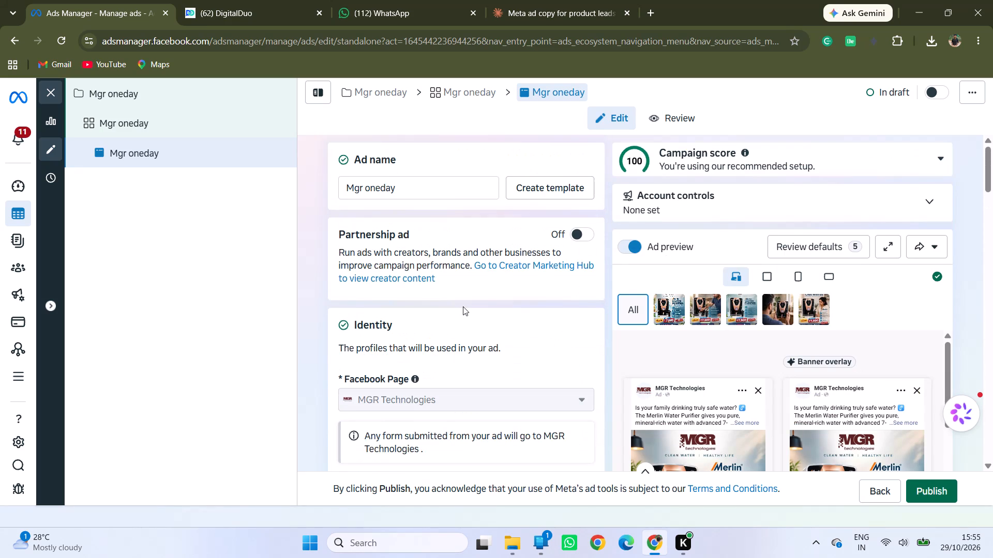
{"action": "scroll", "coordinate": [463, 306], "scroll_direction": "up", "scroll_amount": 5}
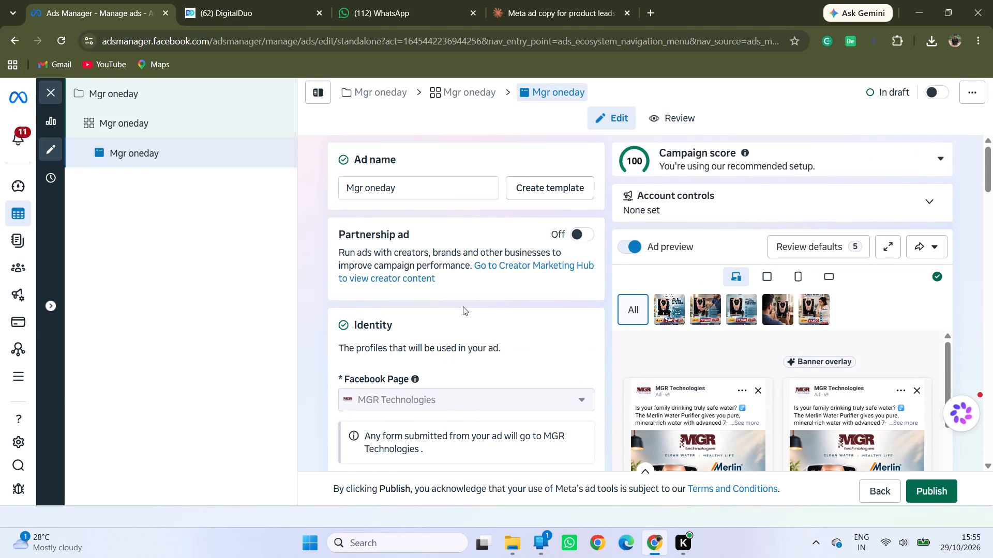
{"action": "scroll", "coordinate": [463, 306], "scroll_direction": "up", "scroll_amount": 1}
{"action": "scroll", "coordinate": [463, 306], "scroll_direction": "down", "scroll_amount": 11}
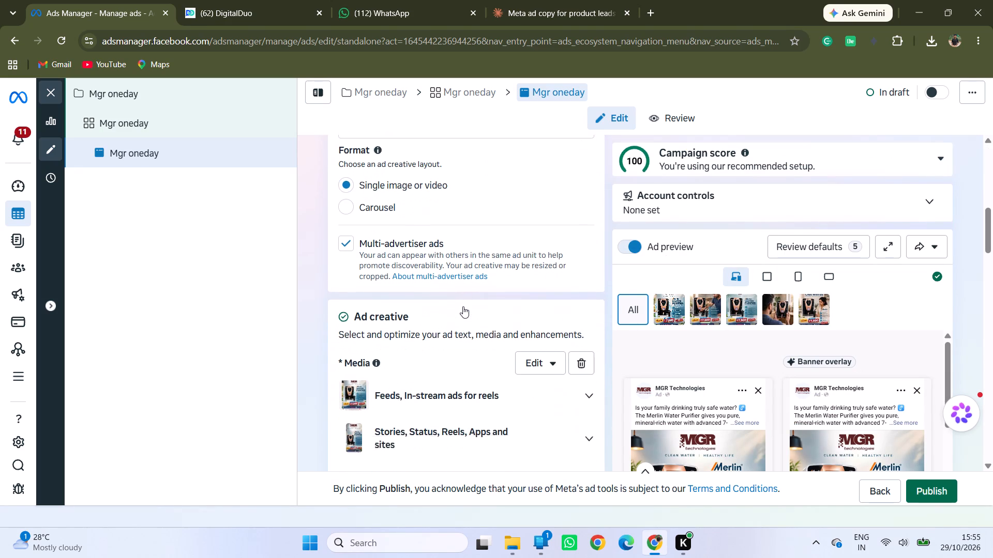
{"action": "scroll", "coordinate": [463, 306], "scroll_direction": "down", "scroll_amount": 11}
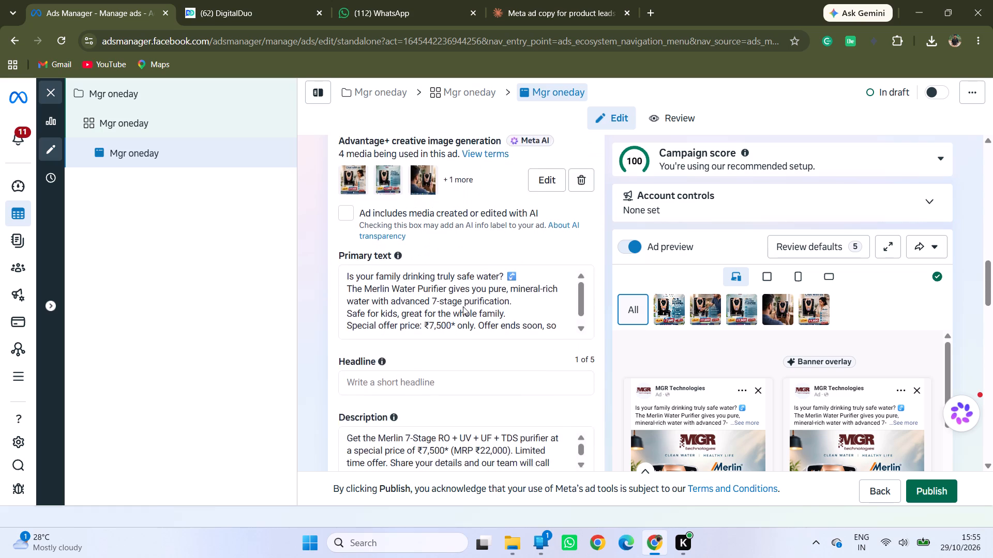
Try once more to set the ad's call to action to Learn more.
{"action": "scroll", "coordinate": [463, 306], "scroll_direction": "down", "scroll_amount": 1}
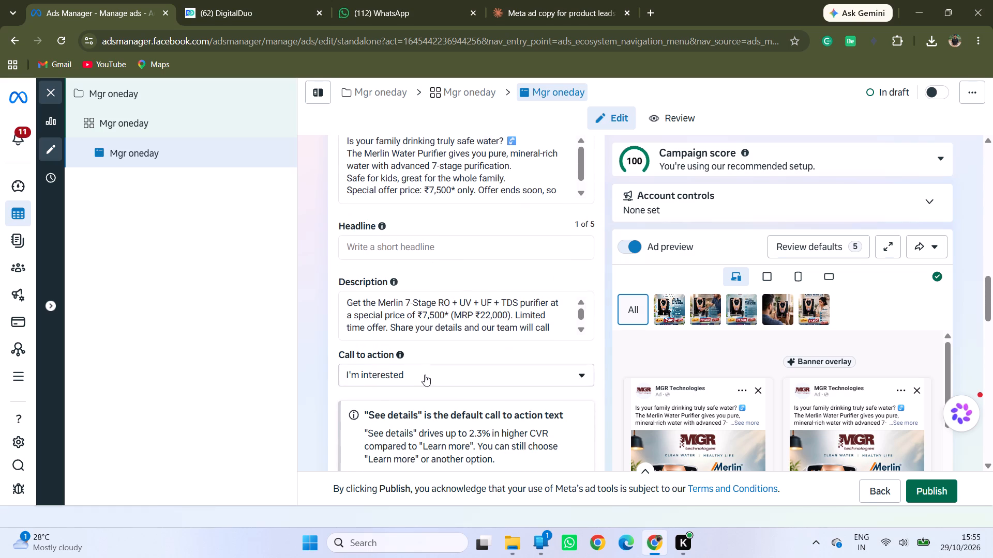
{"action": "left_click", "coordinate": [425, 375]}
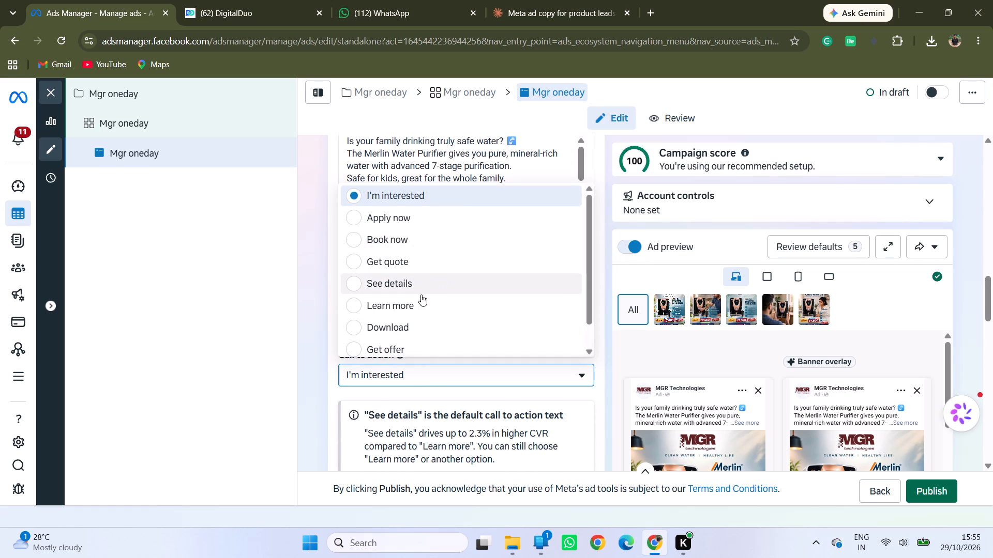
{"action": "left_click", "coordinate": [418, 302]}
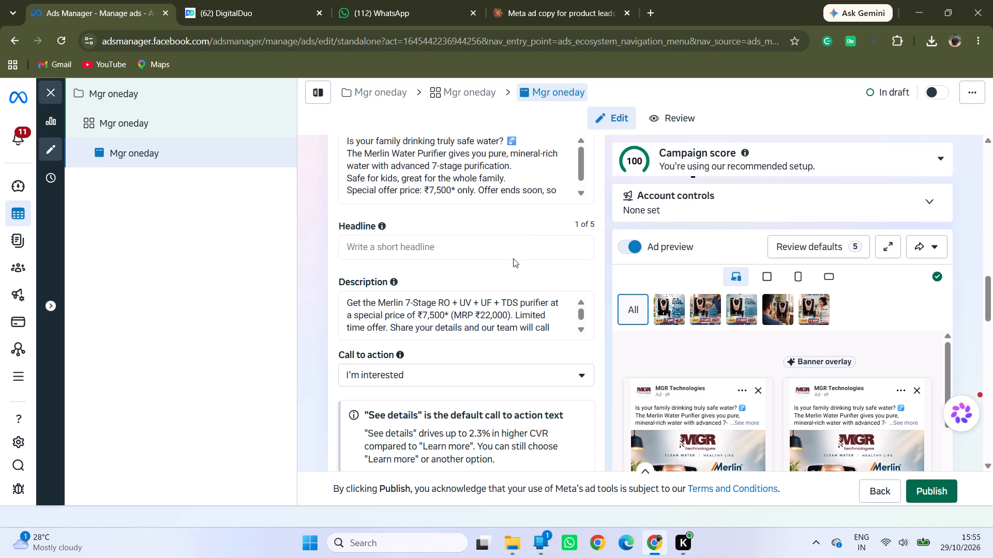
{"action": "left_click", "coordinate": [500, 255]}
{"action": "left_click", "coordinate": [458, 252]}
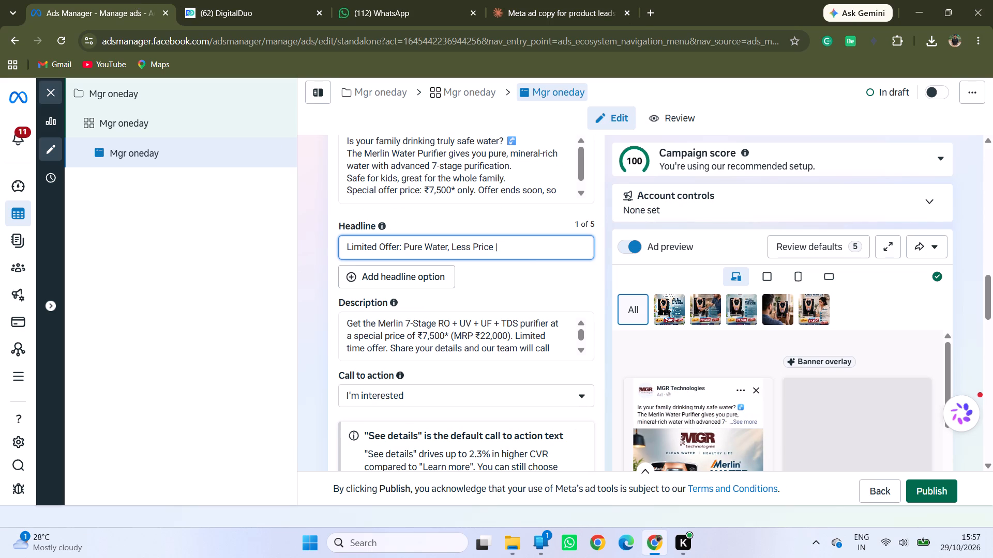
{"action": "left_click", "coordinate": [522, 244]}
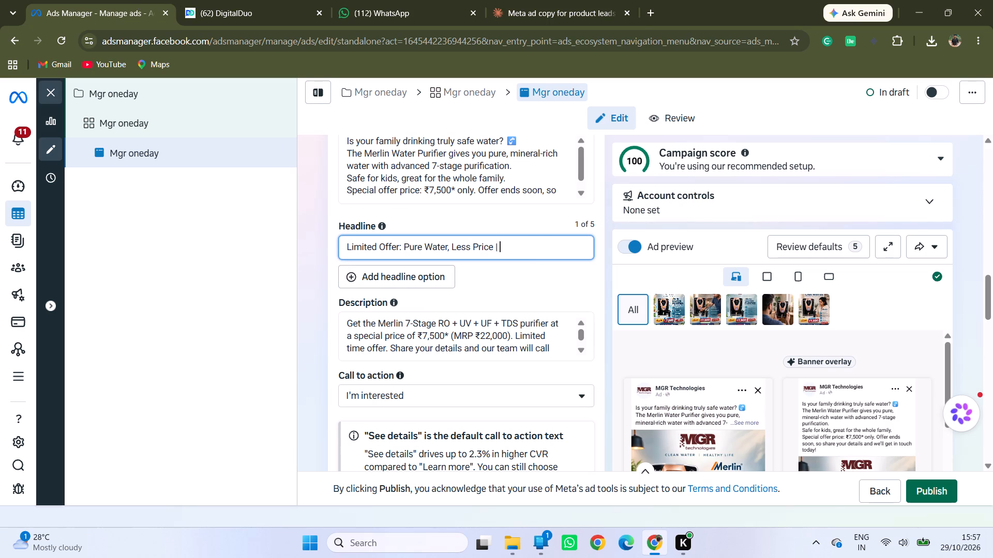
{"action": "key", "text": "ctrl+v"}
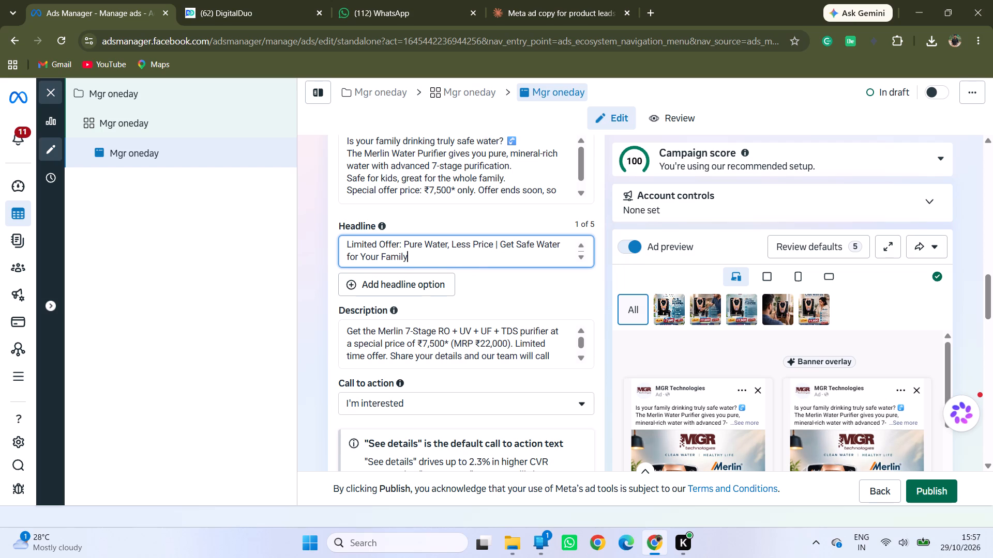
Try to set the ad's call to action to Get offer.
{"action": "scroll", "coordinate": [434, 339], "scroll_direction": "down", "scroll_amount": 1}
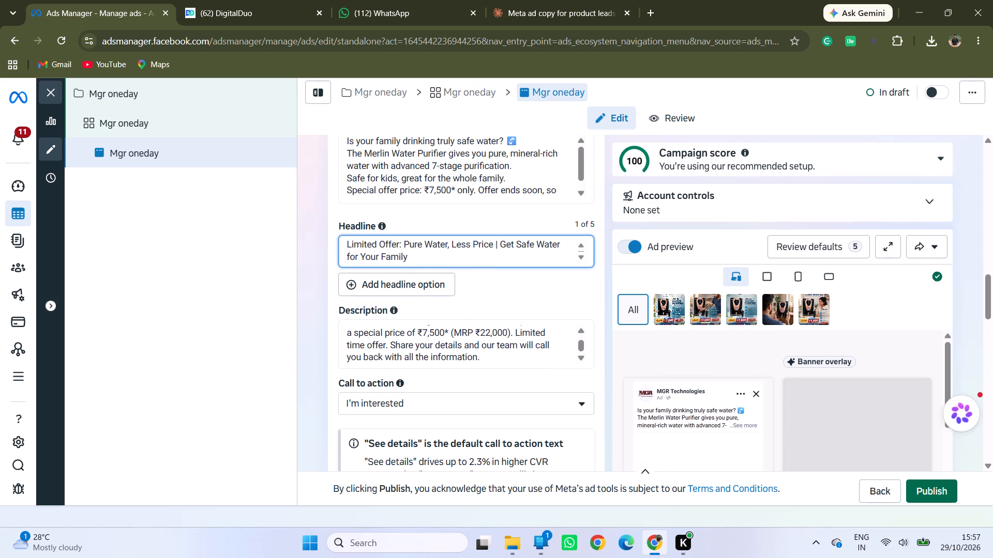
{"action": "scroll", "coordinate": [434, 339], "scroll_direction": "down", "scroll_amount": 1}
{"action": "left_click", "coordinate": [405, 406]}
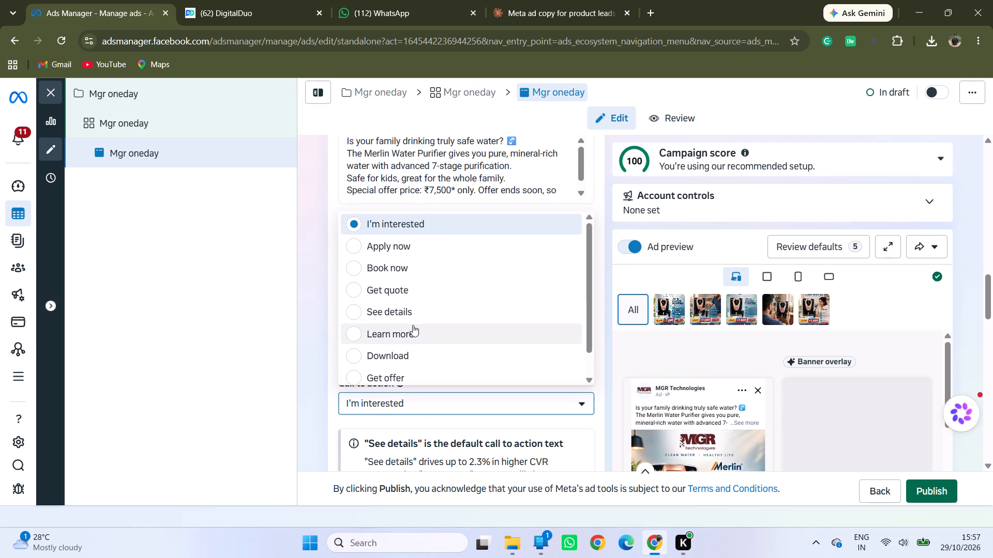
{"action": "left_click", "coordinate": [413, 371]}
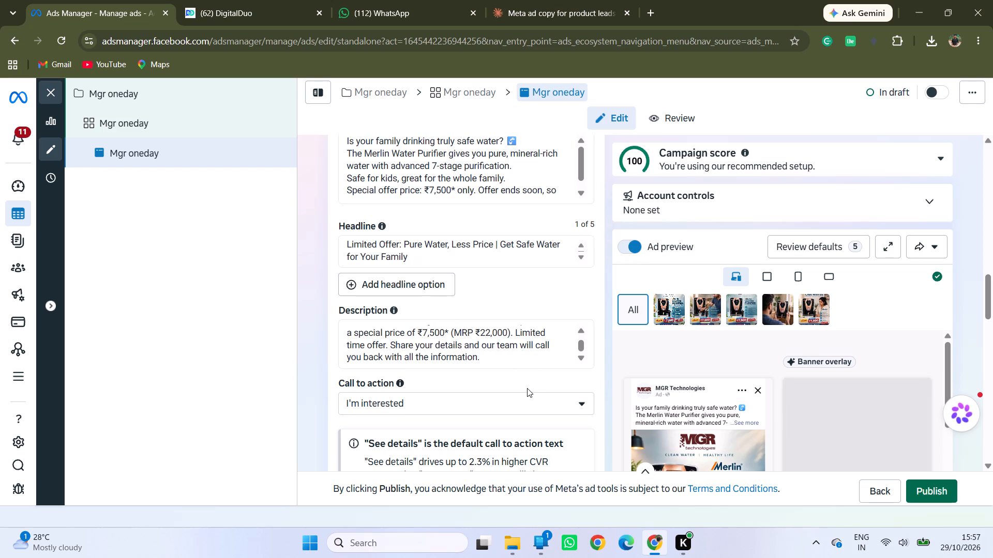
Look through the ad creative settings, from the headline, description and call to action to the Advantage+ creative enhancements.
{"action": "scroll", "coordinate": [519, 347], "scroll_direction": "down", "scroll_amount": 2}
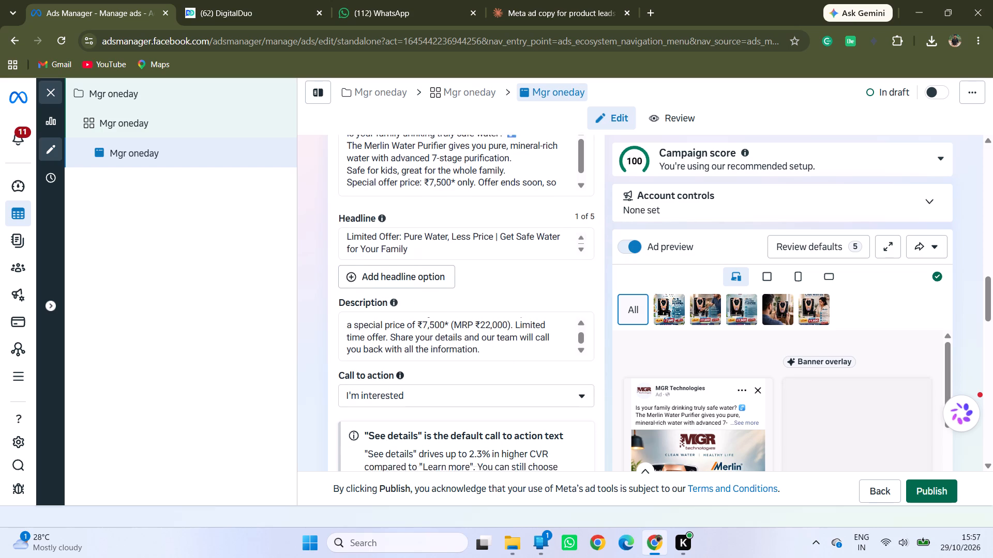
{"action": "scroll", "coordinate": [519, 347], "scroll_direction": "down", "scroll_amount": 6}
{"action": "scroll", "coordinate": [519, 347], "scroll_direction": "up", "scroll_amount": 1}
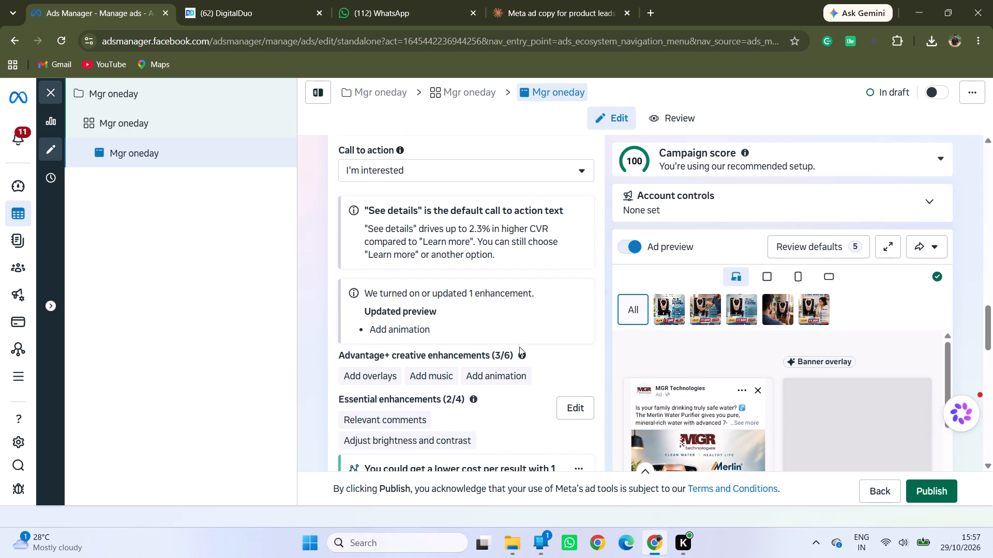
{"action": "scroll", "coordinate": [519, 347], "scroll_direction": "up", "scroll_amount": 1}
{"action": "scroll", "coordinate": [519, 347], "scroll_direction": "down", "scroll_amount": 3}
{"action": "scroll", "coordinate": [519, 347], "scroll_direction": "up", "scroll_amount": 1}
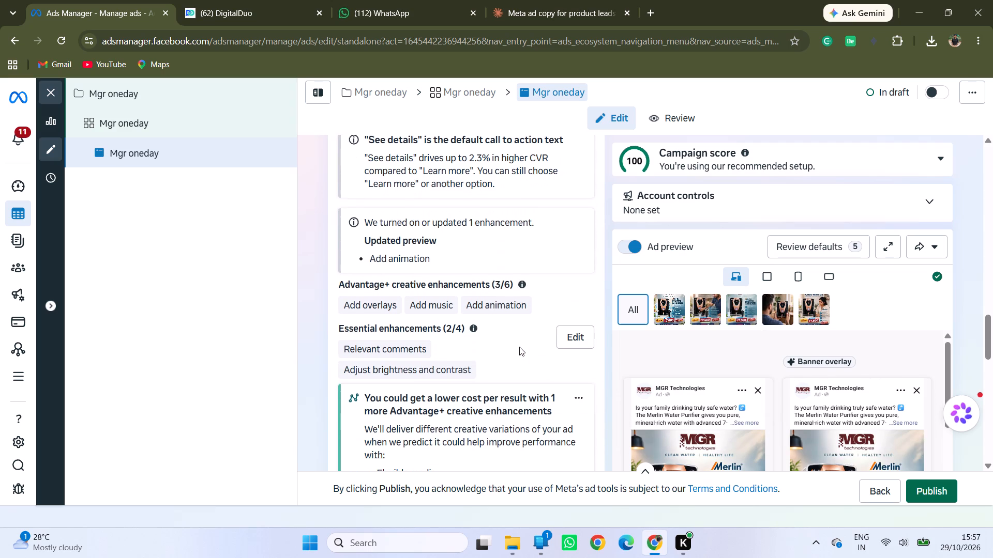
{"action": "scroll", "coordinate": [519, 347], "scroll_direction": "up", "scroll_amount": 6}
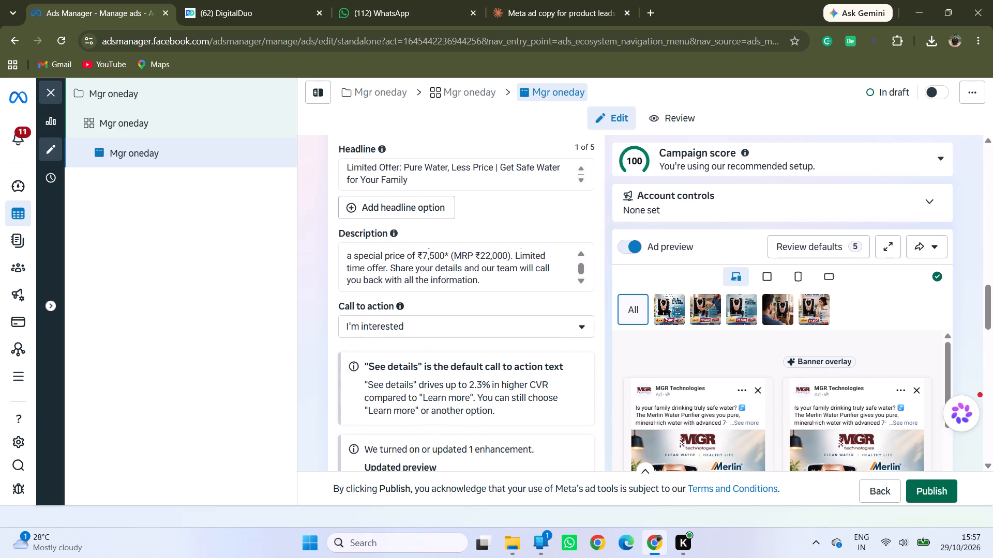
{"action": "scroll", "coordinate": [497, 272], "scroll_direction": "up", "scroll_amount": 2}
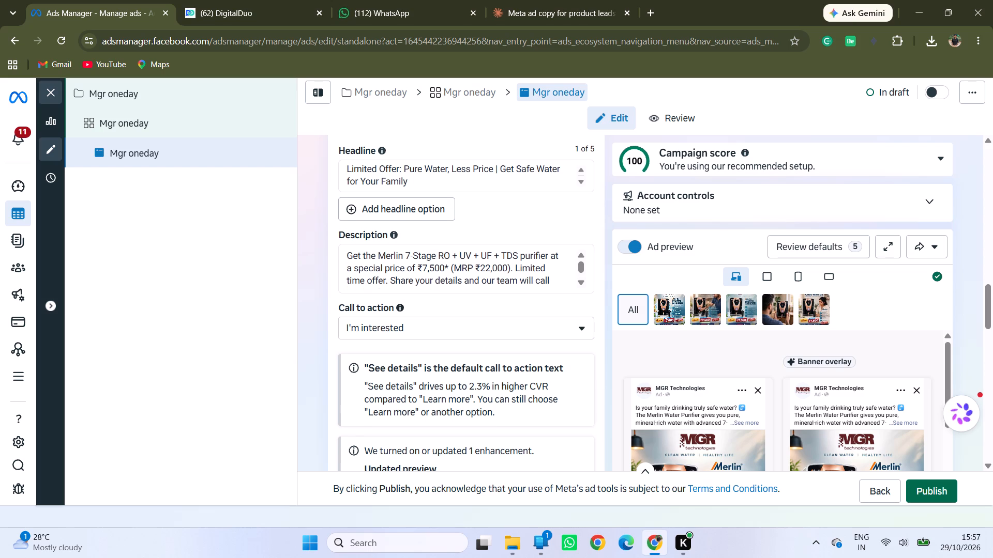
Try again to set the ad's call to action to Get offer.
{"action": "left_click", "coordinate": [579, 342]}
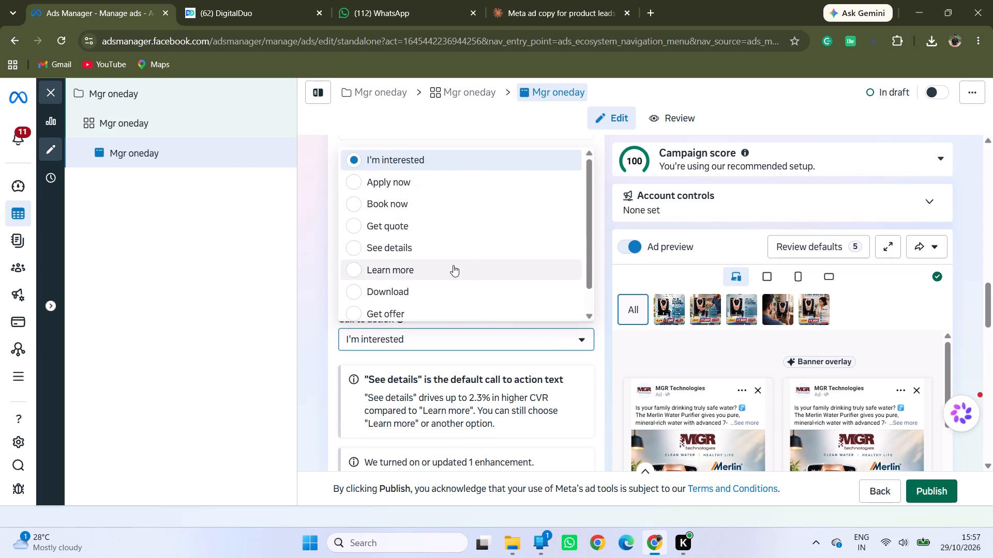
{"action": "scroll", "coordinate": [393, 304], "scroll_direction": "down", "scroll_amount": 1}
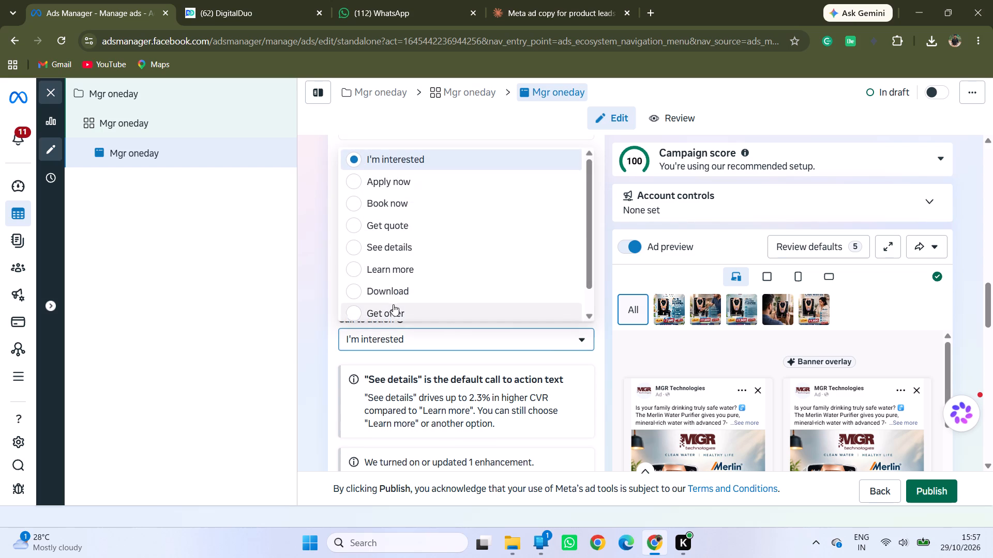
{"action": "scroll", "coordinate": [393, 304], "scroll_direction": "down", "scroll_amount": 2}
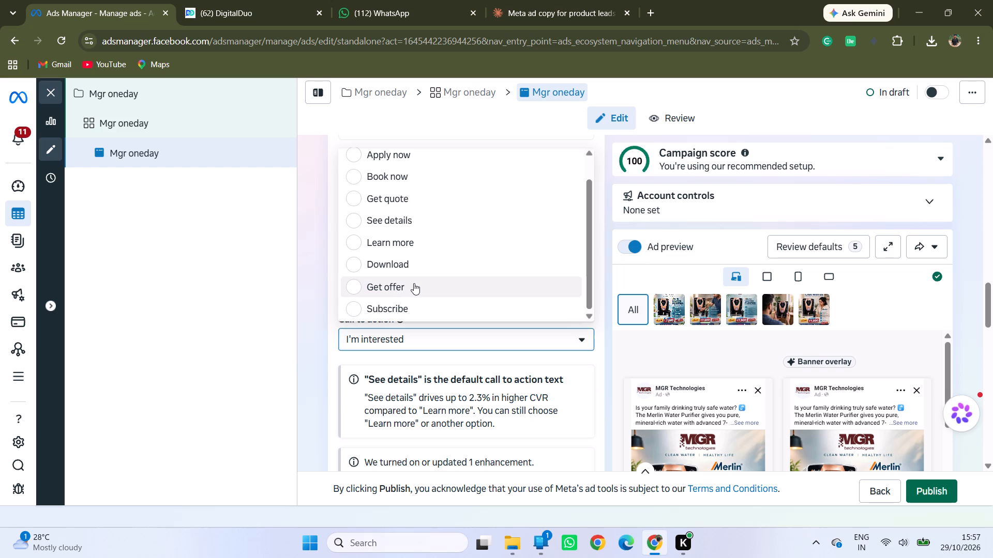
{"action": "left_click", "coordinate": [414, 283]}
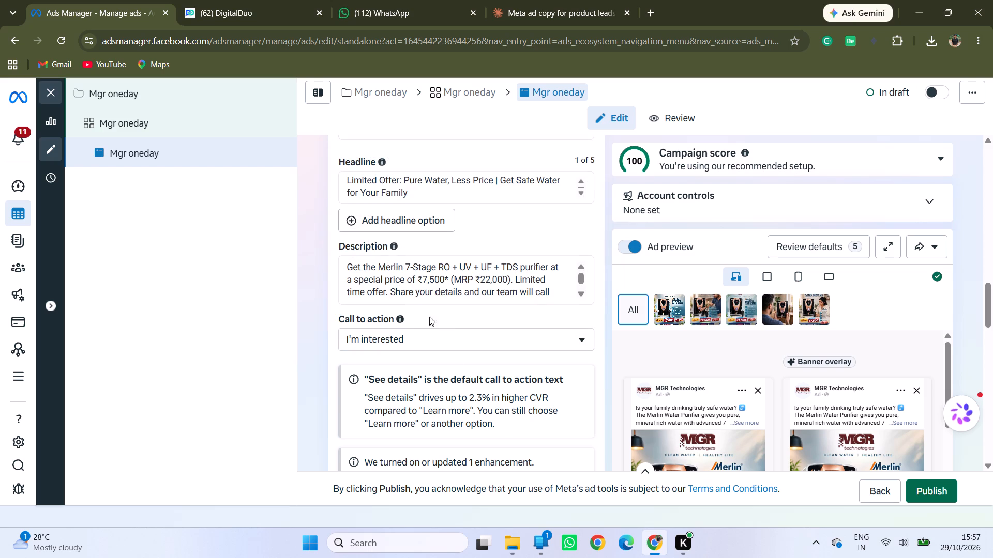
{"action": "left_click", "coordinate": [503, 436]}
Reload the Ads Manager page with the Mgr oneday ad open for editing.
{"action": "left_click", "coordinate": [63, 42]}
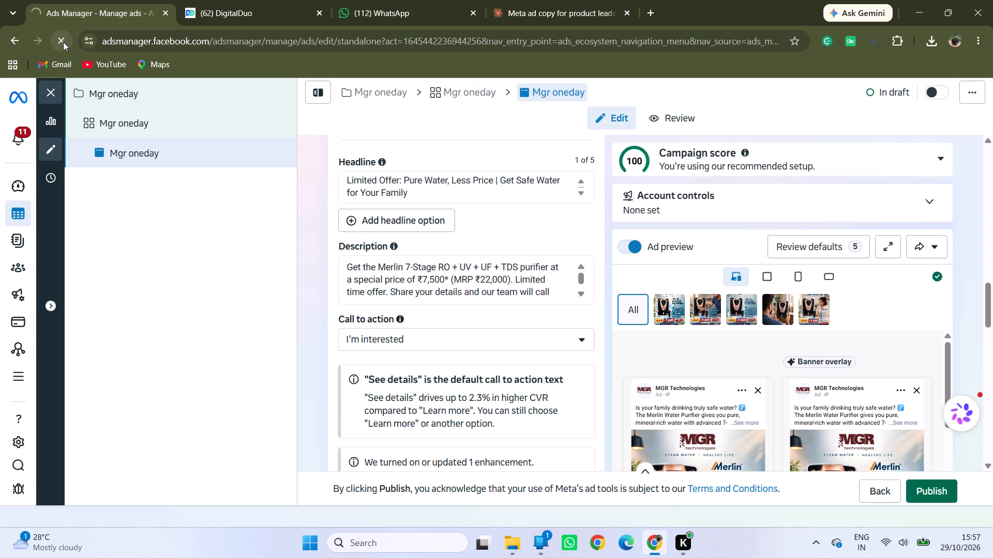
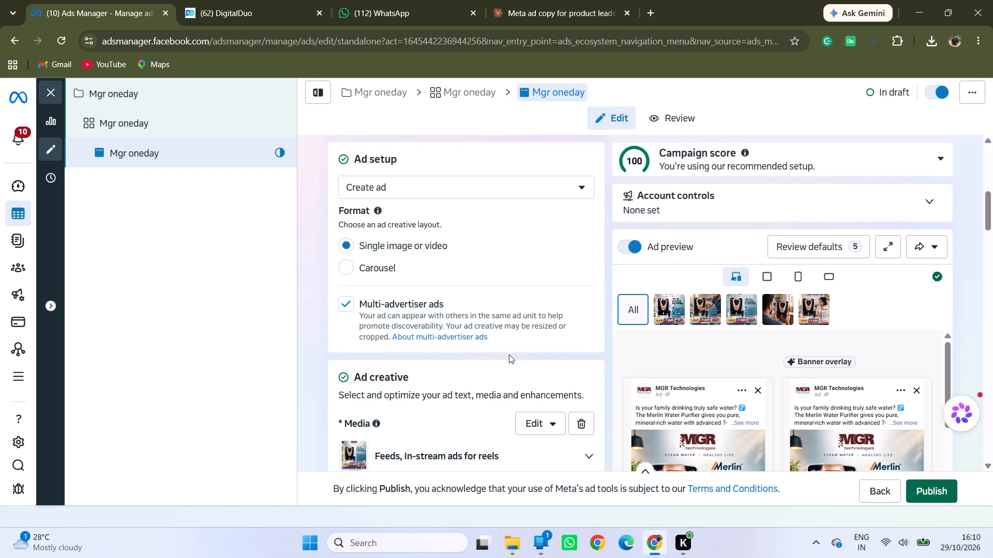
Set the ad's call to action to Get offer in the ad creative section.
{"action": "scroll", "coordinate": [509, 354], "scroll_direction": "down", "scroll_amount": 2}
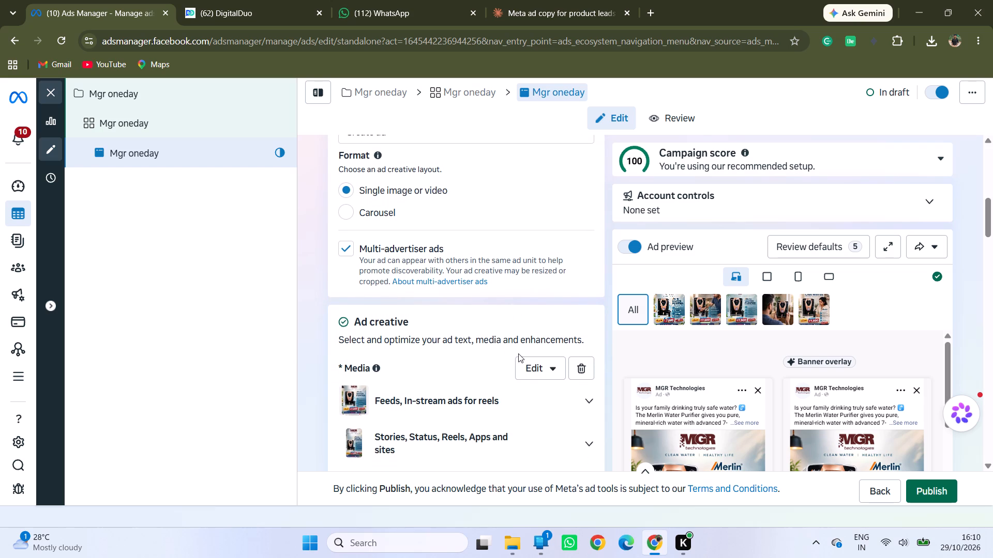
{"action": "scroll", "coordinate": [468, 363], "scroll_direction": "down", "scroll_amount": 3}
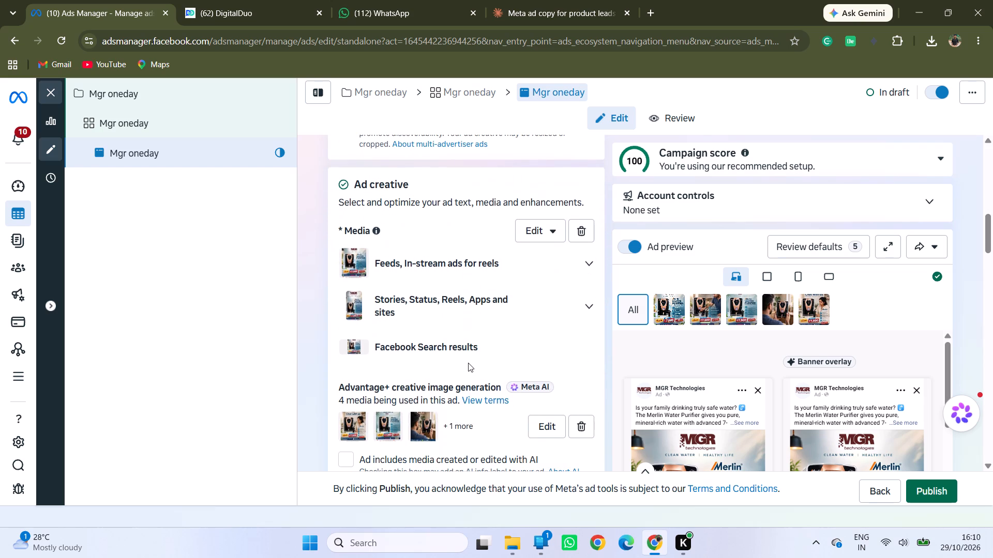
{"action": "scroll", "coordinate": [468, 363], "scroll_direction": "down", "scroll_amount": 11}
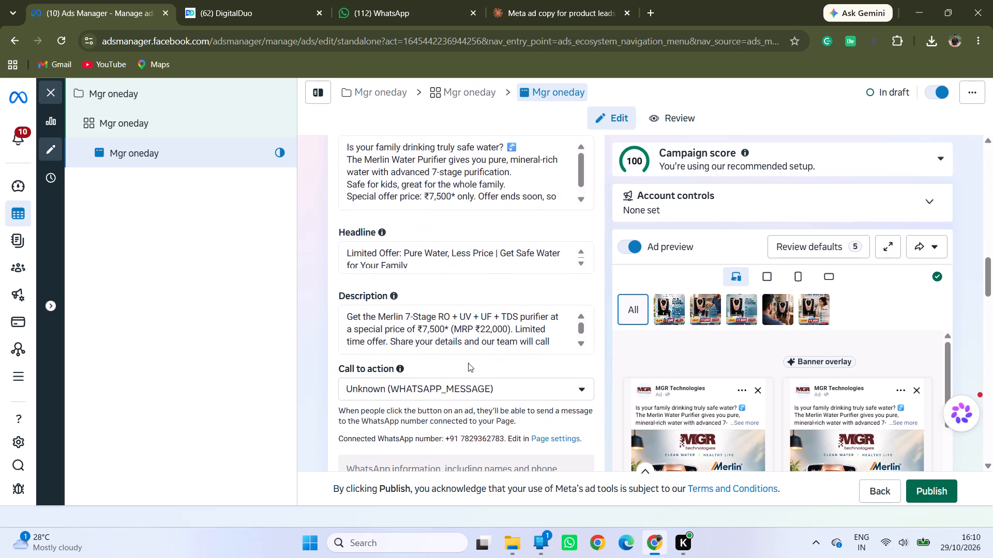
{"action": "scroll", "coordinate": [468, 363], "scroll_direction": "down", "scroll_amount": 3}
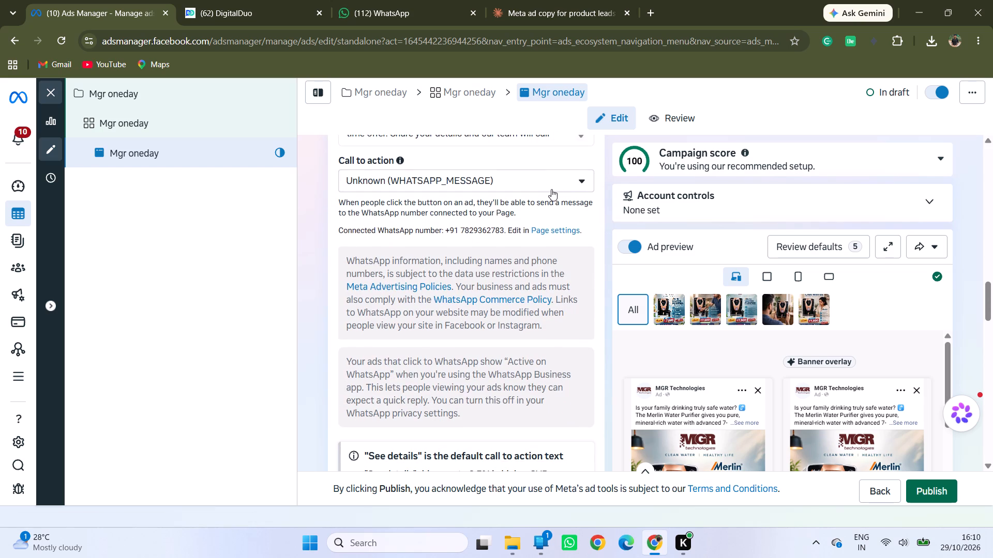
{"action": "left_click", "coordinate": [574, 185]}
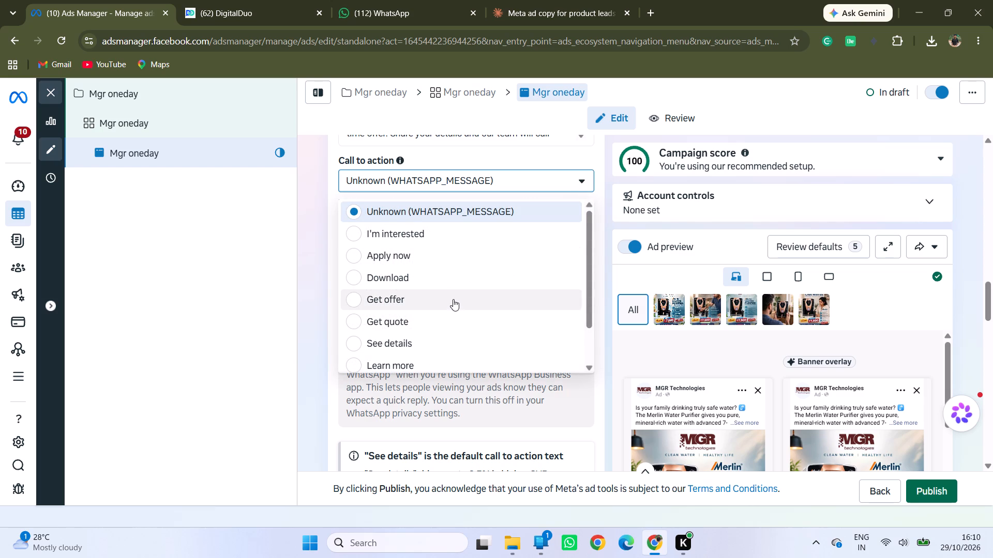
{"action": "scroll", "coordinate": [453, 299], "scroll_direction": "down", "scroll_amount": 1}
{"action": "scroll", "coordinate": [453, 299], "scroll_direction": "up", "scroll_amount": 1}
{"action": "scroll", "coordinate": [453, 299], "scroll_direction": "down", "scroll_amount": 1}
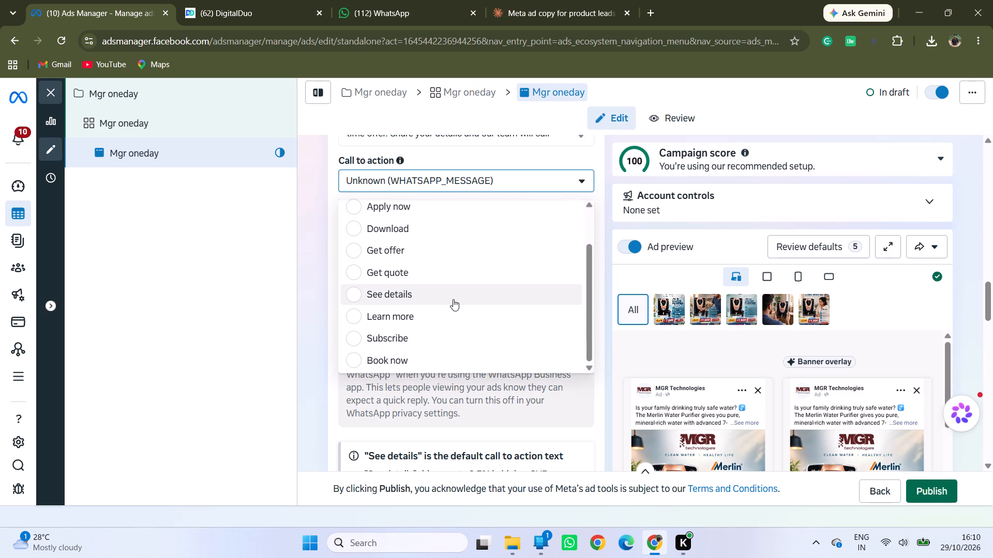
{"action": "scroll", "coordinate": [453, 299], "scroll_direction": "up", "scroll_amount": 1}
{"action": "left_click", "coordinate": [404, 281]}
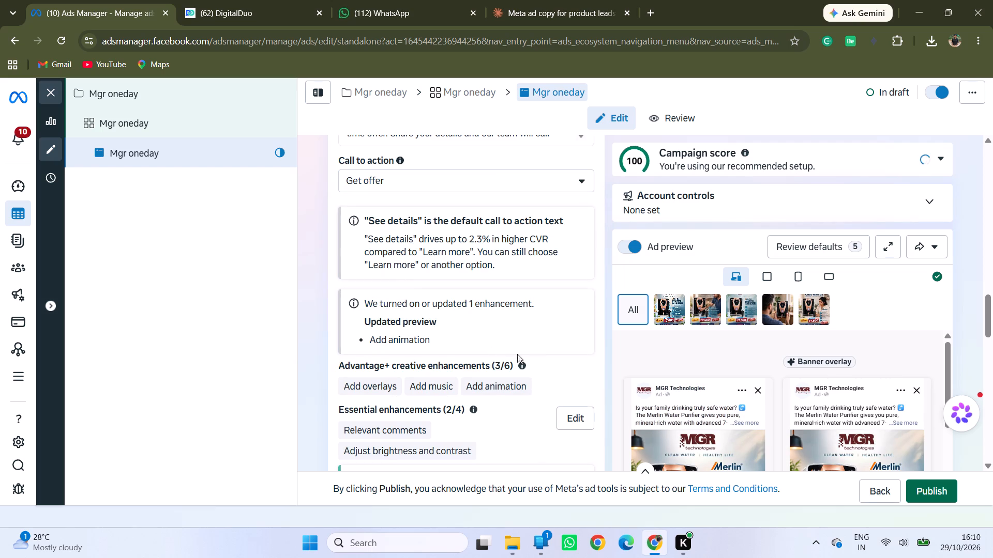
Look through the ad settings below the call to action, covering creative enhancements, creative testing, instant forms and tracking.
{"action": "scroll", "coordinate": [432, 339], "scroll_direction": "down", "scroll_amount": 1}
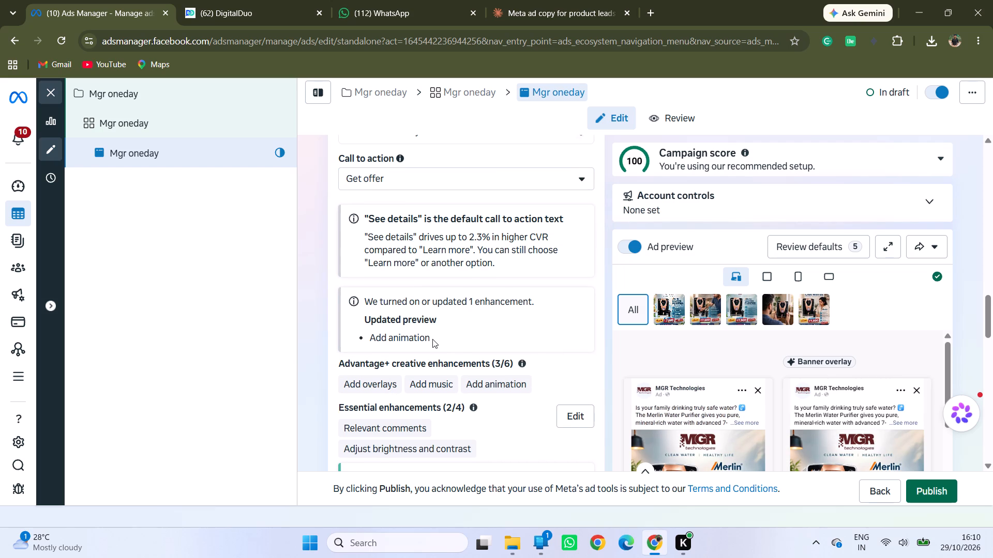
{"action": "scroll", "coordinate": [432, 339], "scroll_direction": "down", "scroll_amount": 10}
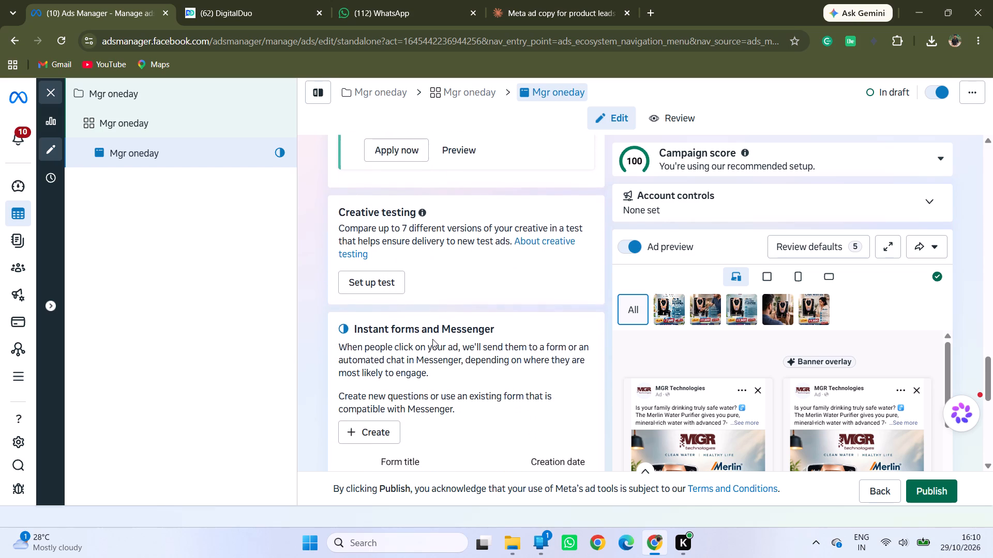
{"action": "scroll", "coordinate": [432, 339], "scroll_direction": "down", "scroll_amount": 3}
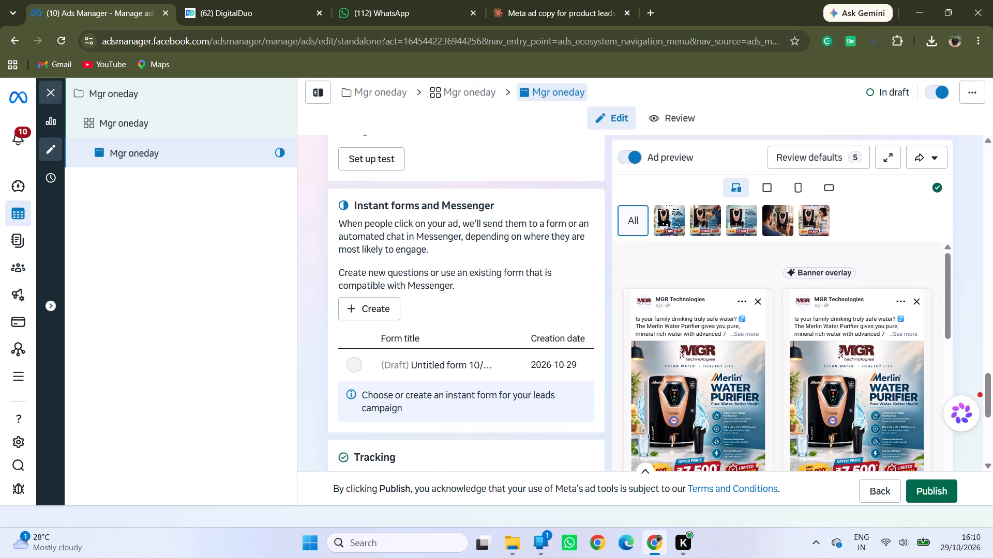
{"action": "scroll", "coordinate": [432, 339], "scroll_direction": "down", "scroll_amount": 2}
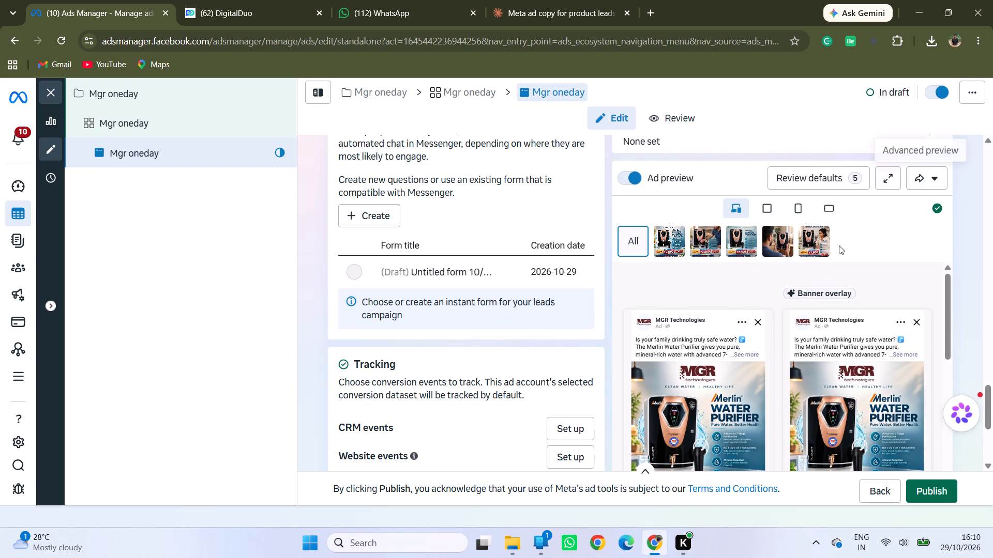
{"action": "scroll", "coordinate": [419, 408], "scroll_direction": "down", "scroll_amount": 2}
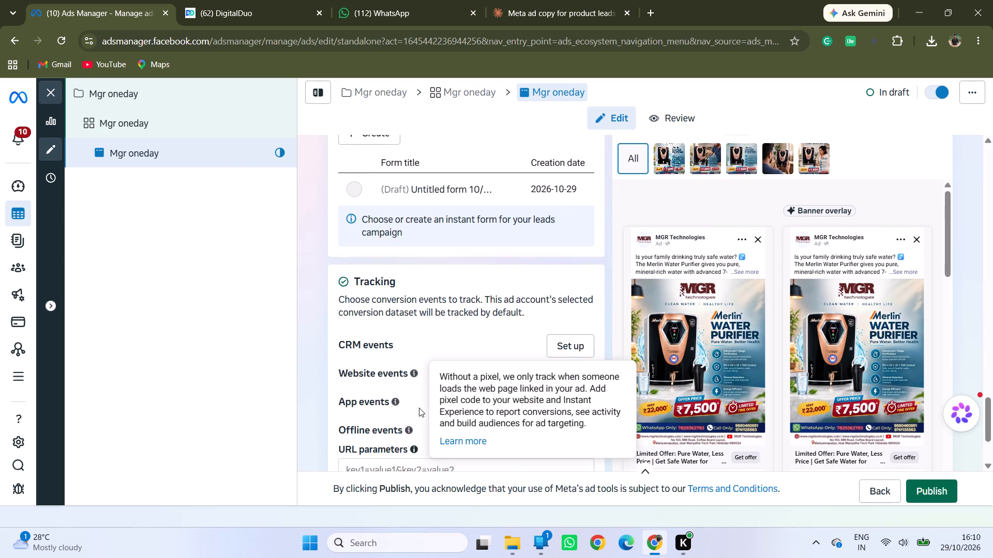
{"action": "scroll", "coordinate": [419, 408], "scroll_direction": "down", "scroll_amount": 6}
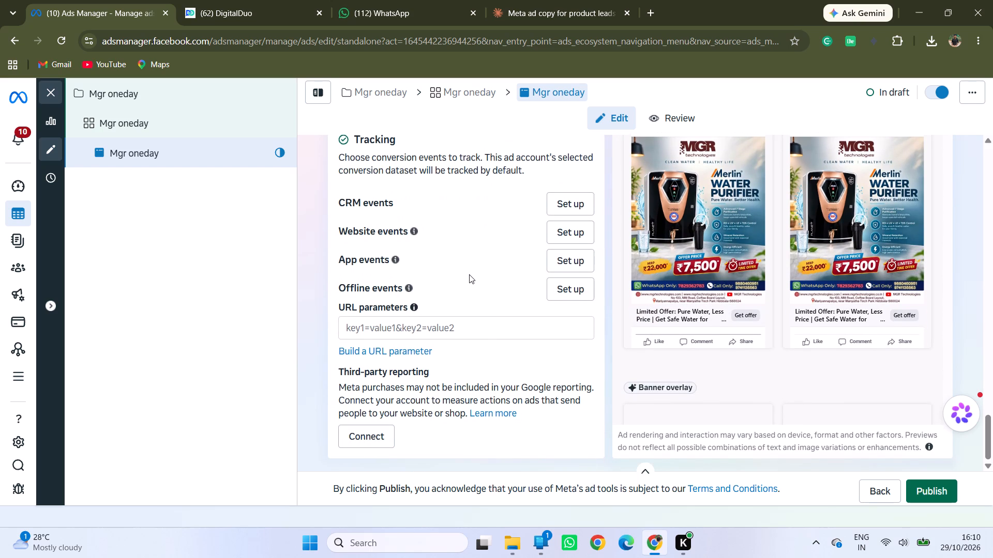
{"action": "scroll", "coordinate": [469, 274], "scroll_direction": "up", "scroll_amount": 6}
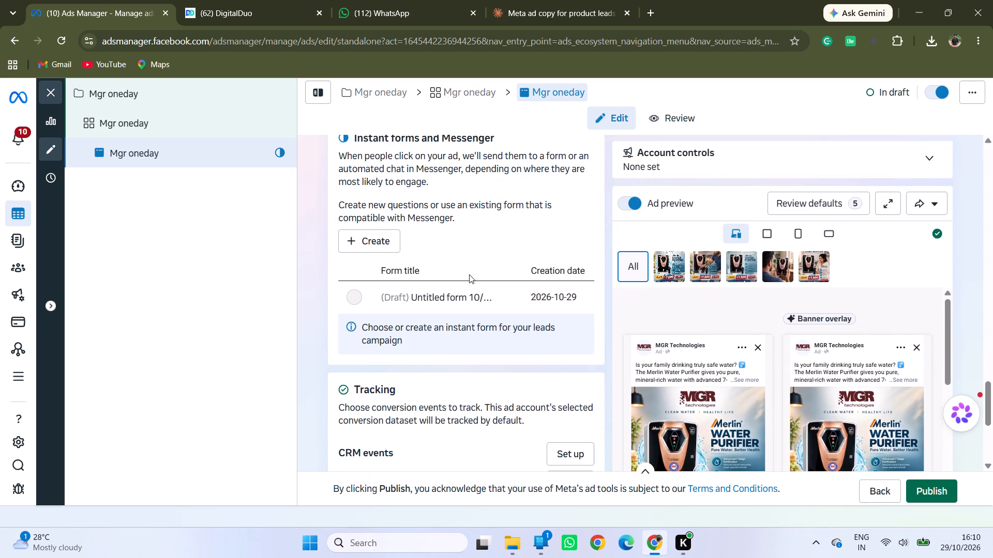
{"action": "scroll", "coordinate": [469, 274], "scroll_direction": "up", "scroll_amount": 2}
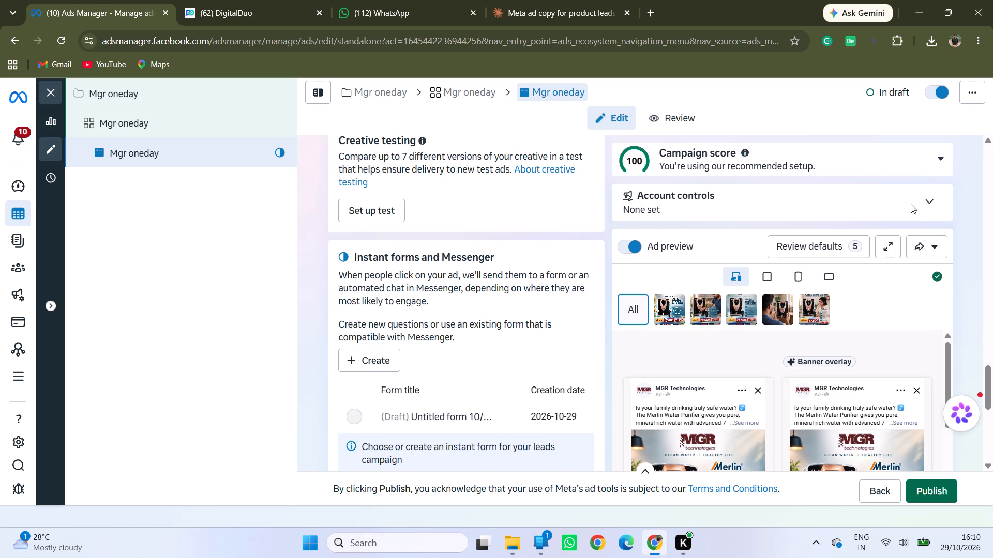
Expand the account controls and check the ad account's placement controls without changing them.
{"action": "left_click", "coordinate": [938, 205]}
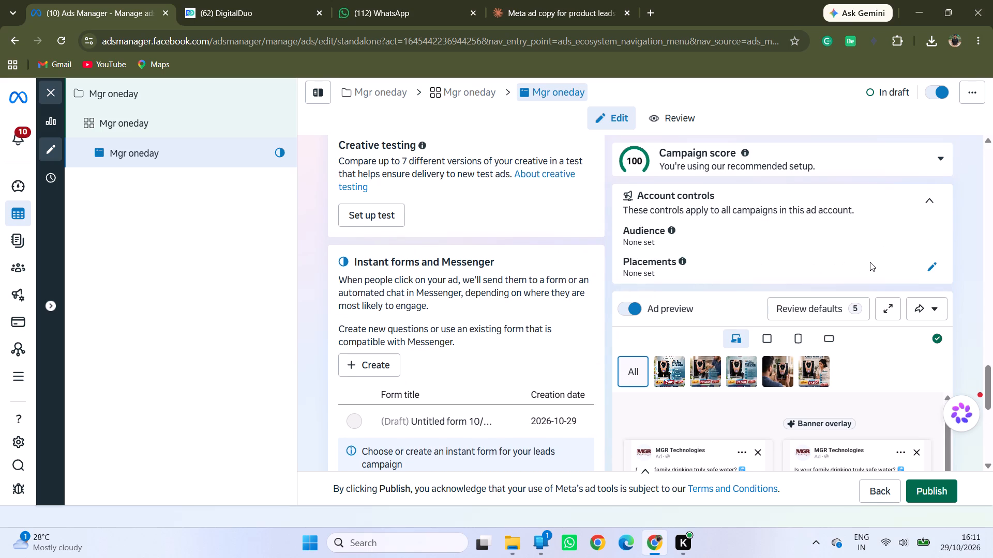
{"action": "left_click", "coordinate": [928, 268]}
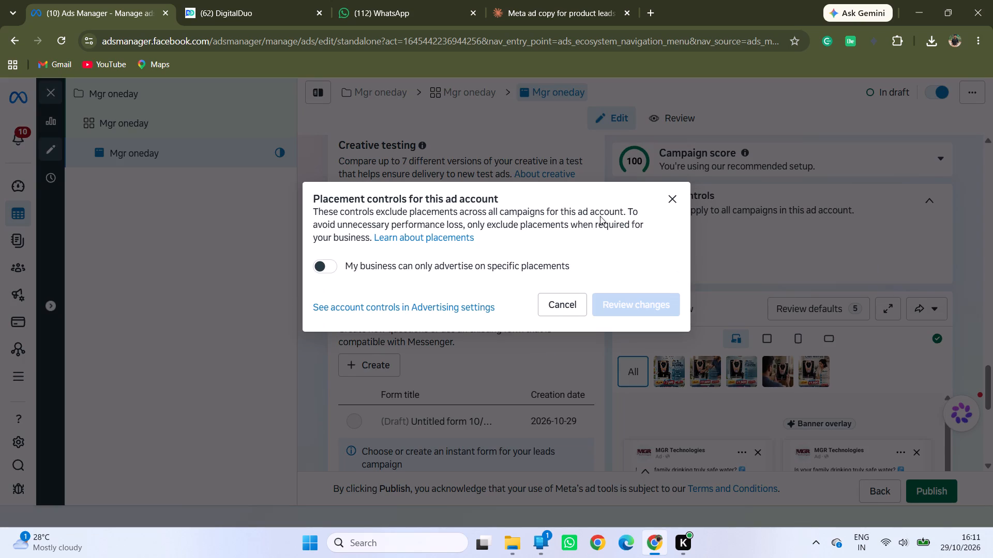
{"action": "left_click", "coordinate": [671, 198]}
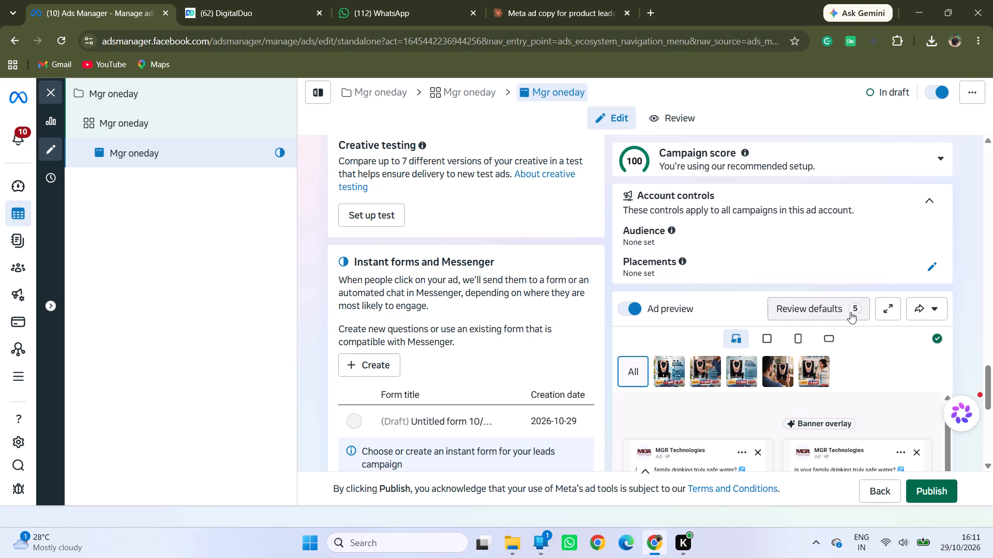
{"action": "left_click", "coordinate": [682, 315]}
Review the ad's primary text, headline, description, call to action and creative enhancement settings.
{"action": "scroll", "coordinate": [696, 305], "scroll_direction": "down", "scroll_amount": 1}
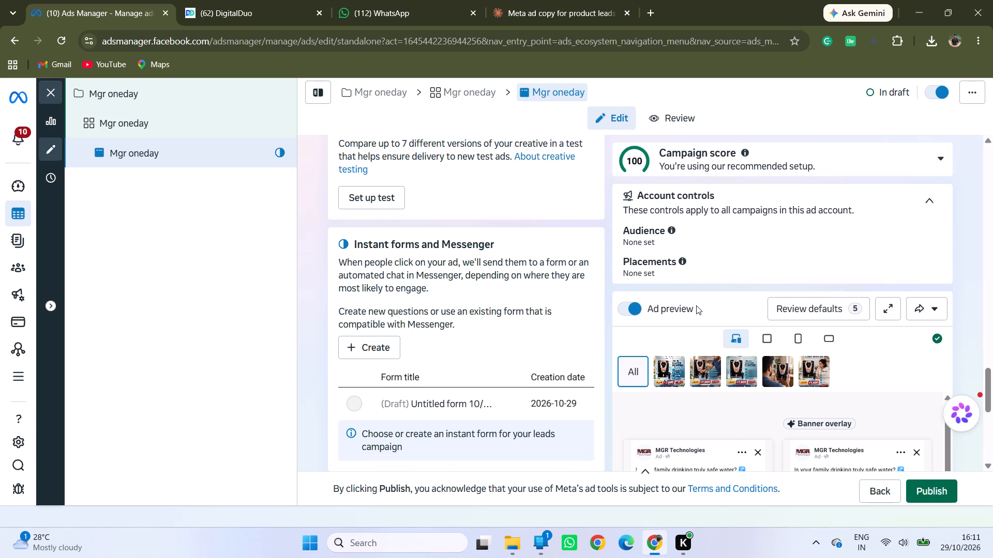
{"action": "scroll", "coordinate": [696, 305], "scroll_direction": "down", "scroll_amount": 2}
{"action": "scroll", "coordinate": [696, 305], "scroll_direction": "up", "scroll_amount": 12}
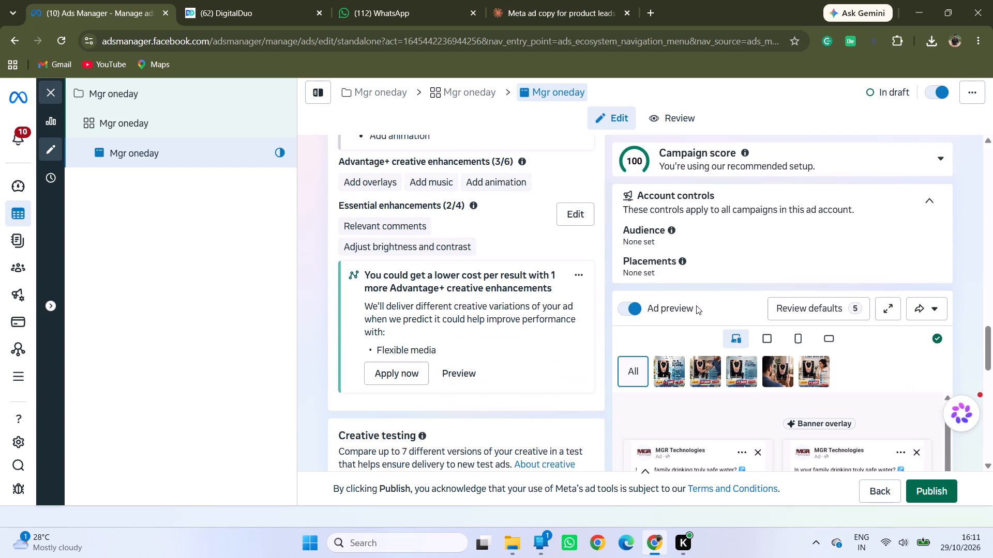
{"action": "scroll", "coordinate": [696, 305], "scroll_direction": "up", "scroll_amount": 2}
{"action": "scroll", "coordinate": [419, 269], "scroll_direction": "up", "scroll_amount": 3}
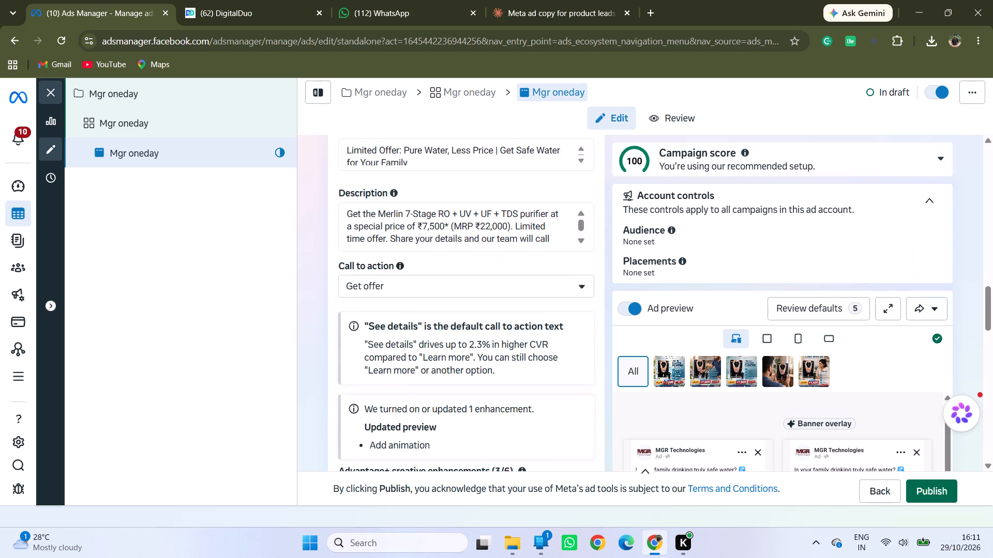
{"action": "scroll", "coordinate": [419, 269], "scroll_direction": "up", "scroll_amount": 4}
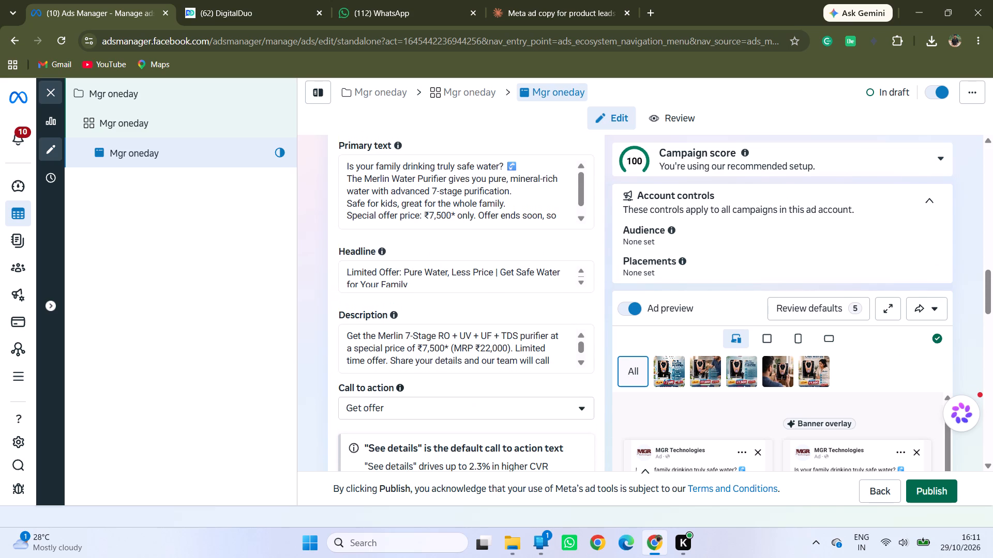
{"action": "scroll", "coordinate": [419, 269], "scroll_direction": "up", "scroll_amount": 1}
{"action": "scroll", "coordinate": [419, 269], "scroll_direction": "down", "scroll_amount": 3}
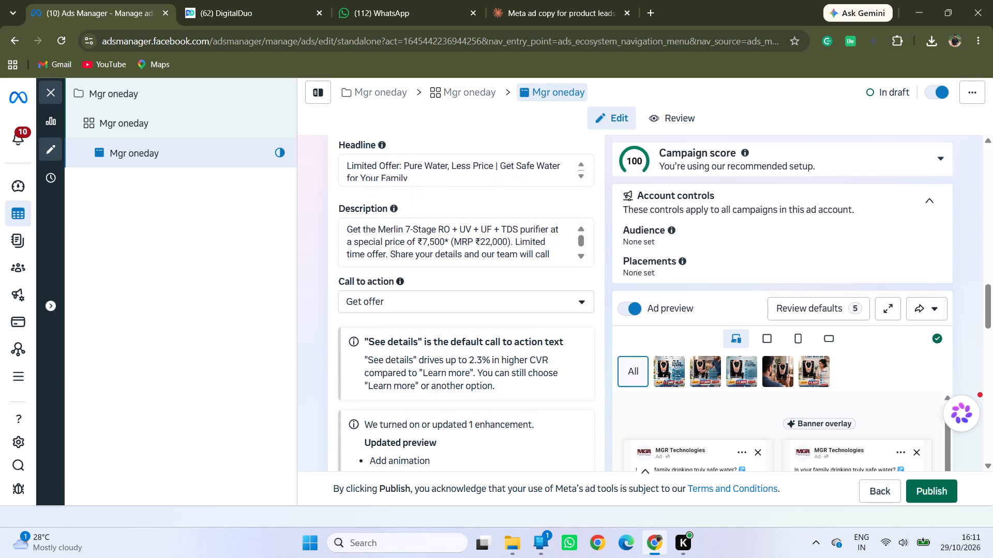
{"action": "scroll", "coordinate": [419, 269], "scroll_direction": "down", "scroll_amount": 3}
Set the ad's call to action to See details.
{"action": "scroll", "coordinate": [419, 269], "scroll_direction": "up", "scroll_amount": 1}
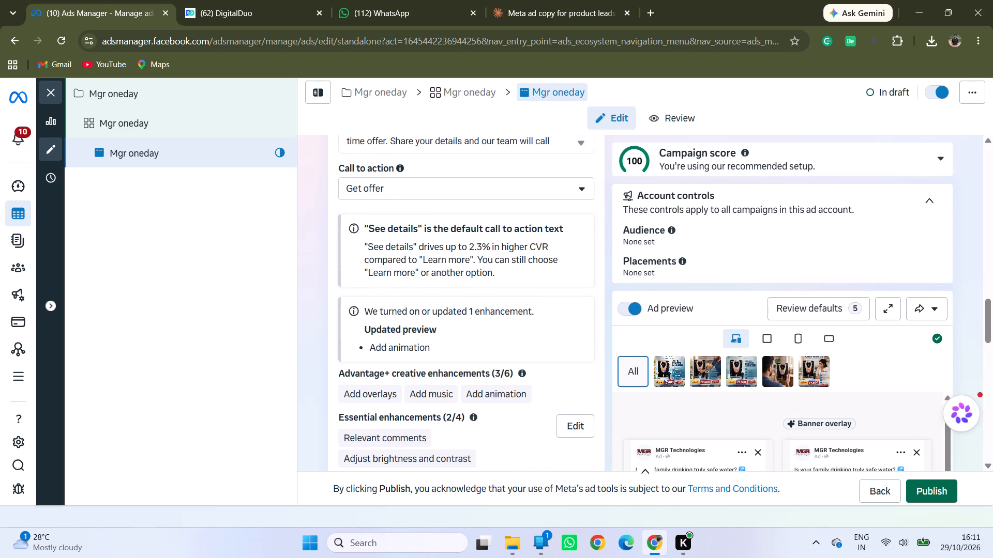
{"action": "scroll", "coordinate": [419, 269], "scroll_direction": "up", "scroll_amount": 1}
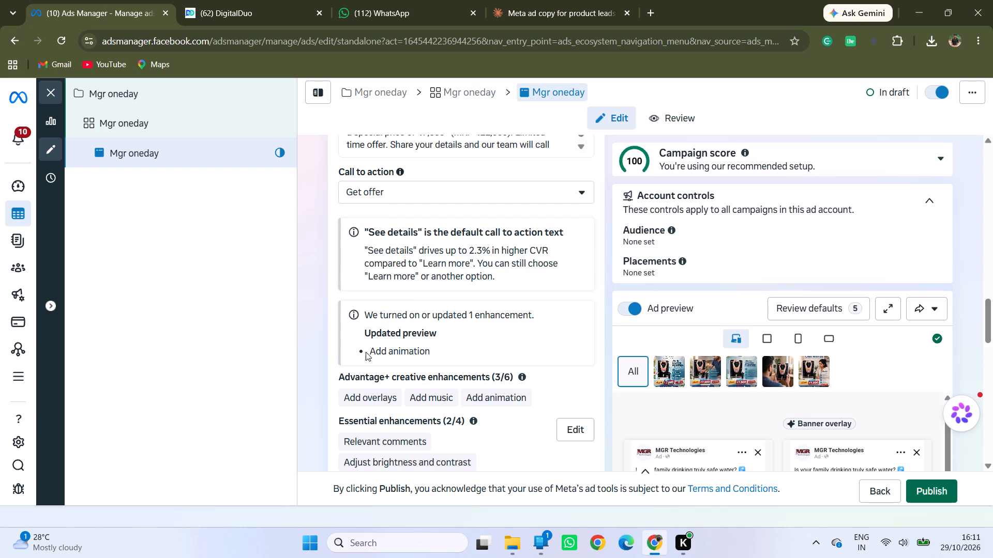
{"action": "left_click", "coordinate": [585, 191]}
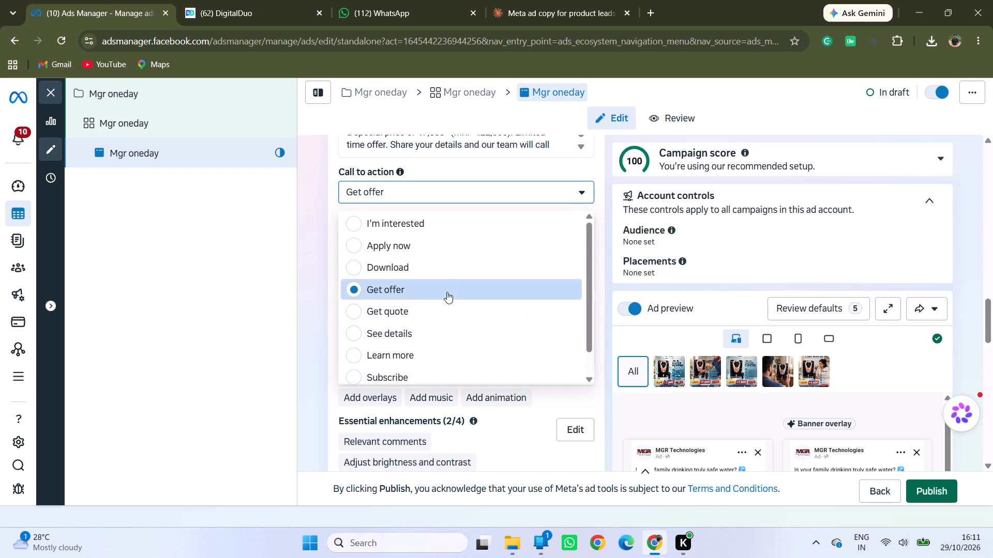
{"action": "left_click", "coordinate": [412, 338]}
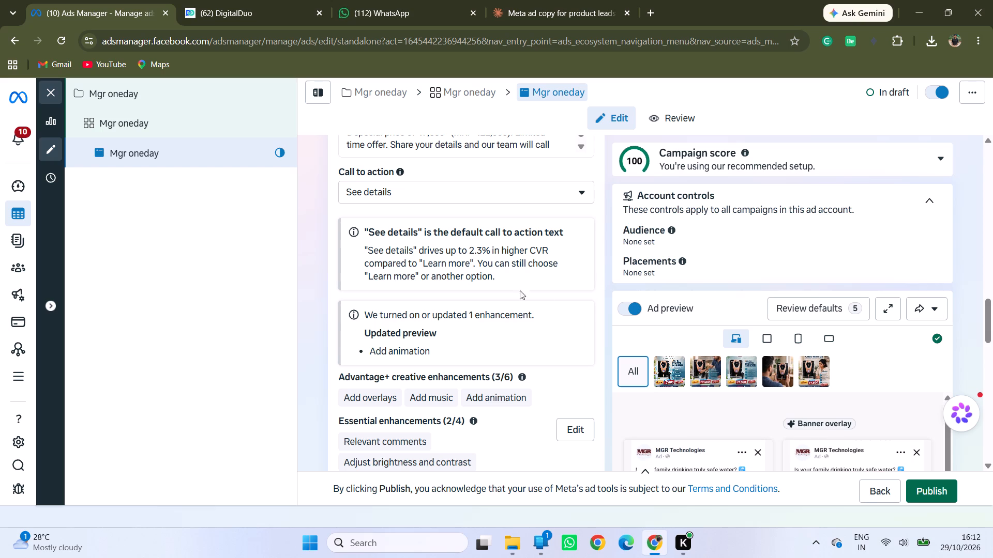
Examine the remaining ad settings, from the creative enhancements to the Instant forms and Messenger section.
{"action": "scroll", "coordinate": [342, 339], "scroll_direction": "down", "scroll_amount": 1}
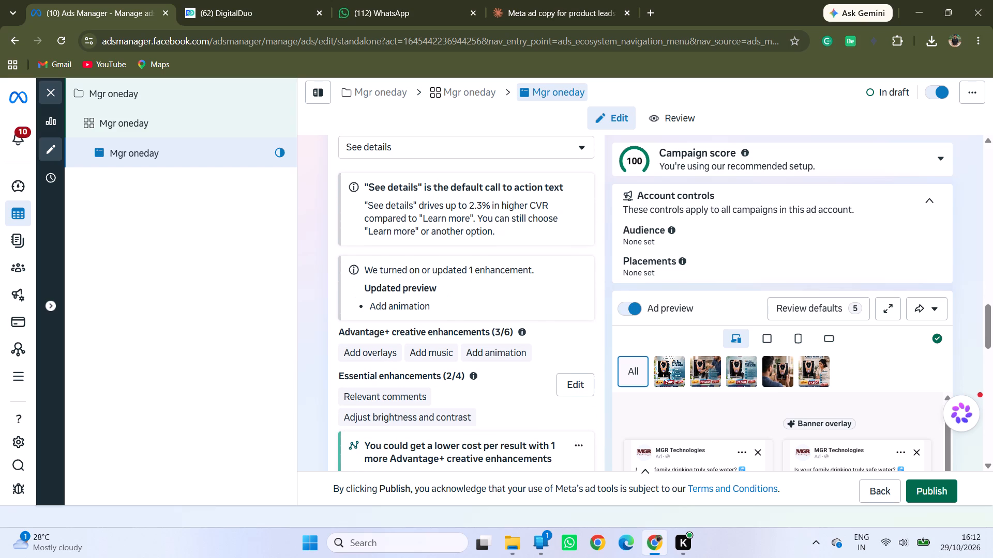
{"action": "scroll", "coordinate": [342, 339], "scroll_direction": "down", "scroll_amount": 8}
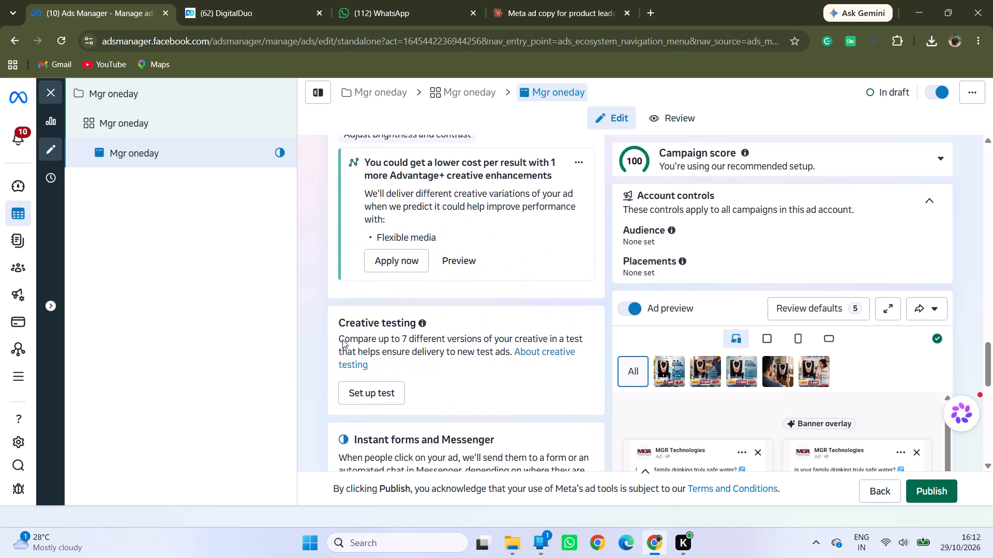
{"action": "scroll", "coordinate": [342, 339], "scroll_direction": "down", "scroll_amount": 5}
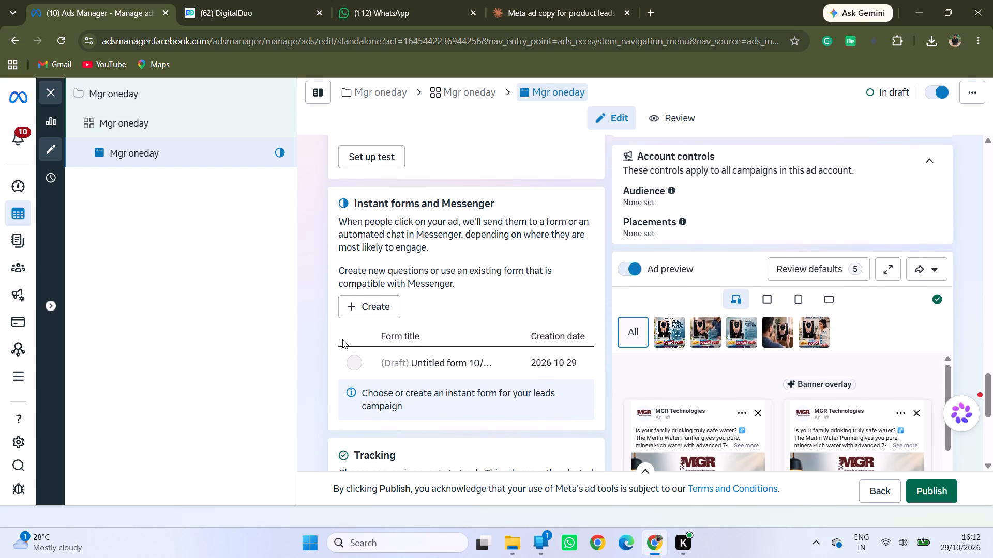
Examine the Instant forms and Tracking sections and the See details call to action in the ad preview.
{"action": "scroll", "coordinate": [342, 339], "scroll_direction": "down", "scroll_amount": 5}
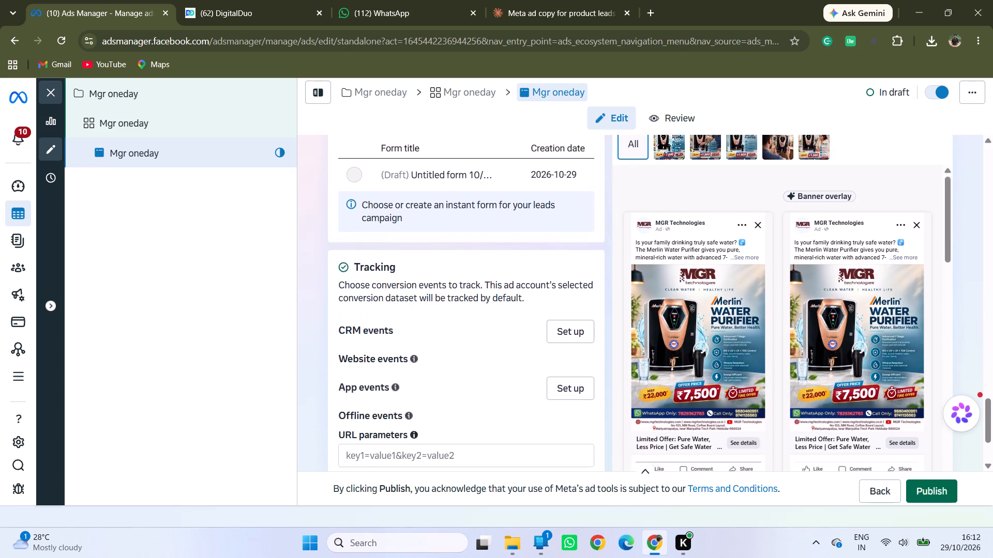
{"action": "scroll", "coordinate": [342, 339], "scroll_direction": "down", "scroll_amount": 3}
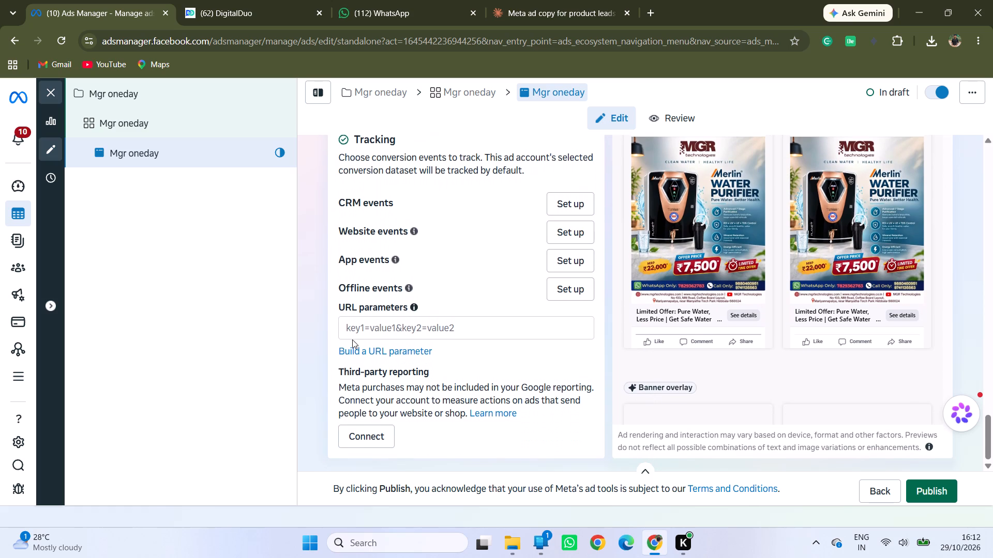
{"action": "scroll", "coordinate": [508, 317], "scroll_direction": "up", "scroll_amount": 3}
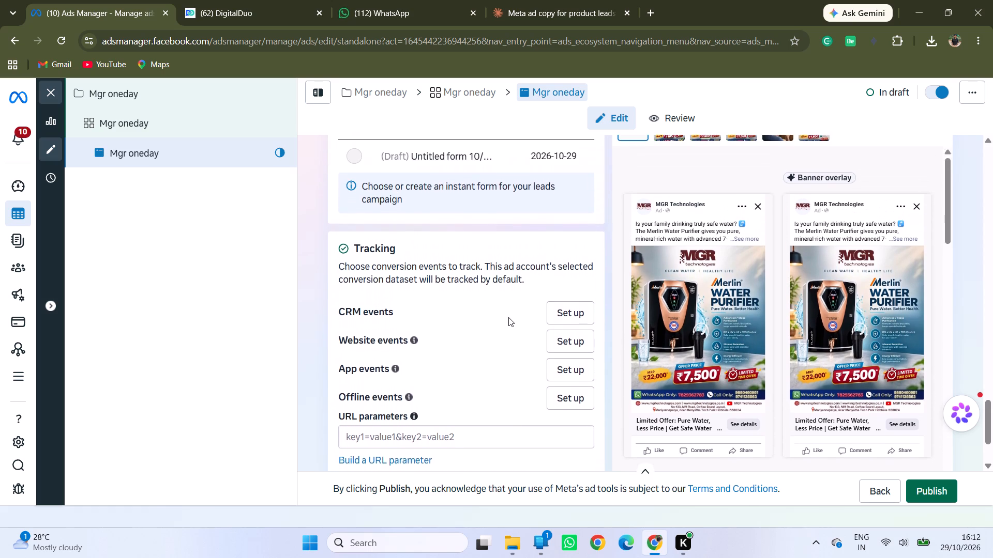
{"action": "scroll", "coordinate": [508, 317], "scroll_direction": "up", "scroll_amount": 2}
{"action": "scroll", "coordinate": [508, 317], "scroll_direction": "down", "scroll_amount": 4}
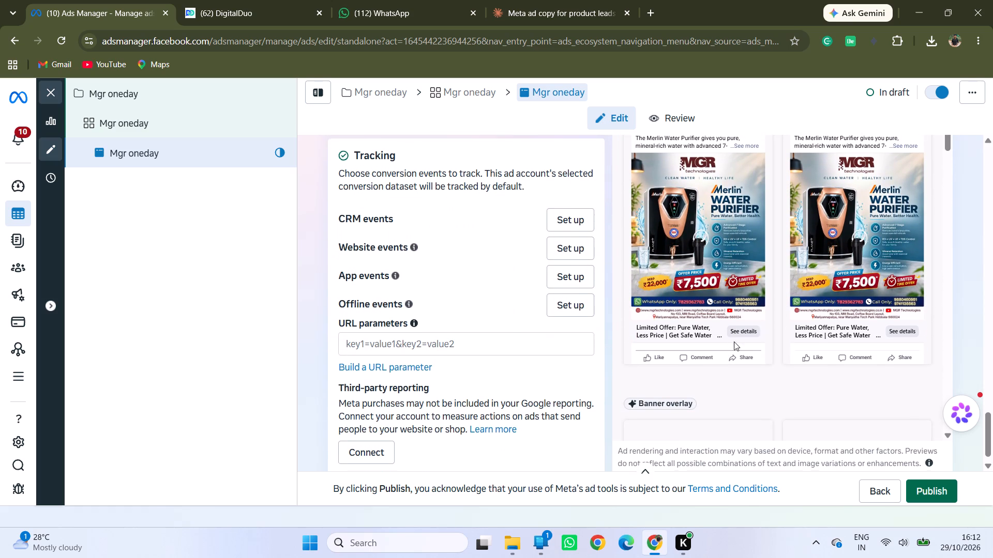
{"action": "left_click", "coordinate": [732, 334]}
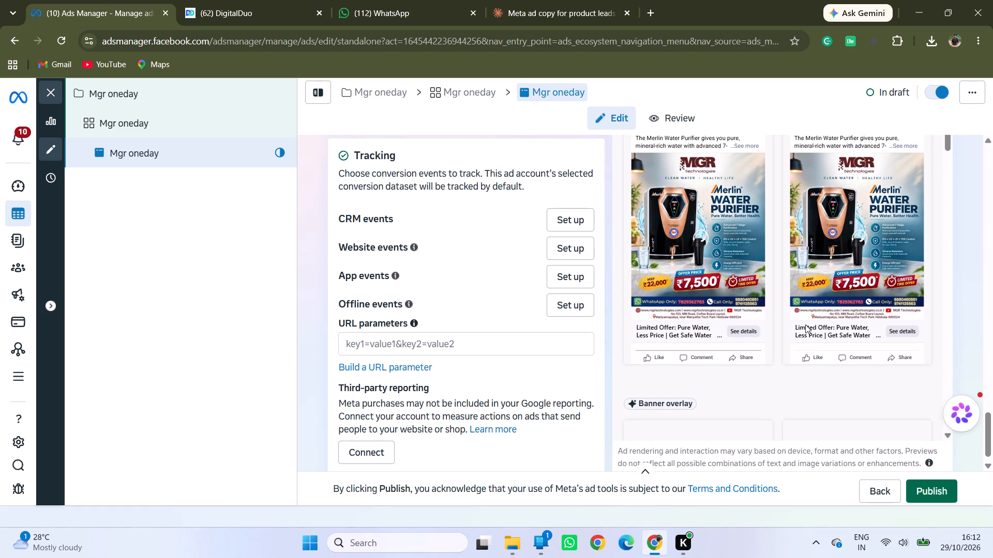
{"action": "left_click", "coordinate": [805, 324]}
Check the error status in the ad preview.
{"action": "scroll", "coordinate": [722, 229], "scroll_direction": "up", "scroll_amount": 5}
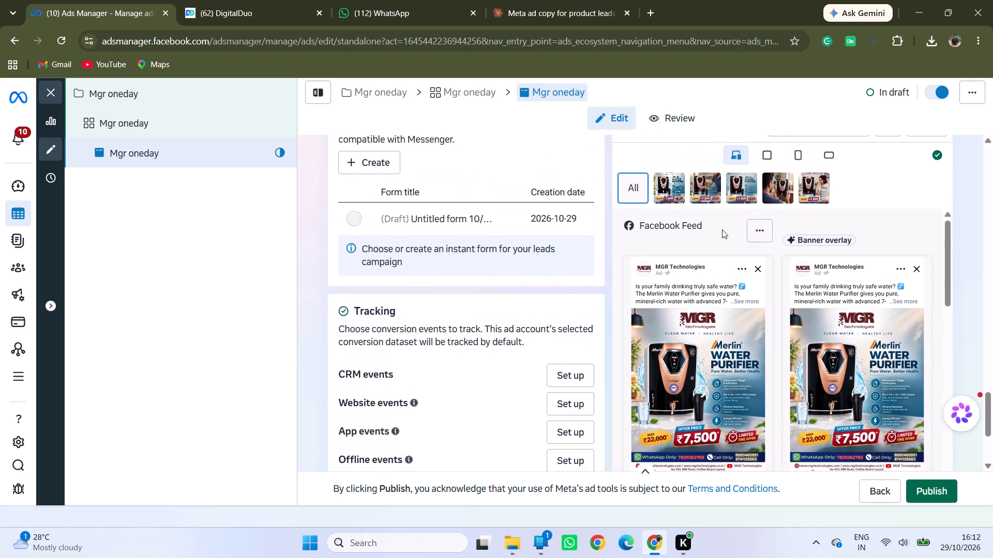
{"action": "scroll", "coordinate": [722, 229], "scroll_direction": "up", "scroll_amount": 2}
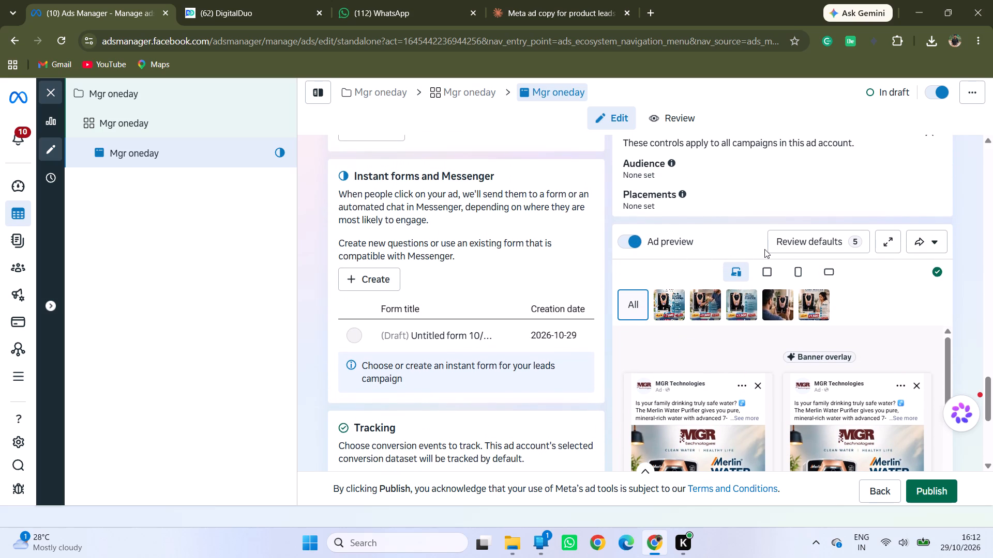
{"action": "left_click", "coordinate": [934, 273]}
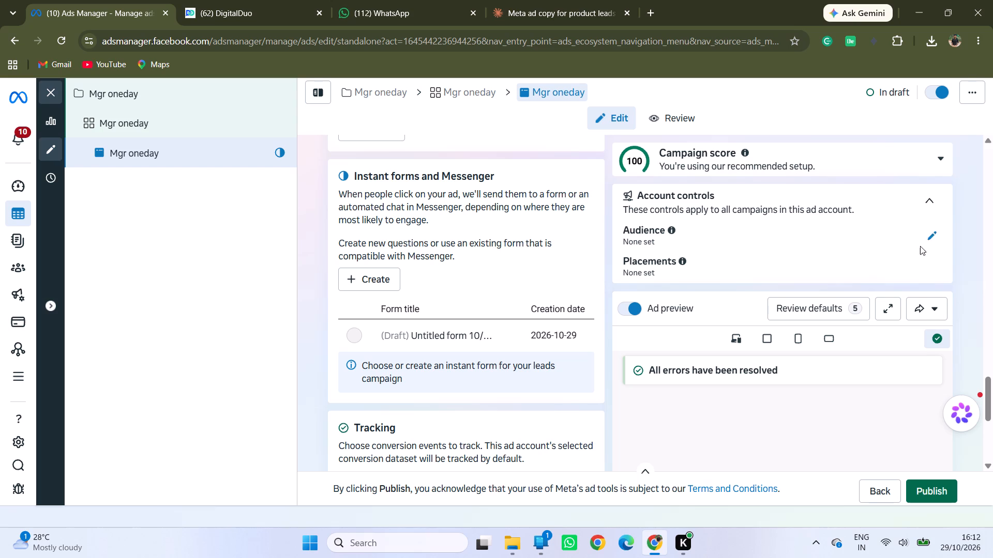
{"action": "scroll", "coordinate": [784, 412], "scroll_direction": "down", "scroll_amount": 2}
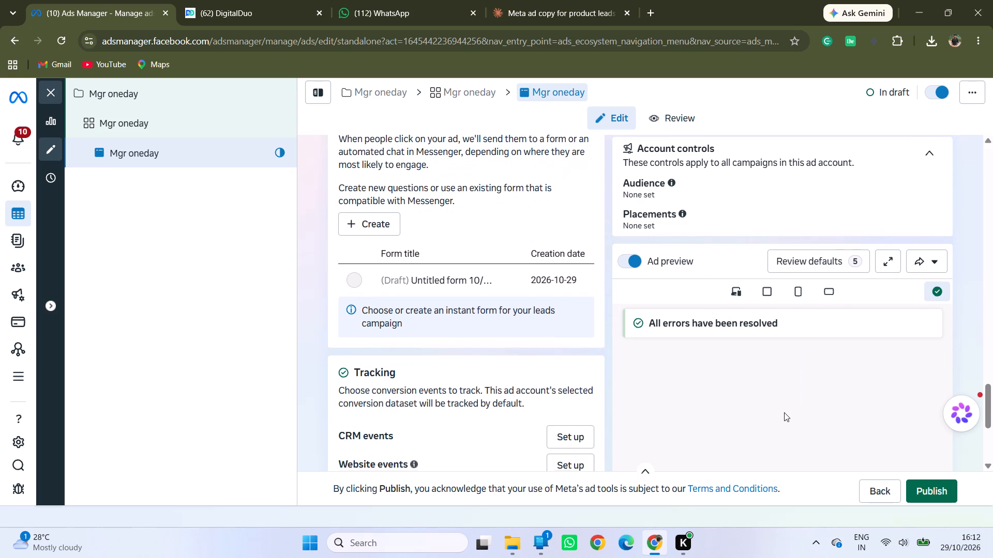
{"action": "scroll", "coordinate": [784, 412], "scroll_direction": "down", "scroll_amount": 1}
{"action": "scroll", "coordinate": [784, 412], "scroll_direction": "up", "scroll_amount": 2}
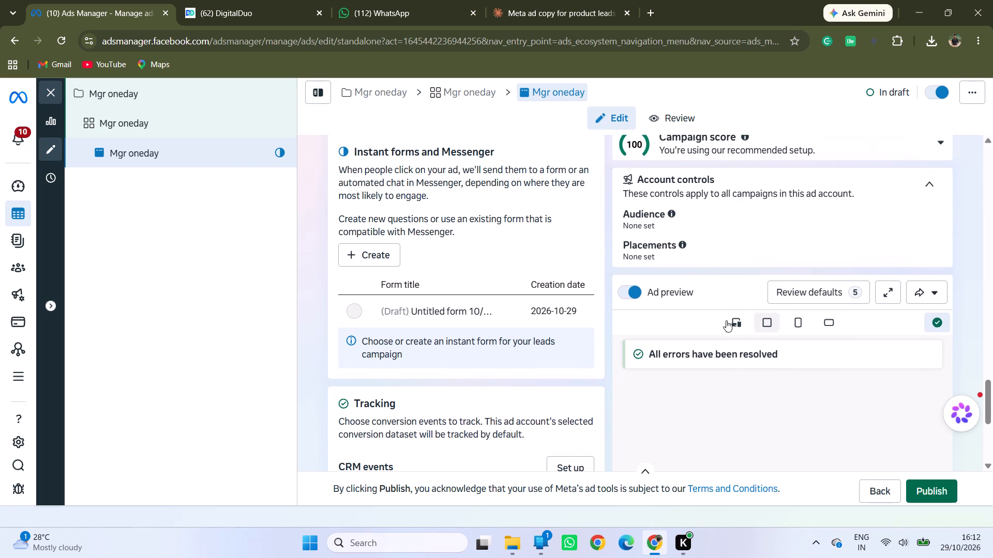
{"action": "left_click", "coordinate": [701, 297]}
Return the ad preview to the view covering all placements.
{"action": "scroll", "coordinate": [740, 397], "scroll_direction": "down", "scroll_amount": 9}
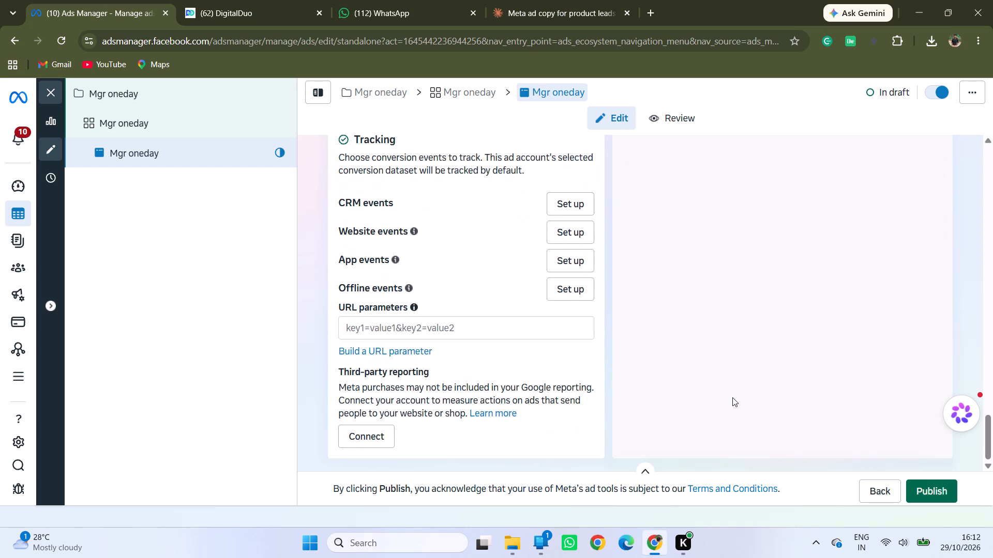
{"action": "scroll", "coordinate": [732, 397], "scroll_direction": "down", "scroll_amount": 1}
{"action": "scroll", "coordinate": [732, 397], "scroll_direction": "up", "scroll_amount": 10}
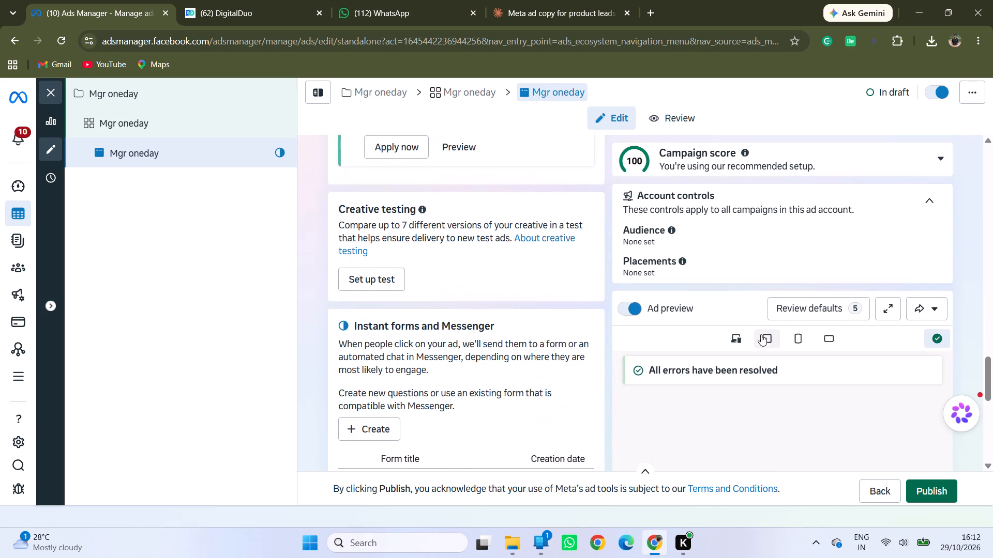
{"action": "left_click", "coordinate": [741, 334]}
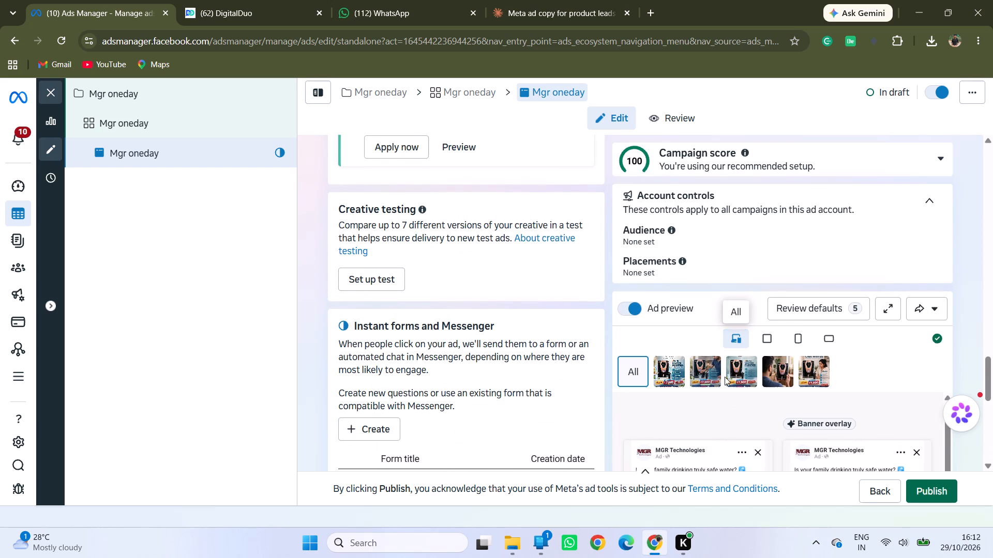
Open the review summary of the Mgr oneday ad.
{"action": "scroll", "coordinate": [717, 308], "scroll_direction": "down", "scroll_amount": 2}
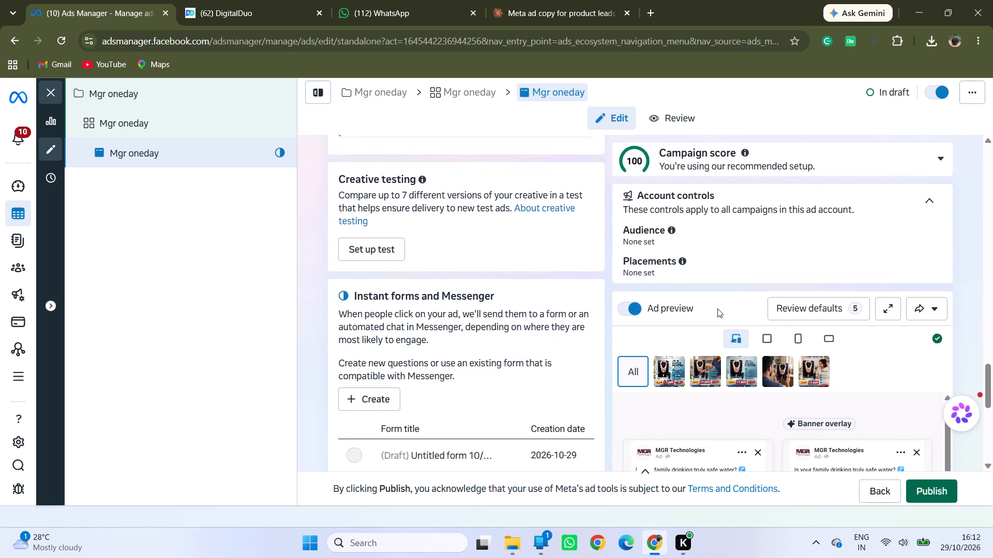
{"action": "scroll", "coordinate": [717, 308], "scroll_direction": "up", "scroll_amount": 2}
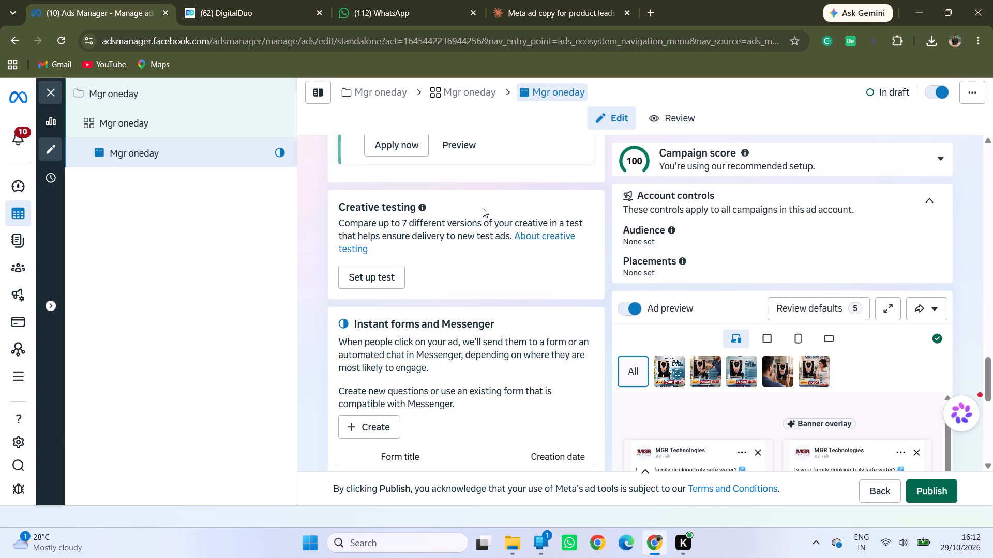
{"action": "scroll", "coordinate": [483, 208], "scroll_direction": "up", "scroll_amount": 12}
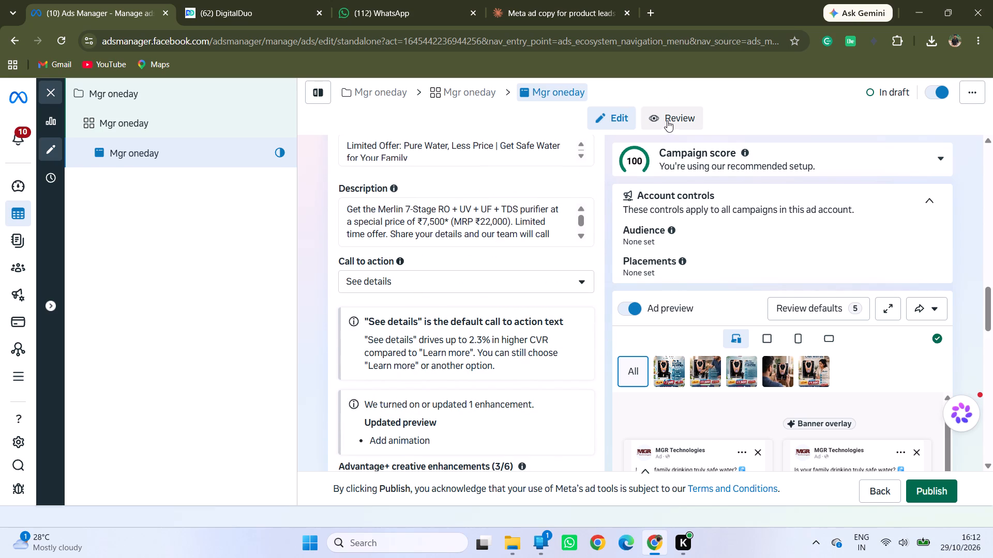
{"action": "left_click", "coordinate": [667, 122]}
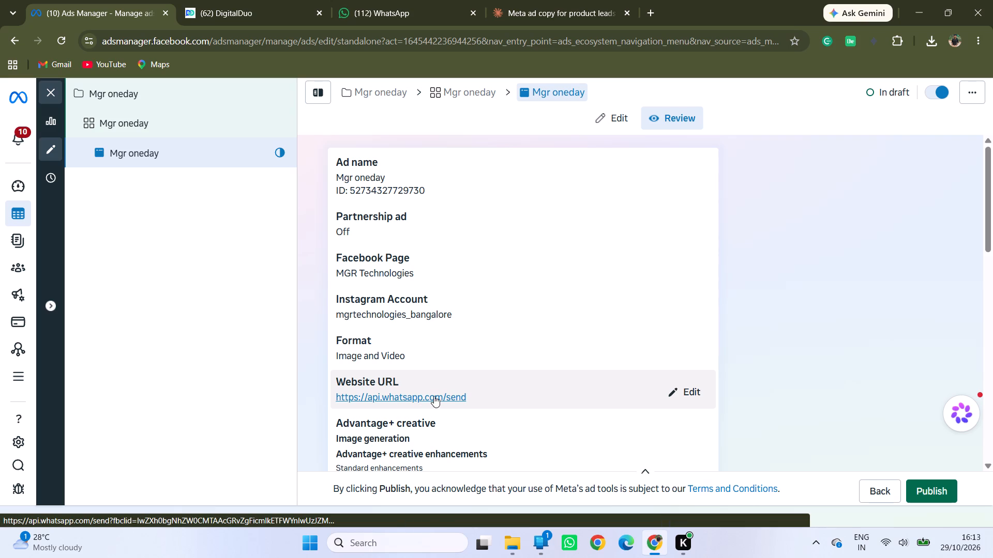
Open the Website URL for editing from the summary and look through the ad settings, from identity to tracking.
{"action": "left_click", "coordinate": [675, 390]}
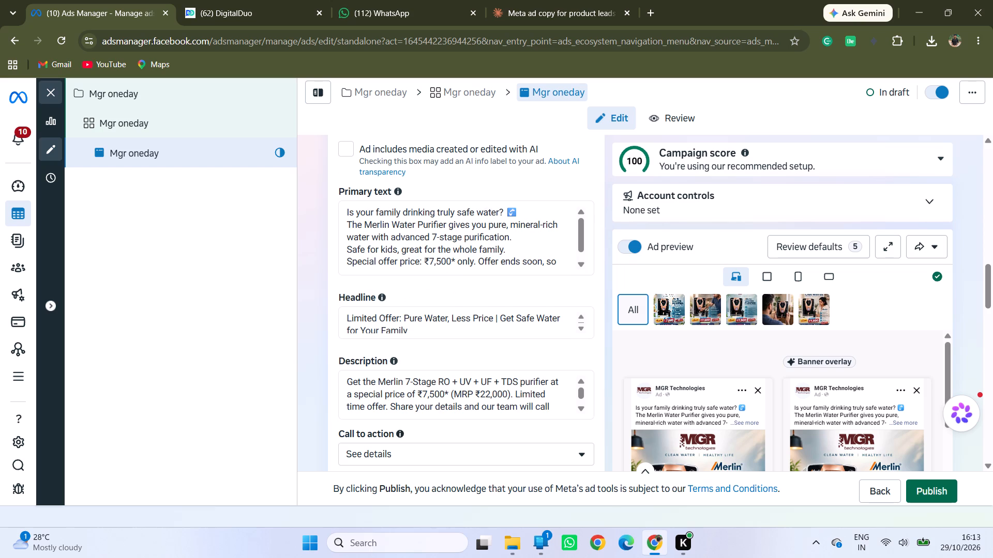
{"action": "scroll", "coordinate": [429, 243], "scroll_direction": "up", "scroll_amount": 6}
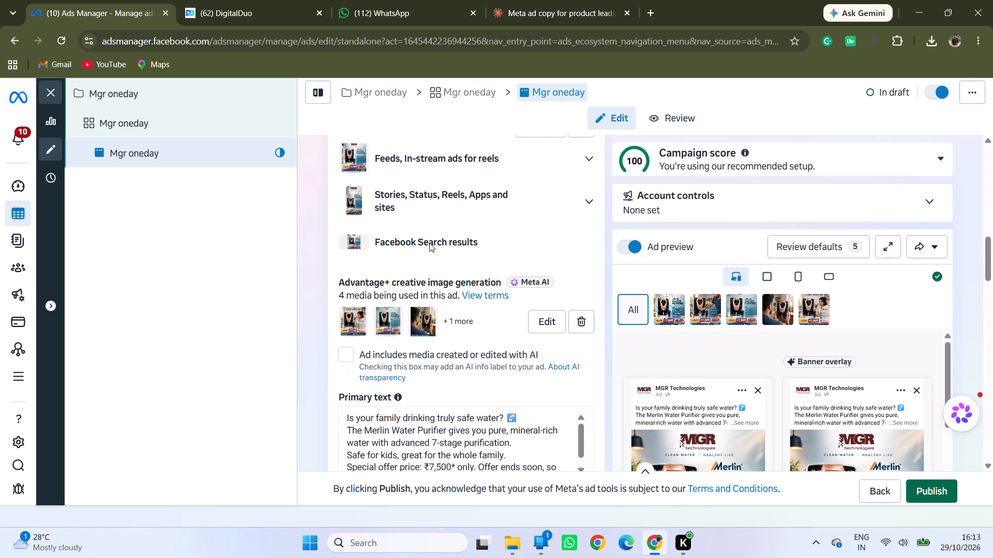
{"action": "scroll", "coordinate": [429, 243], "scroll_direction": "up", "scroll_amount": 10}
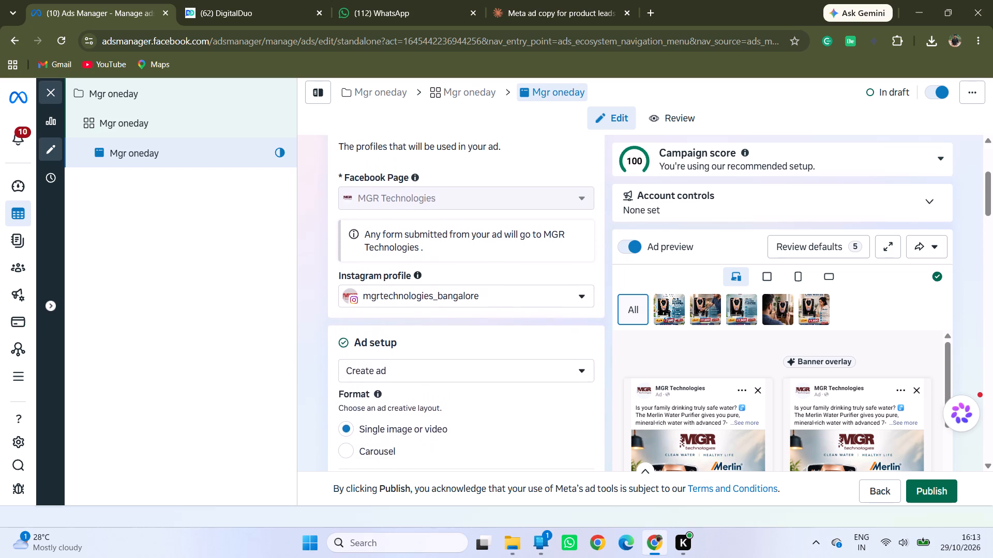
{"action": "scroll", "coordinate": [429, 243], "scroll_direction": "up", "scroll_amount": 3}
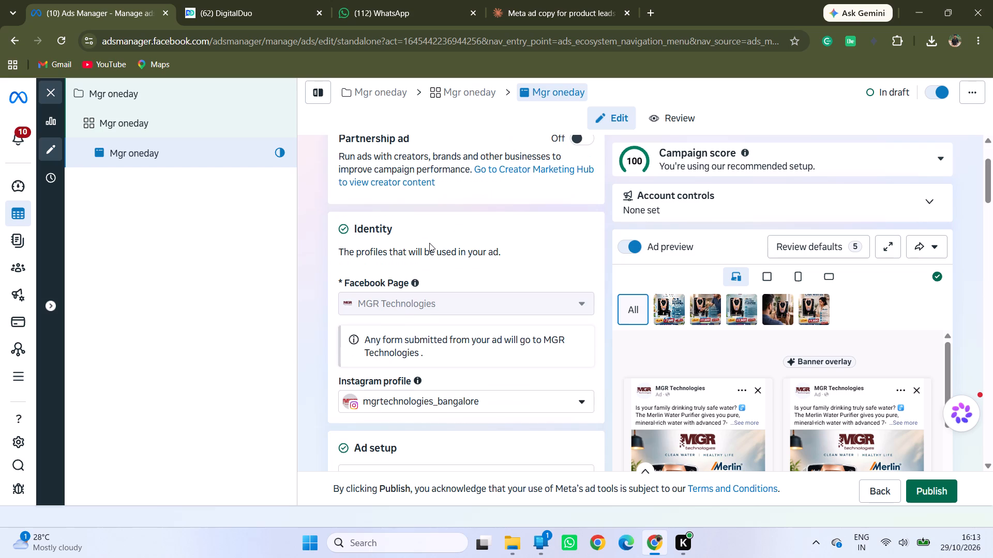
{"action": "scroll", "coordinate": [429, 243], "scroll_direction": "up", "scroll_amount": 4}
{"action": "scroll", "coordinate": [429, 243], "scroll_direction": "down", "scroll_amount": 11}
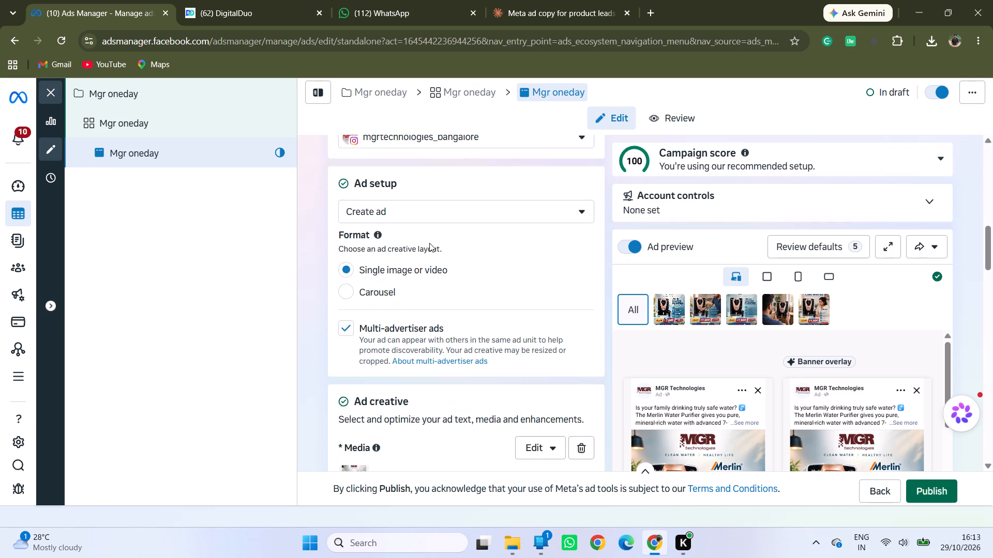
{"action": "scroll", "coordinate": [429, 243], "scroll_direction": "down", "scroll_amount": 18}
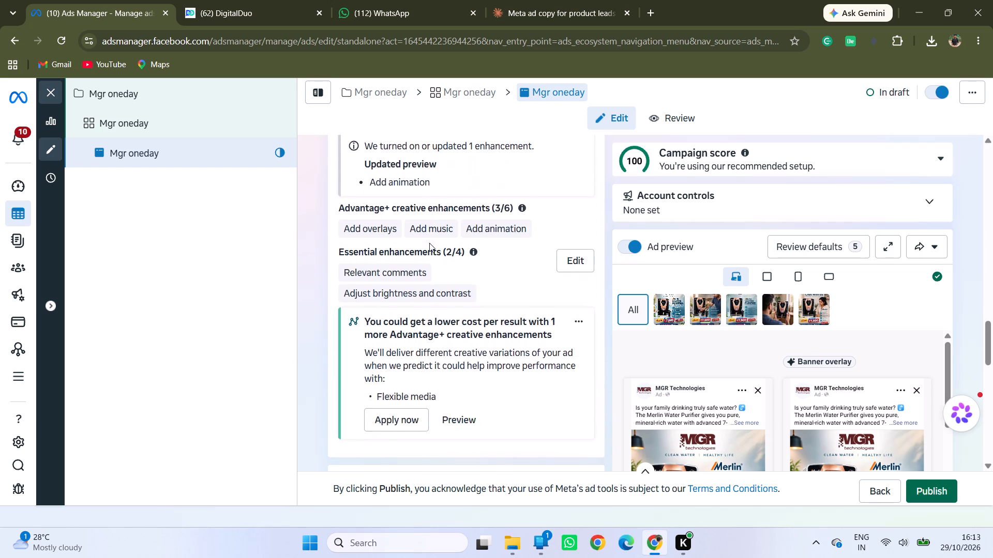
{"action": "scroll", "coordinate": [429, 243], "scroll_direction": "down", "scroll_amount": 18}
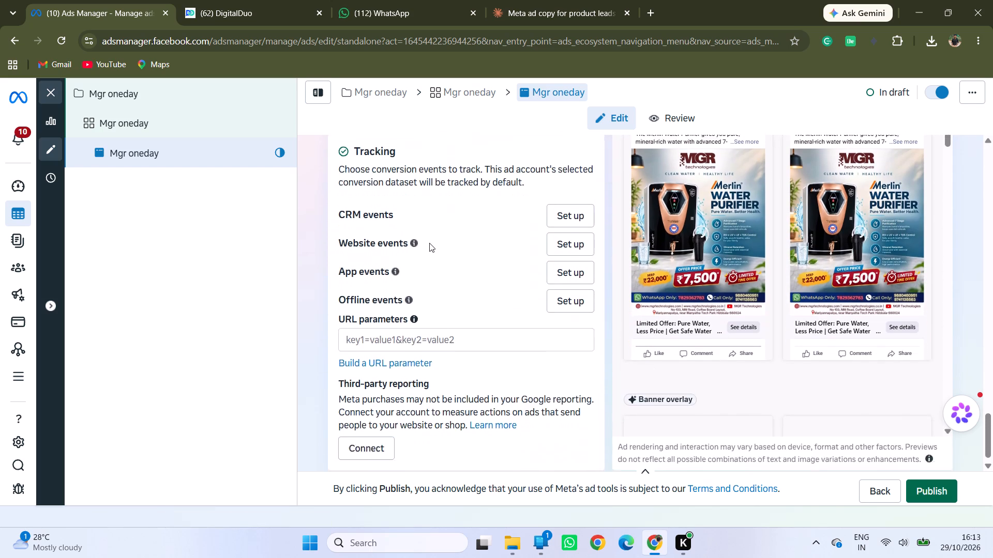
{"action": "scroll", "coordinate": [429, 243], "scroll_direction": "up", "scroll_amount": 3}
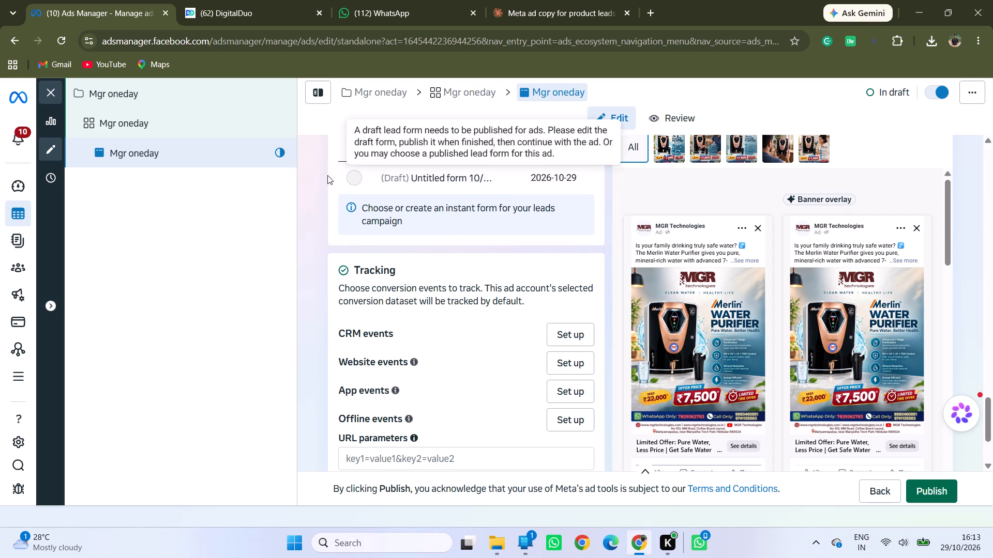
{"action": "scroll", "coordinate": [450, 233], "scroll_direction": "down", "scroll_amount": 1}
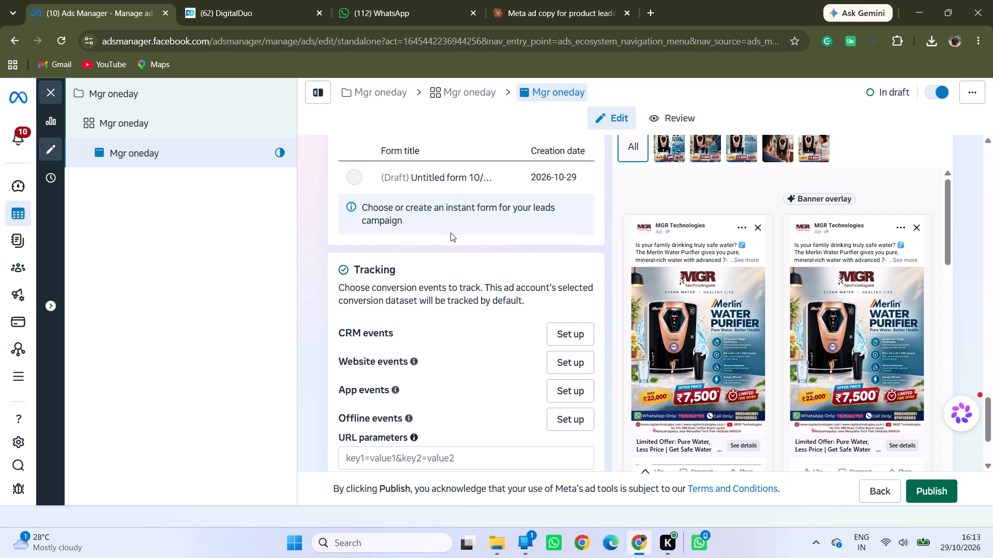
{"action": "scroll", "coordinate": [450, 233], "scroll_direction": "down", "scroll_amount": 7}
{"action": "scroll", "coordinate": [450, 233], "scroll_direction": "up", "scroll_amount": 16}
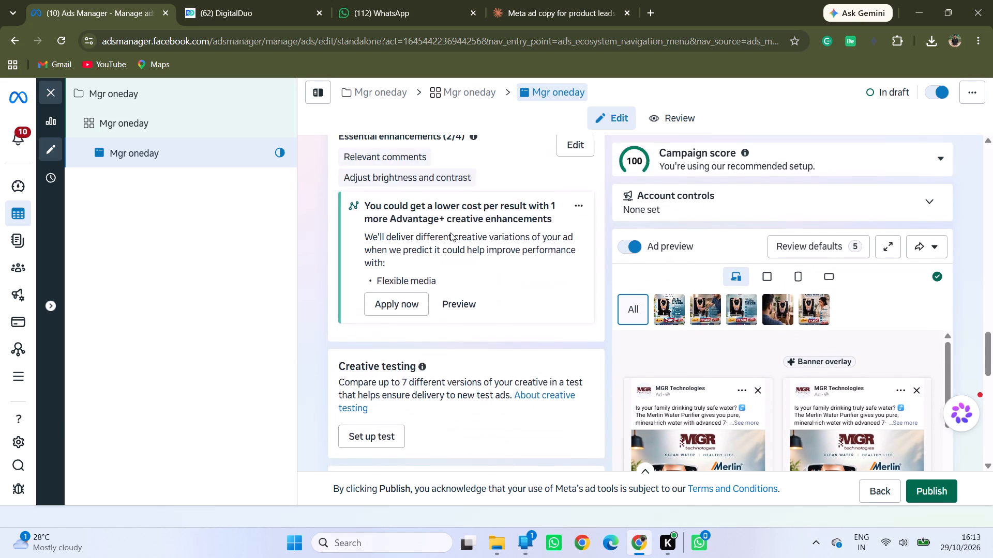
{"action": "scroll", "coordinate": [450, 233], "scroll_direction": "up", "scroll_amount": 12}
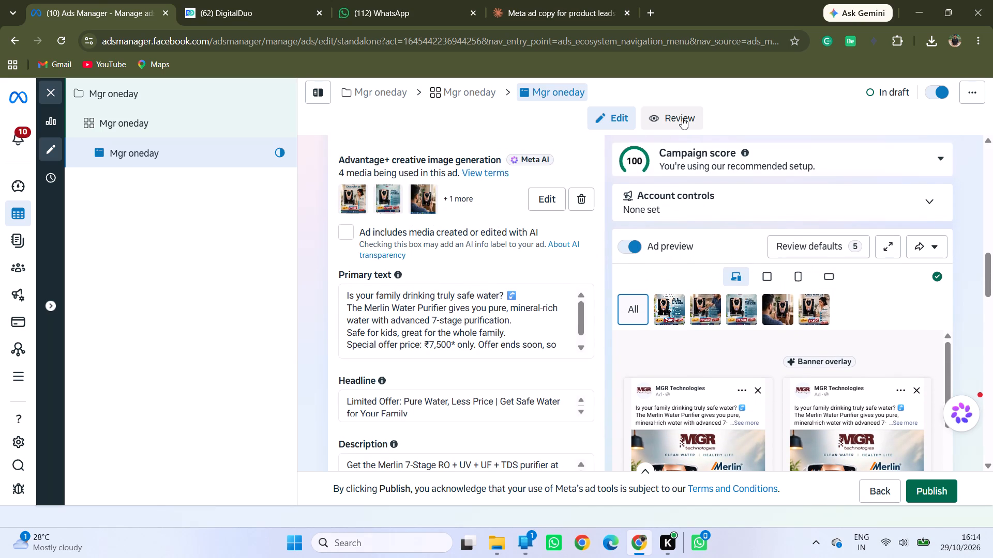
Reopen the ad's review summary.
{"action": "left_click", "coordinate": [679, 118]}
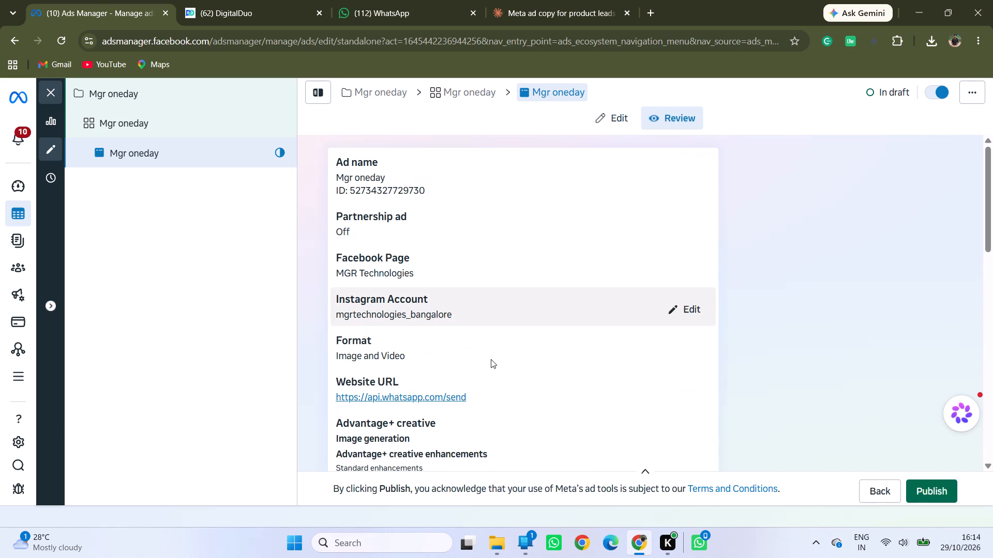
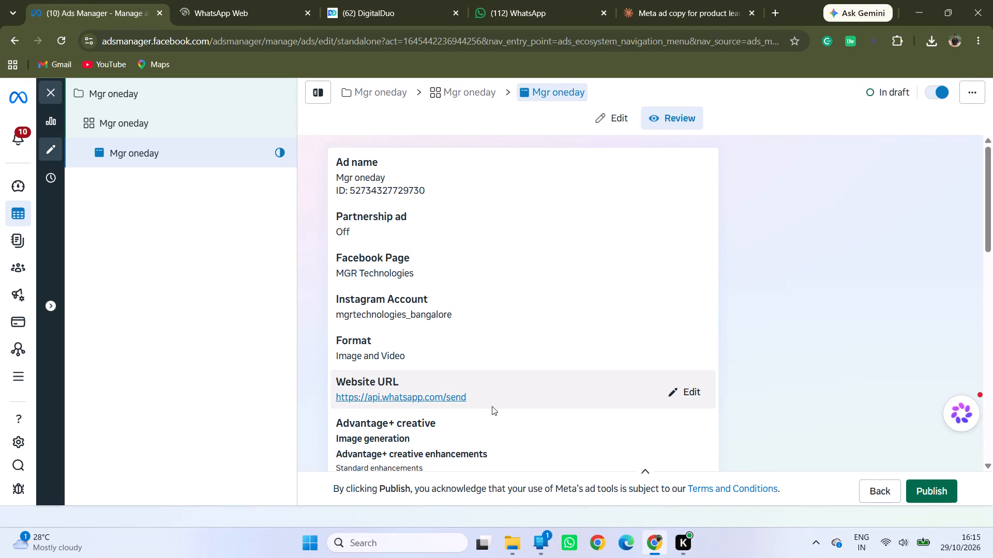
Examine the Mgr oneday ad's review summary, from the website URL and Advantage+ creative enhancements to the feed ad previews.
{"action": "scroll", "coordinate": [515, 420], "scroll_direction": "down", "scroll_amount": 6}
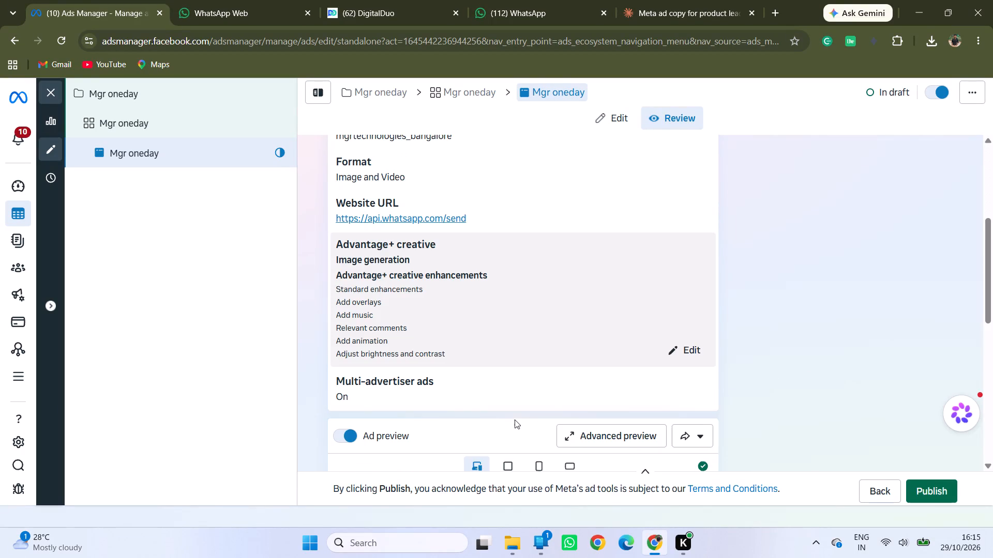
{"action": "scroll", "coordinate": [515, 420], "scroll_direction": "down", "scroll_amount": 1}
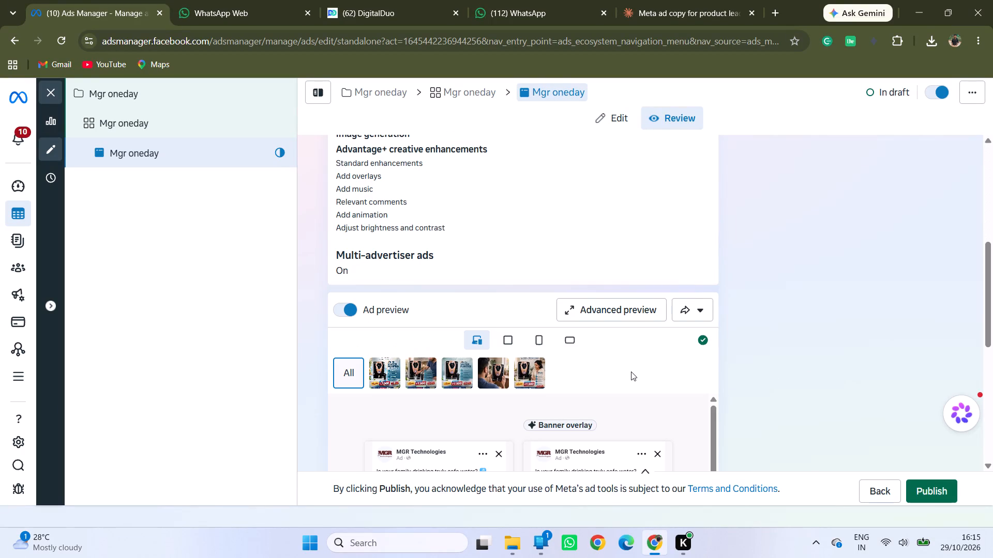
{"action": "scroll", "coordinate": [631, 371], "scroll_direction": "down", "scroll_amount": 8}
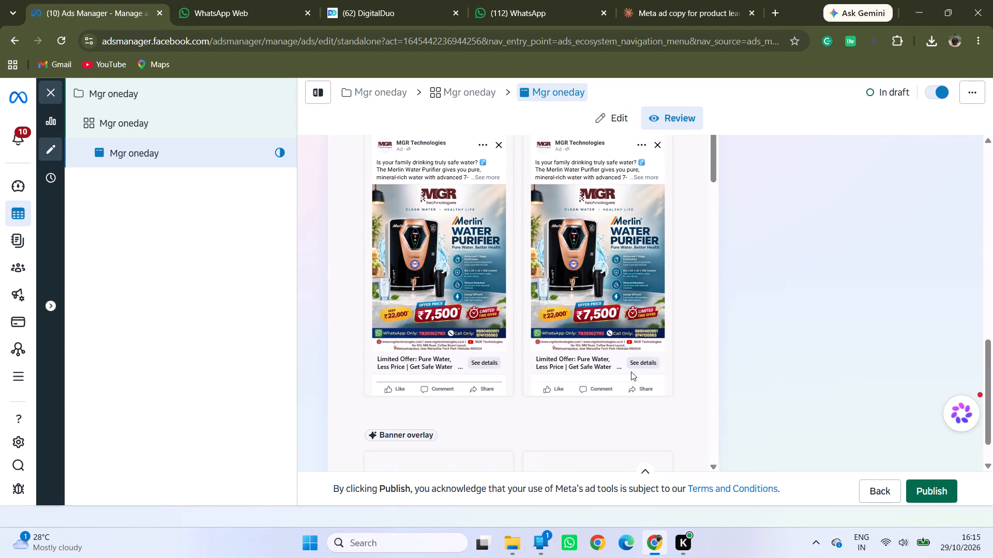
{"action": "scroll", "coordinate": [631, 371], "scroll_direction": "down", "scroll_amount": 6}
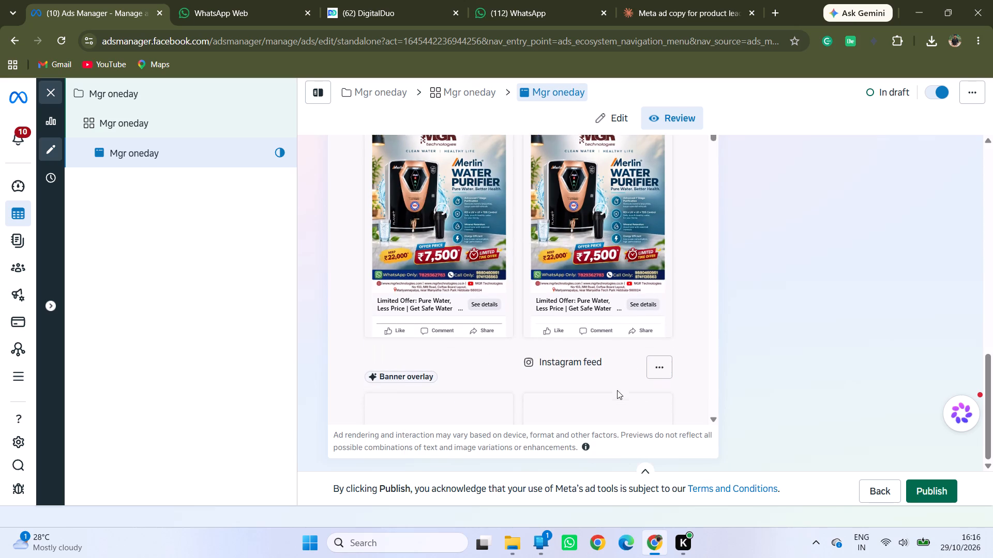
{"action": "scroll", "coordinate": [617, 390], "scroll_direction": "down", "scroll_amount": 9}
{"action": "scroll", "coordinate": [617, 390], "scroll_direction": "up", "scroll_amount": 6}
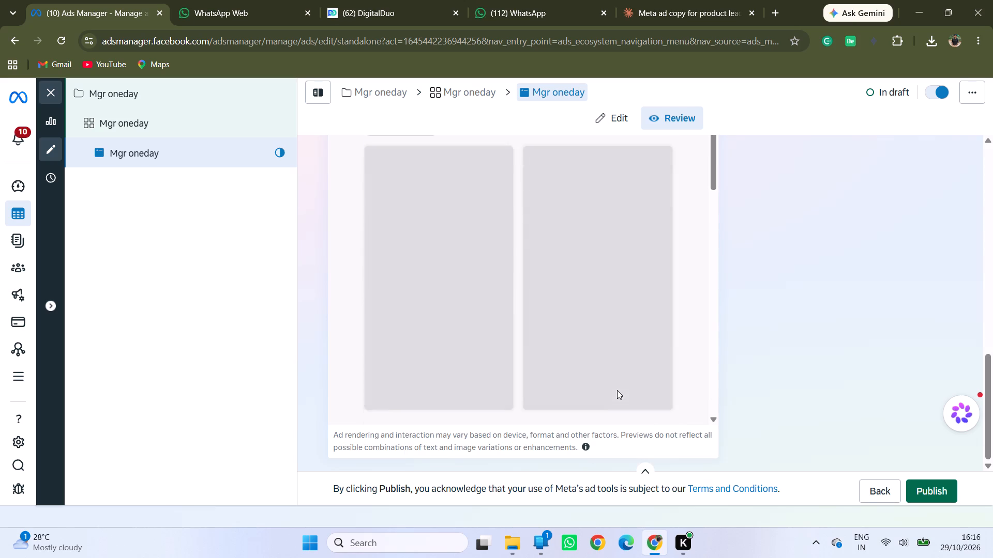
{"action": "scroll", "coordinate": [617, 390], "scroll_direction": "up", "scroll_amount": 14}
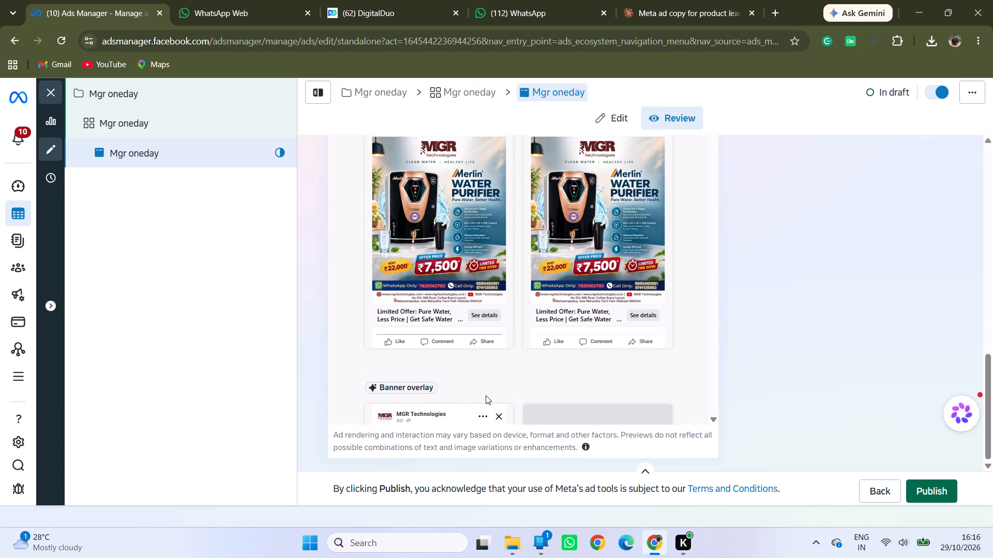
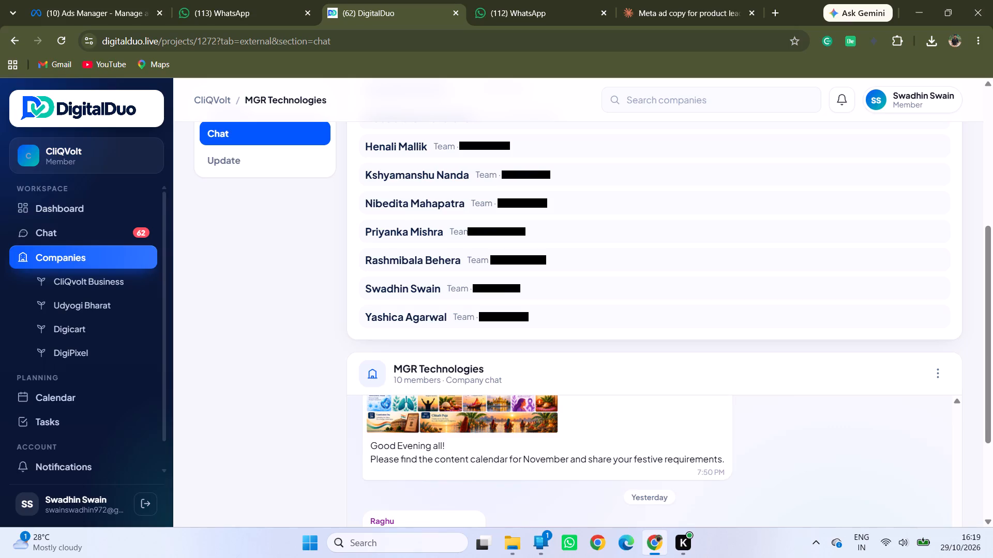
Switch back to Ads Manager, to the review view of the Mgr oneday ad.
{"action": "left_click", "coordinate": [109, 0]}
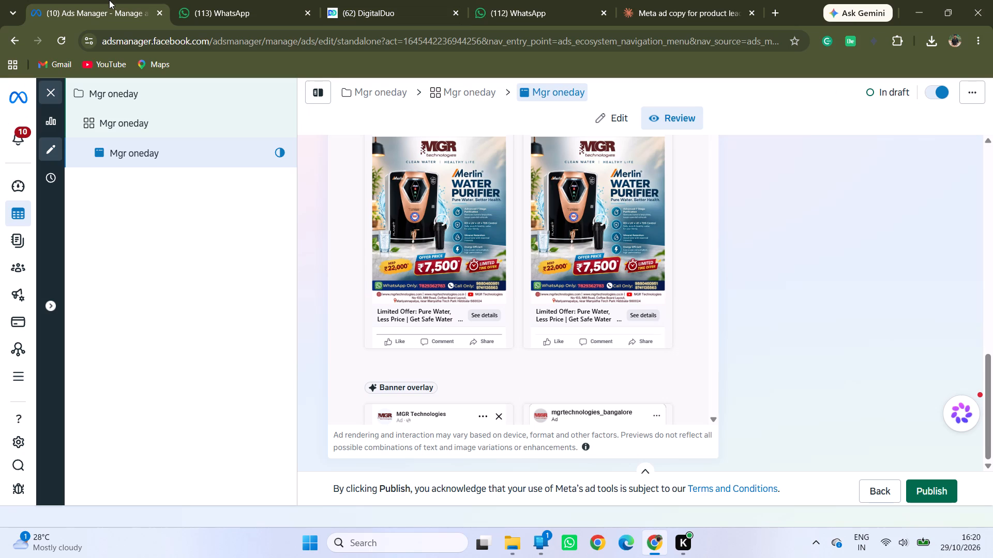
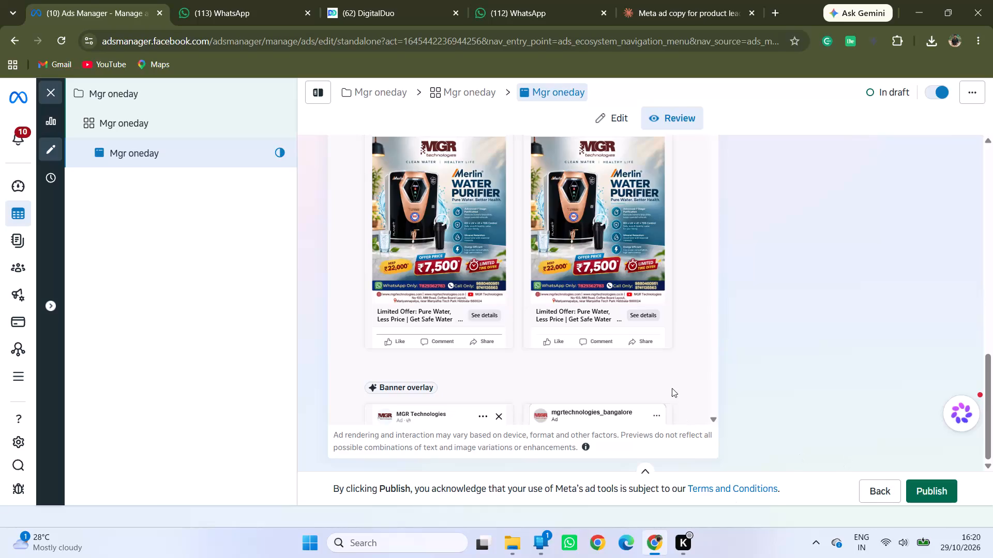
Check the remaining ad previews and publish the Mgr oneday campaign with its ad set and ad.
{"action": "scroll", "coordinate": [549, 363], "scroll_direction": "down", "scroll_amount": 13}
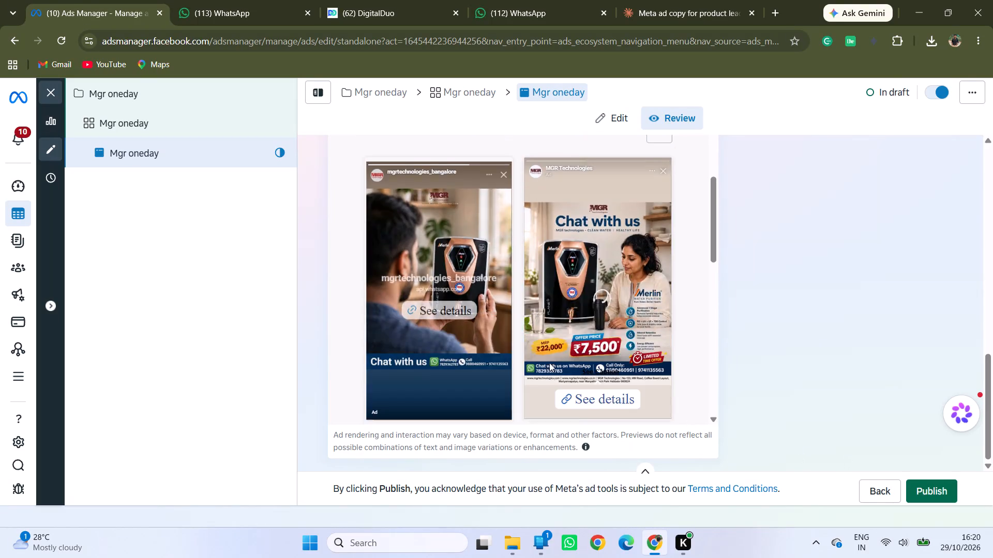
{"action": "scroll", "coordinate": [549, 363], "scroll_direction": "down", "scroll_amount": 20}
{"action": "scroll", "coordinate": [549, 363], "scroll_direction": "down", "scroll_amount": 2}
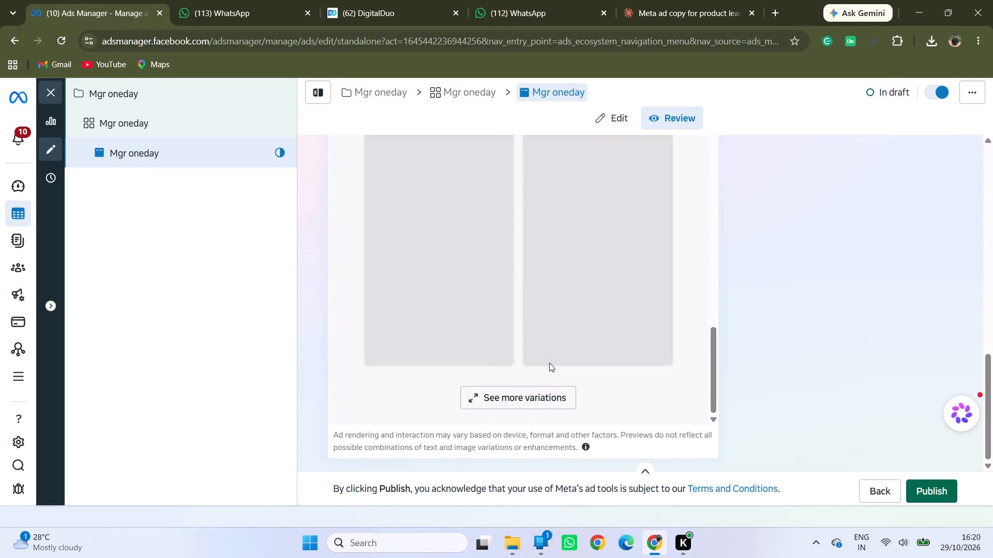
{"action": "scroll", "coordinate": [549, 363], "scroll_direction": "down", "scroll_amount": 2}
{"action": "left_click", "coordinate": [460, 92]}
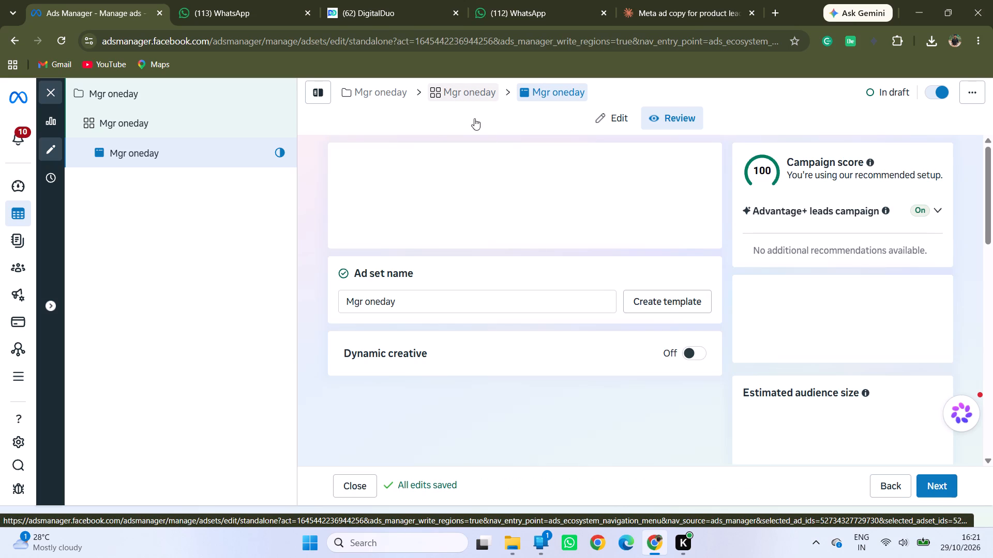
{"action": "left_click", "coordinate": [932, 488]}
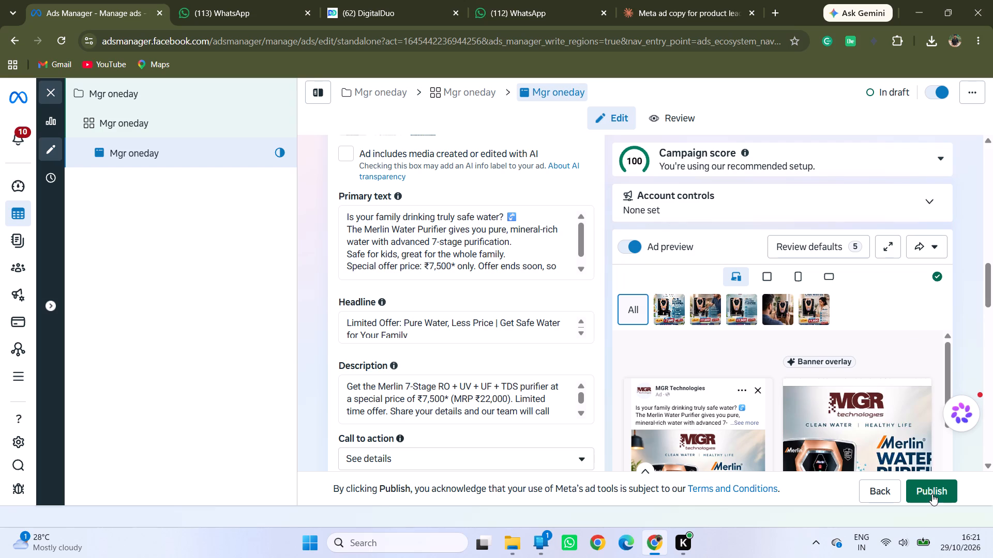
{"action": "left_click", "coordinate": [932, 490]}
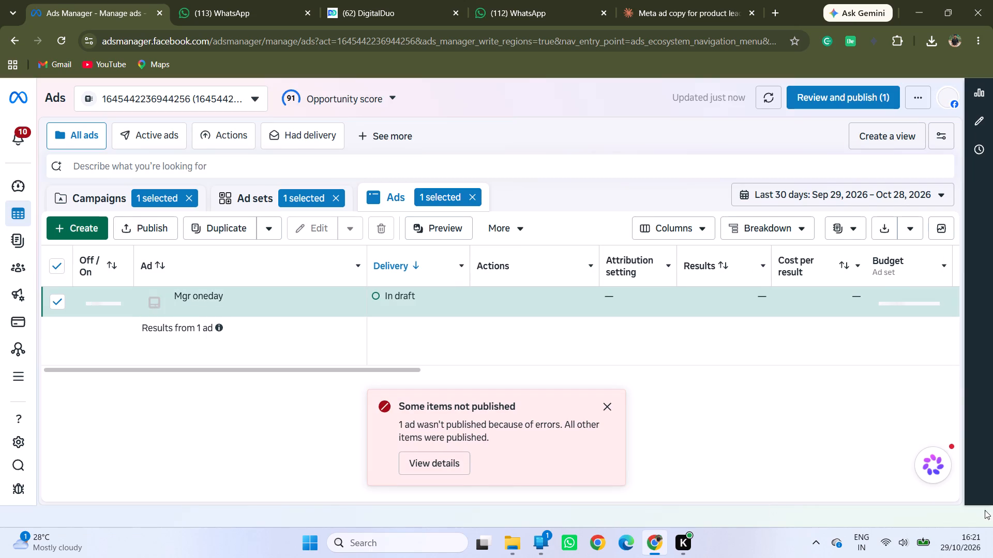
View the publishing error details for the Mgr oneday ad and close them.
{"action": "left_click", "coordinate": [431, 462]}
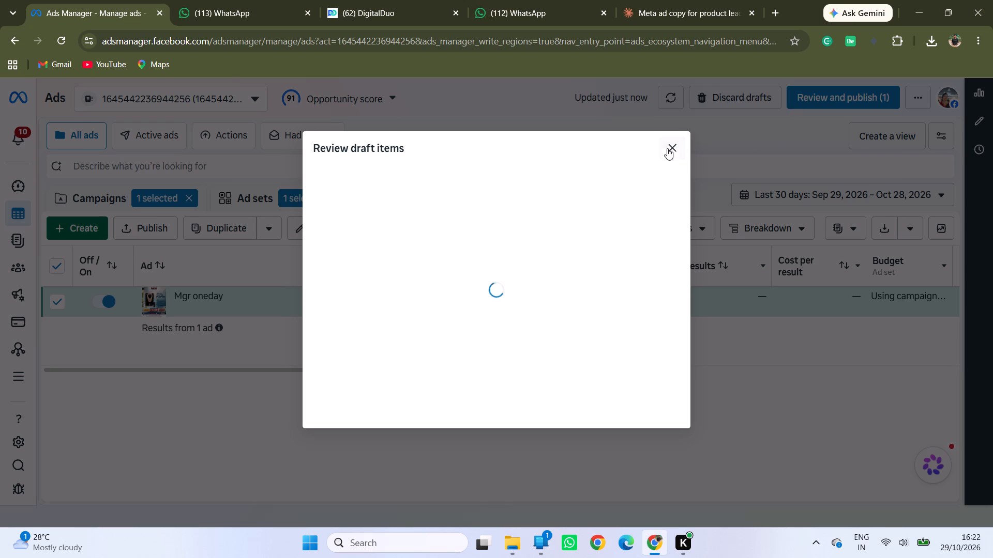
{"action": "left_click", "coordinate": [673, 150]}
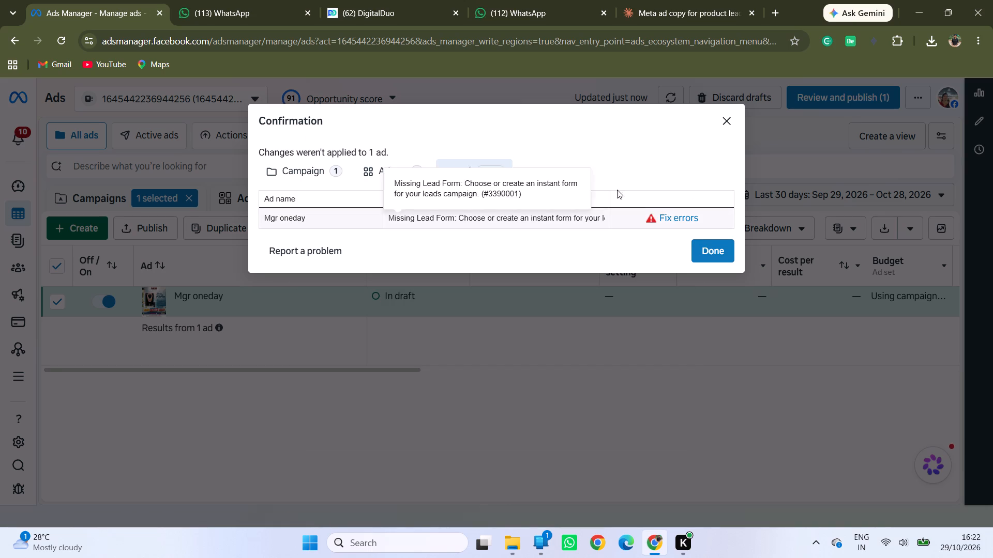
{"action": "left_click", "coordinate": [725, 123]}
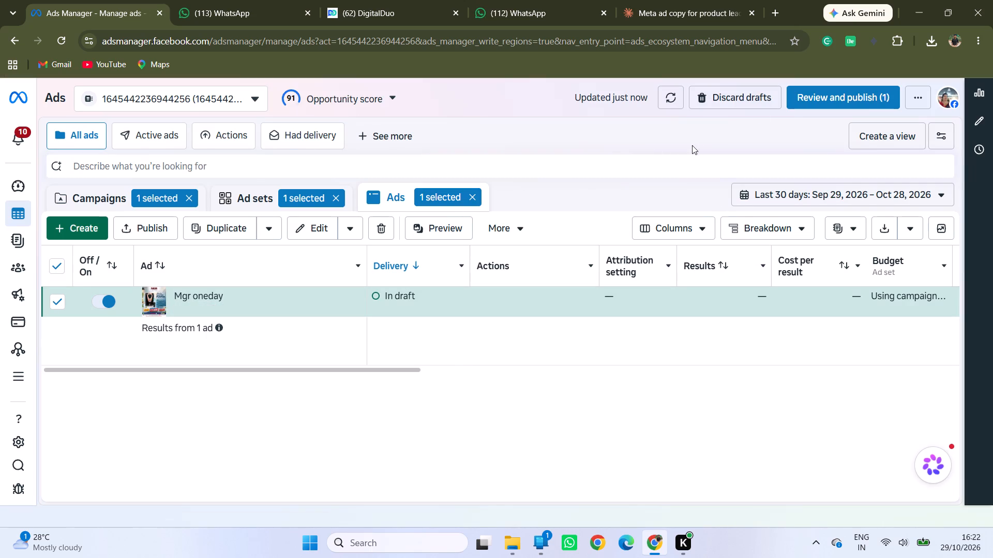
Review the draft items and open the Mgr oneday ad to fix its error.
{"action": "left_click", "coordinate": [840, 98]}
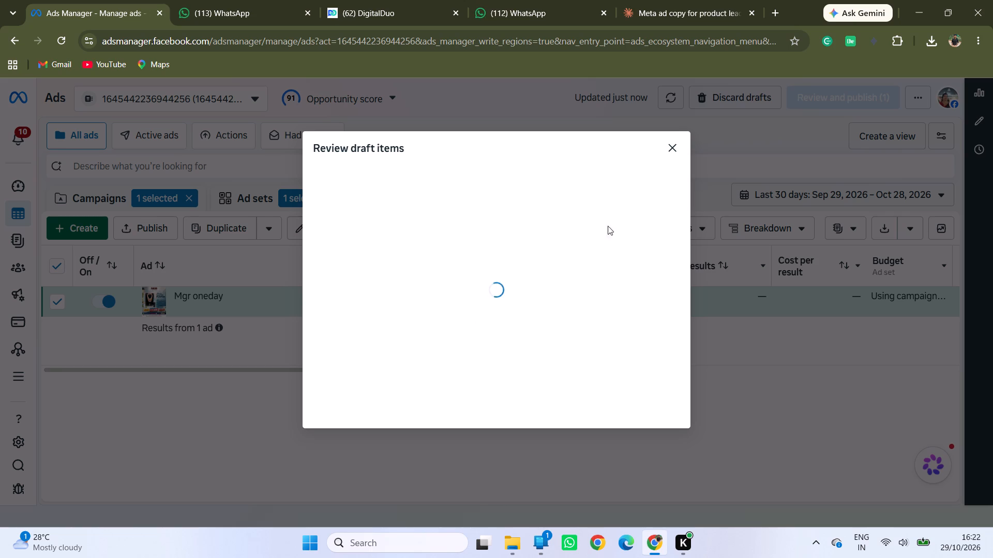
{"action": "left_click", "coordinate": [676, 150]}
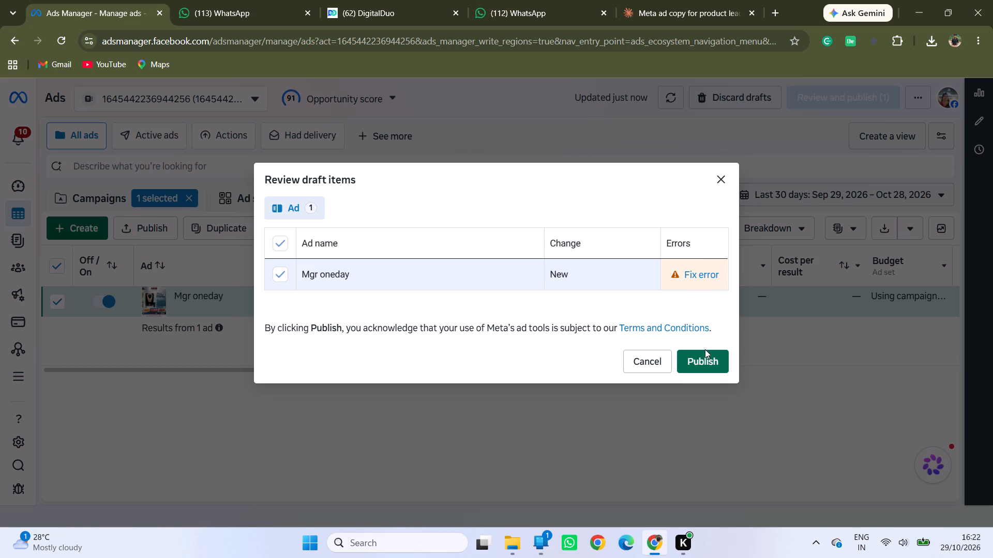
{"action": "left_click", "coordinate": [695, 273]}
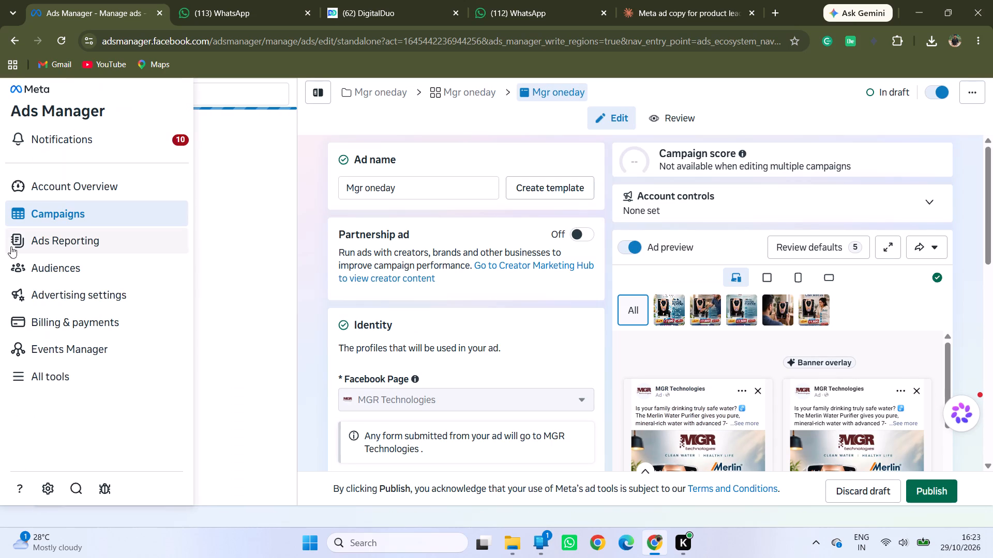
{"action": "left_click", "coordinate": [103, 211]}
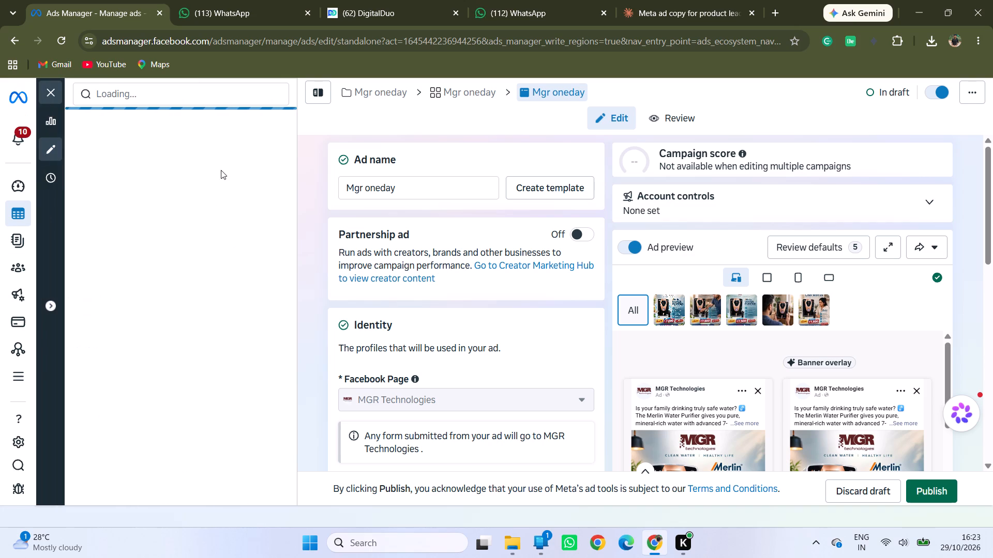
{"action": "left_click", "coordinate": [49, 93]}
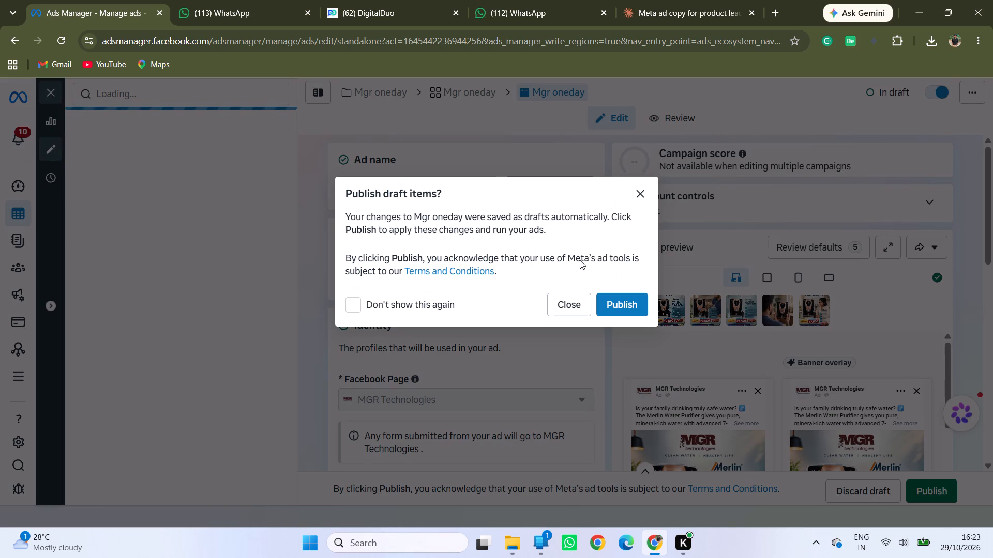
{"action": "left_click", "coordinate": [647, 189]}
Look through the Mgr oneday ad's settings, from identity and creative down to the Instant forms and Messenger section.
{"action": "scroll", "coordinate": [454, 383], "scroll_direction": "down", "scroll_amount": 4}
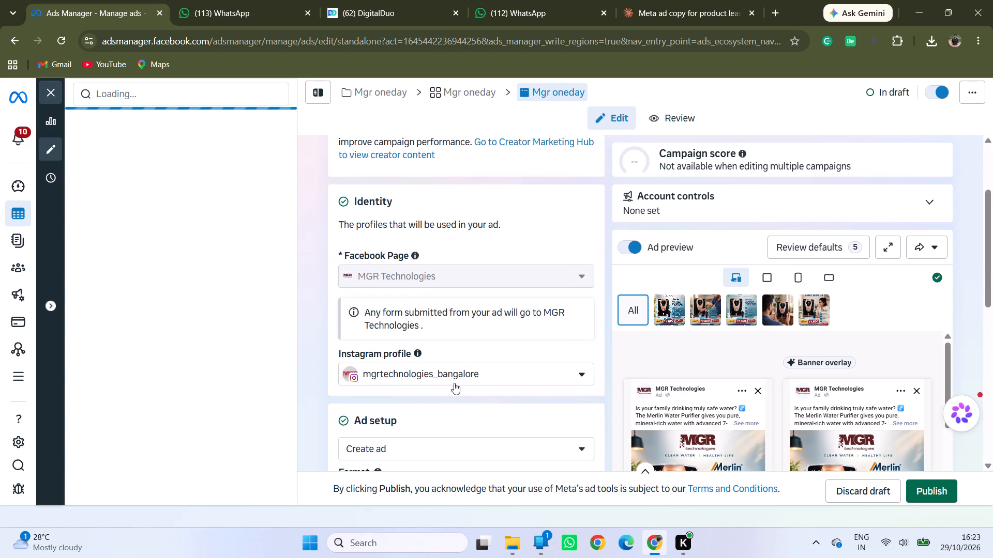
{"action": "scroll", "coordinate": [454, 383], "scroll_direction": "down", "scroll_amount": 8}
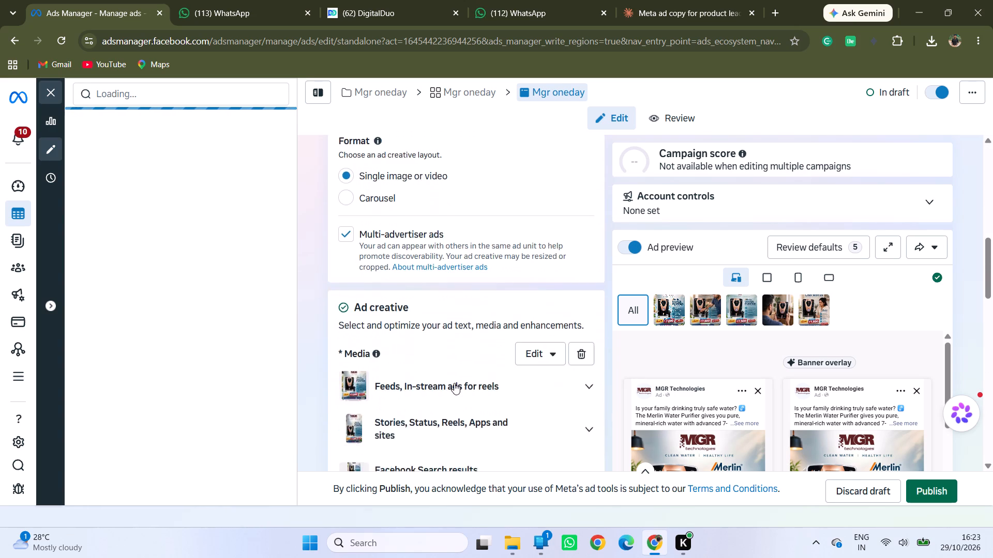
{"action": "scroll", "coordinate": [454, 383], "scroll_direction": "down", "scroll_amount": 10}
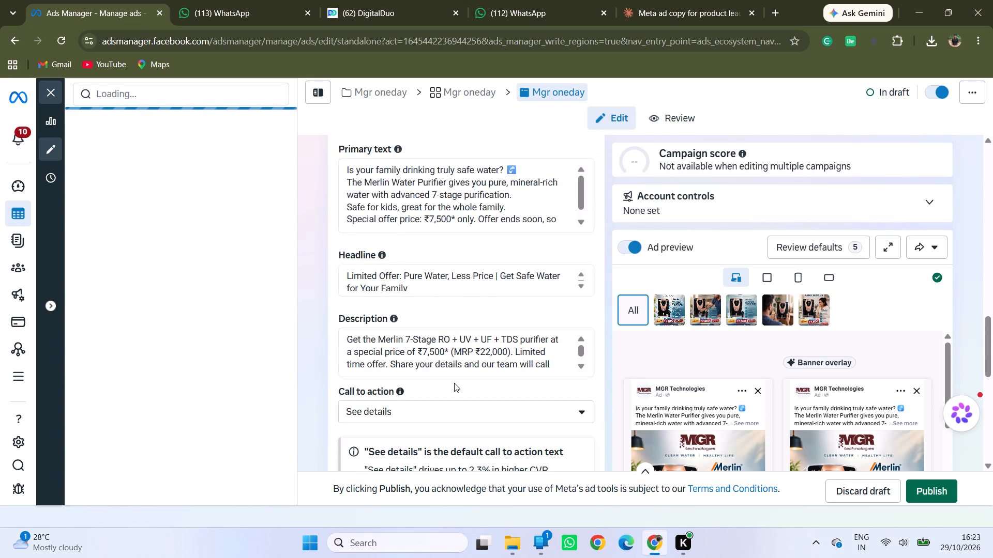
{"action": "scroll", "coordinate": [454, 383], "scroll_direction": "down", "scroll_amount": 6}
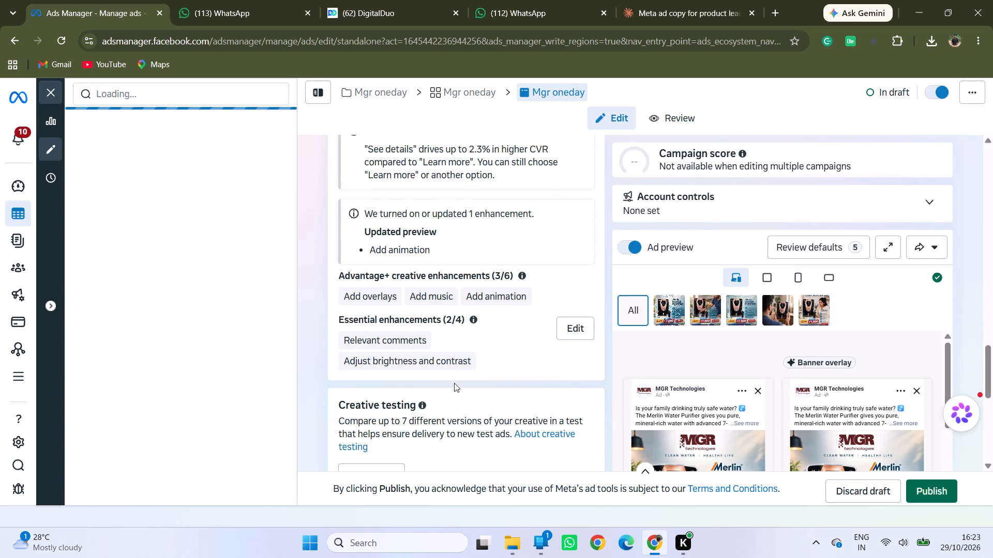
{"action": "scroll", "coordinate": [454, 383], "scroll_direction": "up", "scroll_amount": 5}
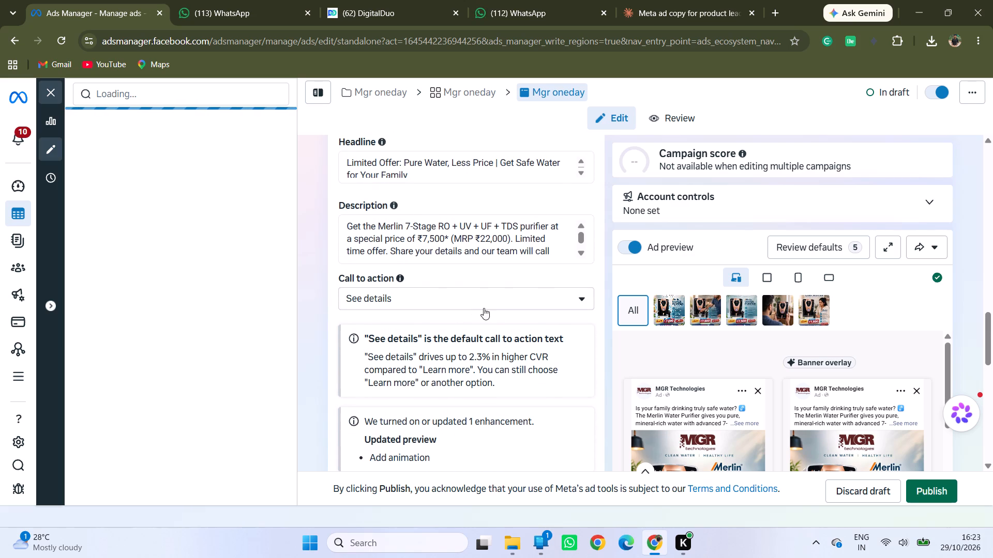
{"action": "scroll", "coordinate": [424, 362], "scroll_direction": "down", "scroll_amount": 3}
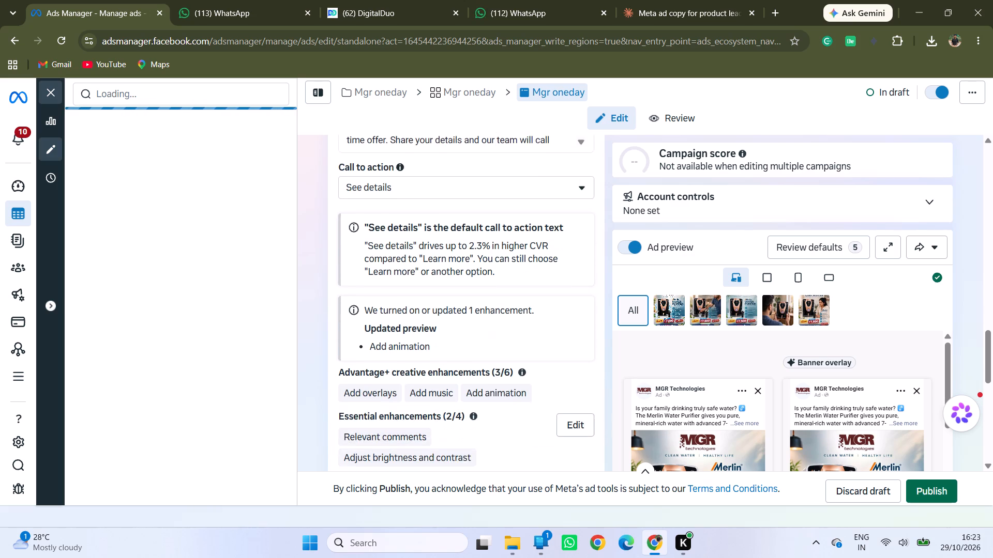
{"action": "scroll", "coordinate": [424, 362], "scroll_direction": "down", "scroll_amount": 9}
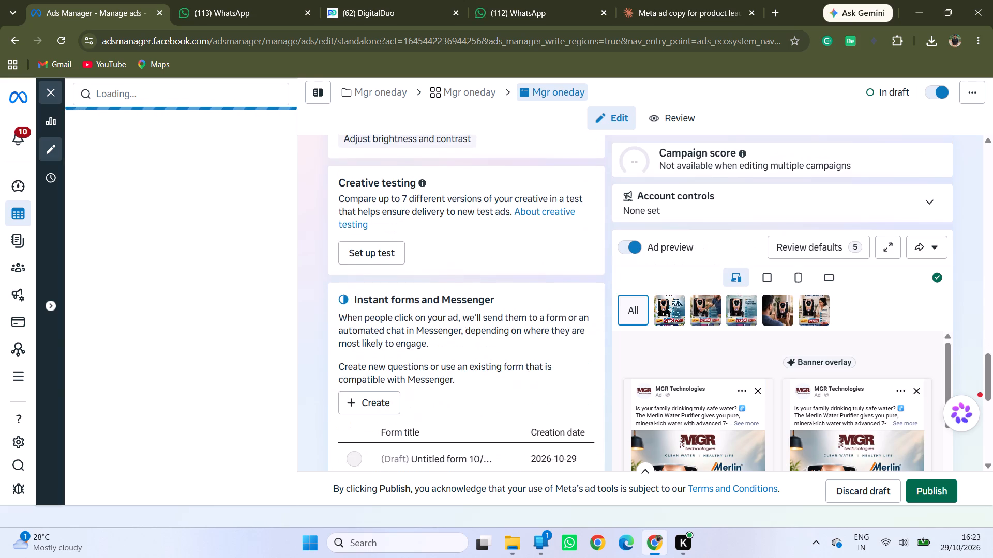
{"action": "scroll", "coordinate": [424, 362], "scroll_direction": "down", "scroll_amount": 1}
{"action": "scroll", "coordinate": [424, 362], "scroll_direction": "up", "scroll_amount": 3}
{"action": "scroll", "coordinate": [424, 362], "scroll_direction": "down", "scroll_amount": 3}
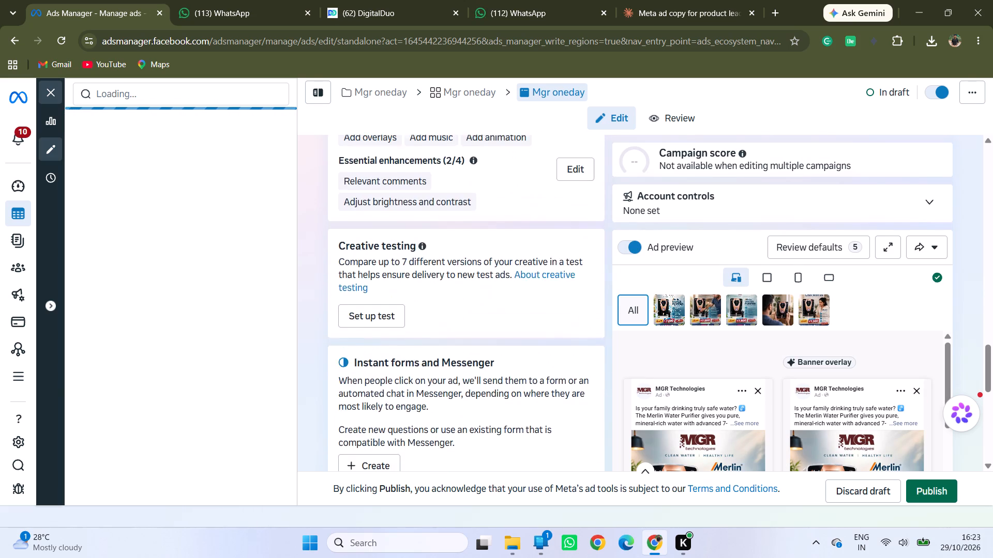
{"action": "scroll", "coordinate": [424, 362], "scroll_direction": "down", "scroll_amount": 3}
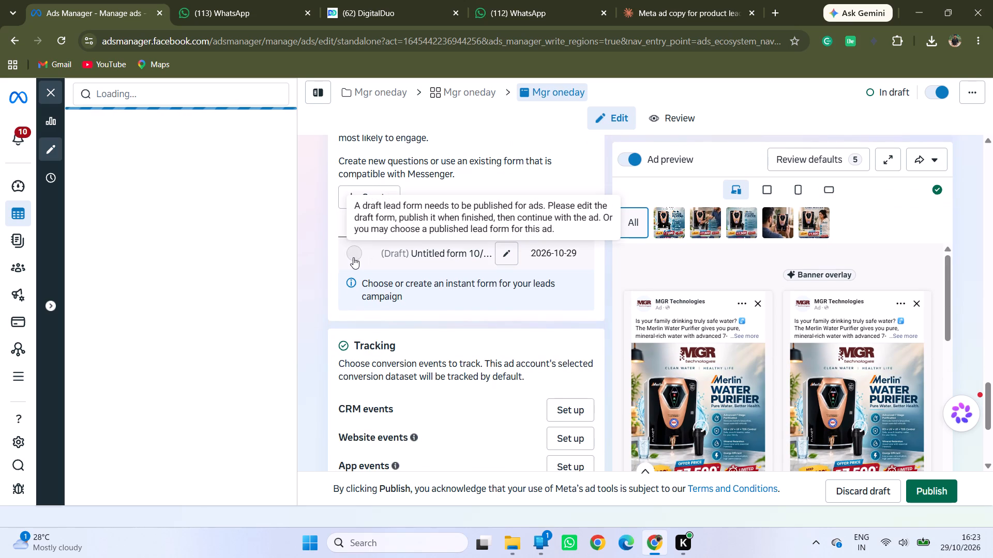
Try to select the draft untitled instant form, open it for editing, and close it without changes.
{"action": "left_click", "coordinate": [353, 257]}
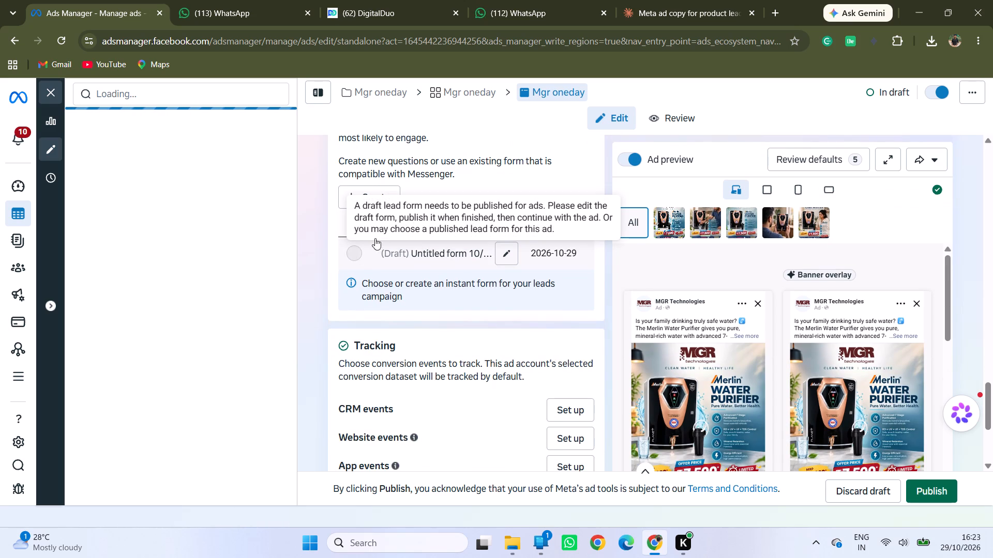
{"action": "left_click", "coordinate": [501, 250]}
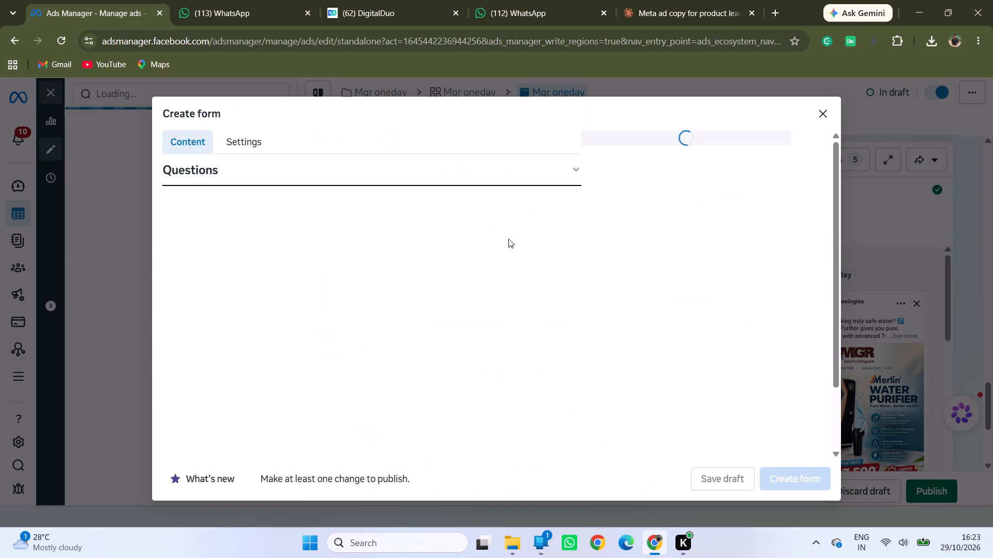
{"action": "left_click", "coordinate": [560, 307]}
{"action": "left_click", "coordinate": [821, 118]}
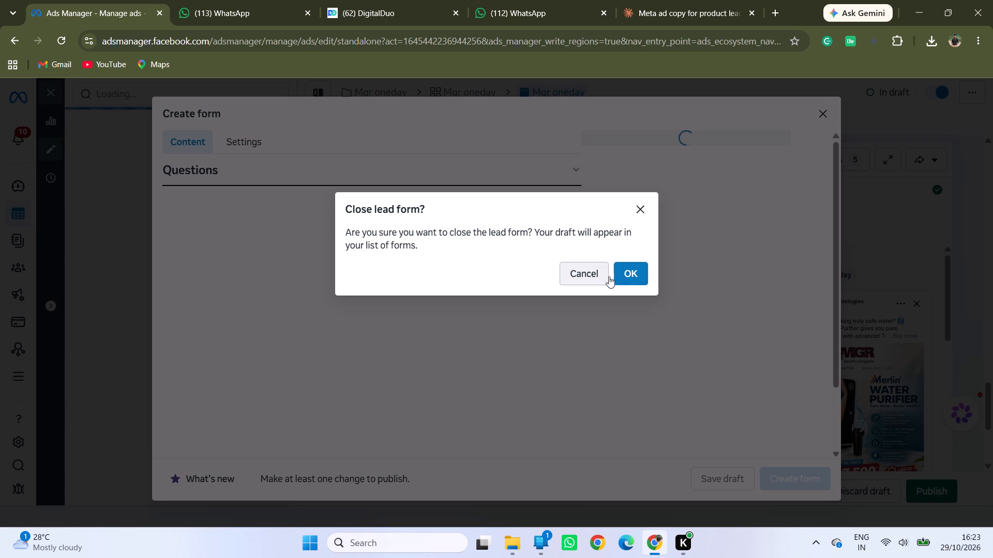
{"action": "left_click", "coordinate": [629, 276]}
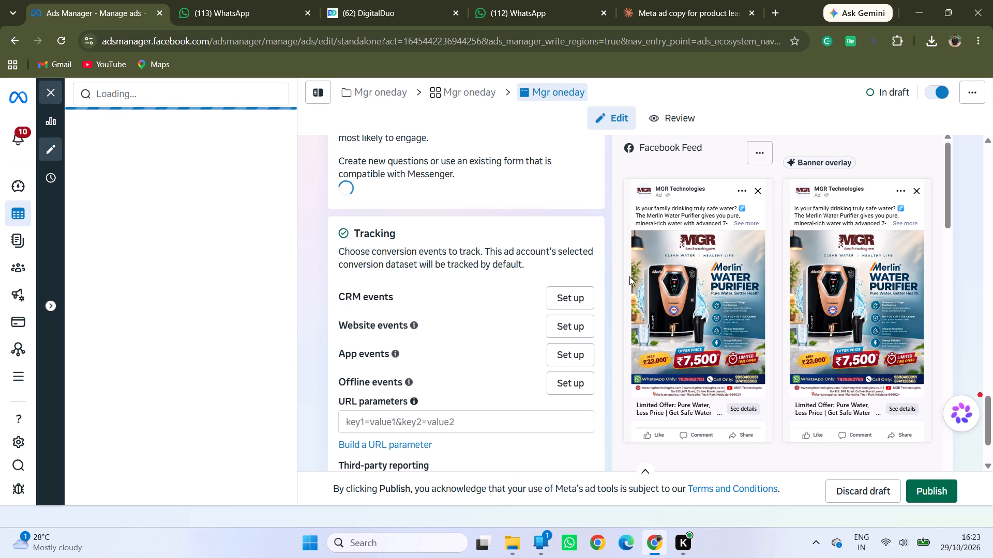
Close the Mgr oneday ad editor without publishing the draft.
{"action": "left_click", "coordinate": [51, 97]}
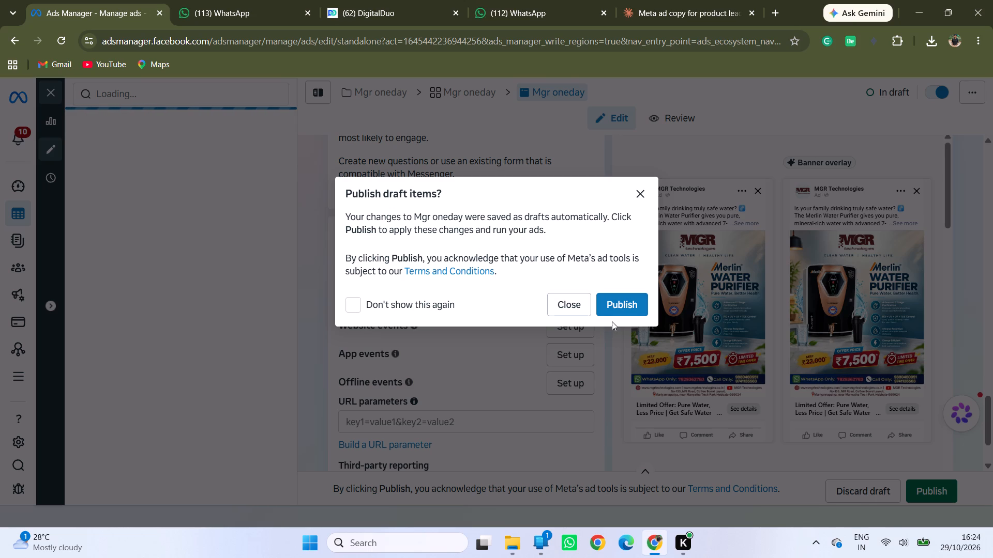
{"action": "left_click", "coordinate": [569, 309]}
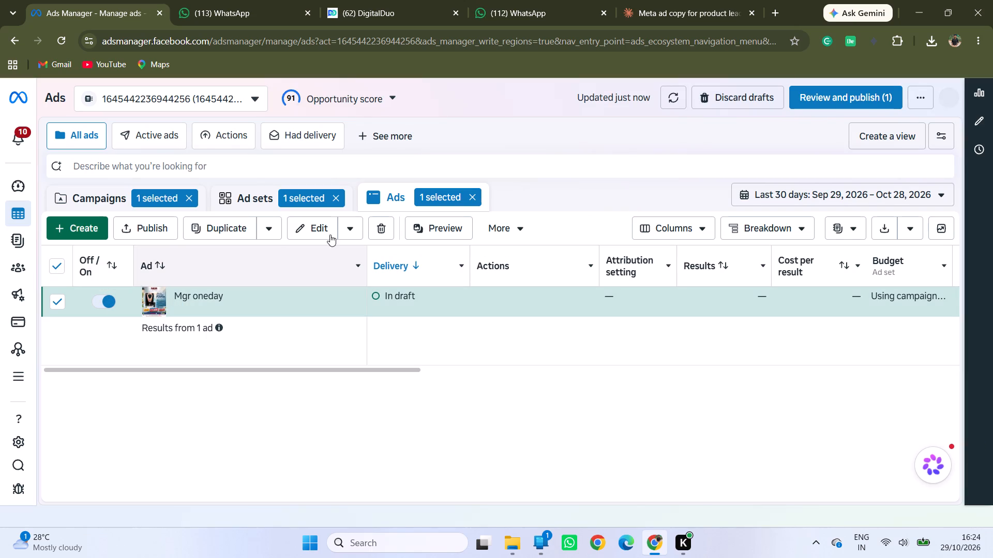
Clear the ad set, ad and campaign selections and turn off the Mgr oneday campaign in the campaigns list.
{"action": "left_click", "coordinate": [336, 198]}
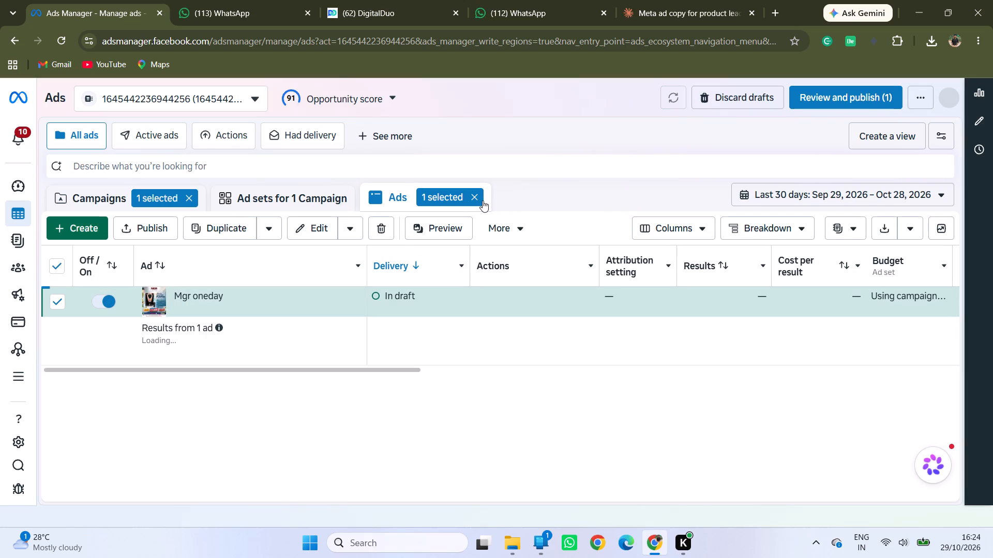
{"action": "left_click", "coordinate": [474, 199]}
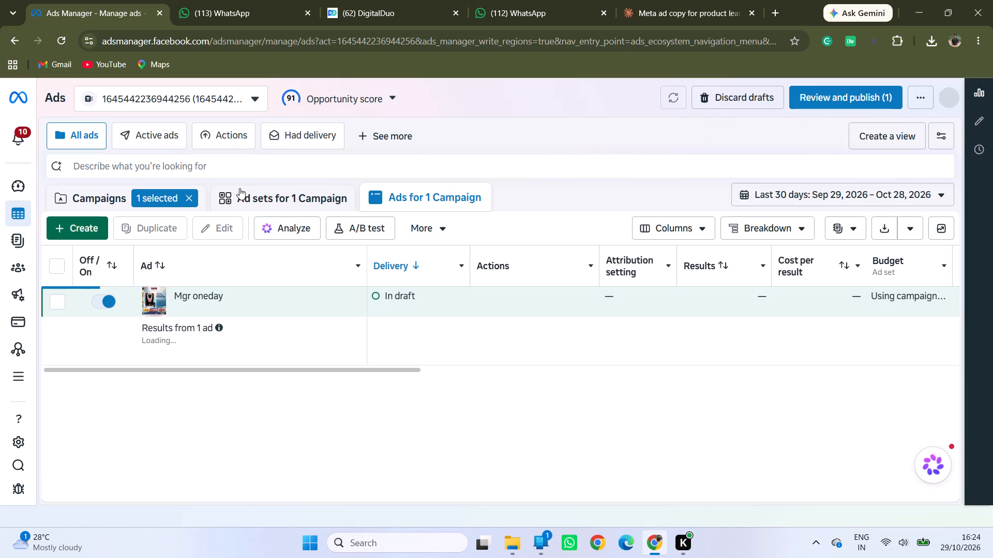
{"action": "left_click", "coordinate": [191, 196]}
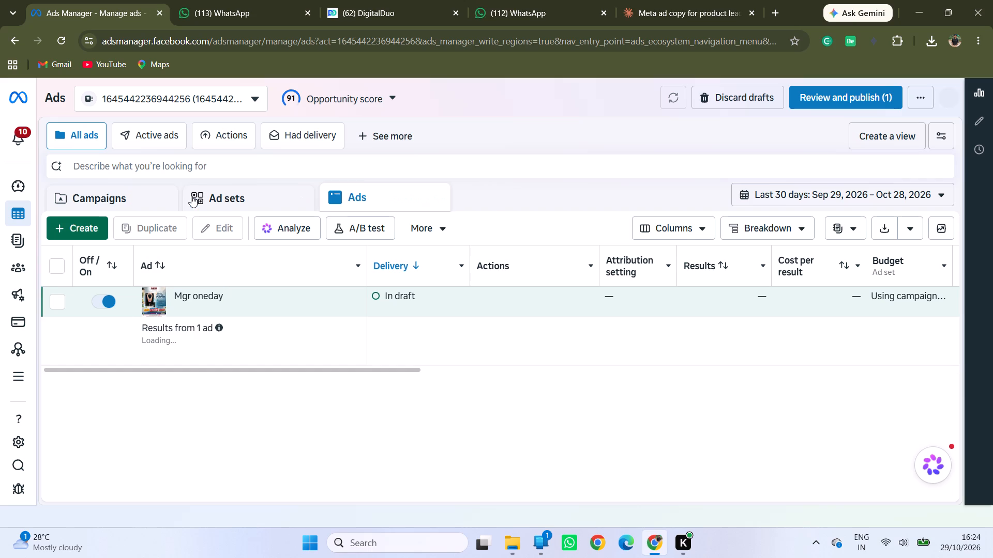
{"action": "left_click", "coordinate": [127, 199]}
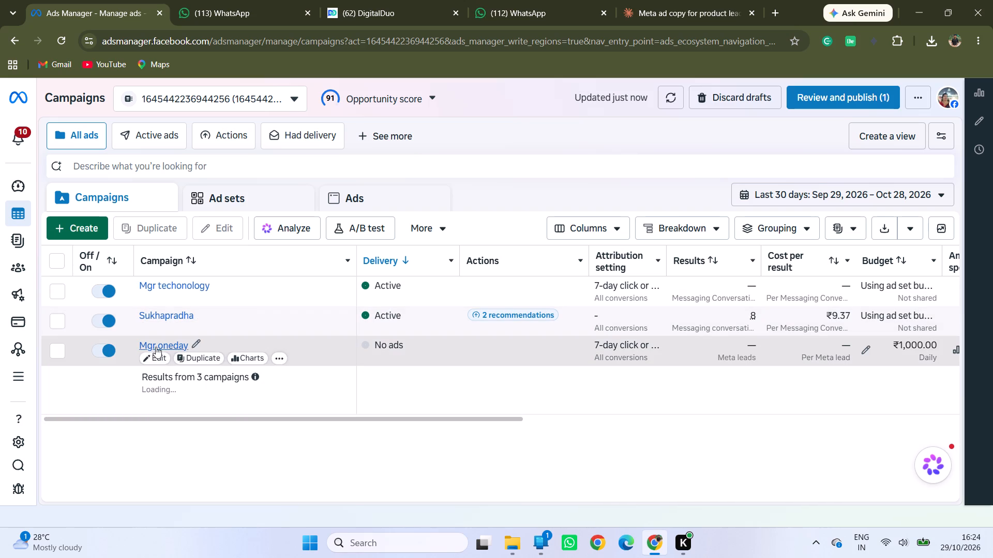
{"action": "left_click", "coordinate": [107, 350]}
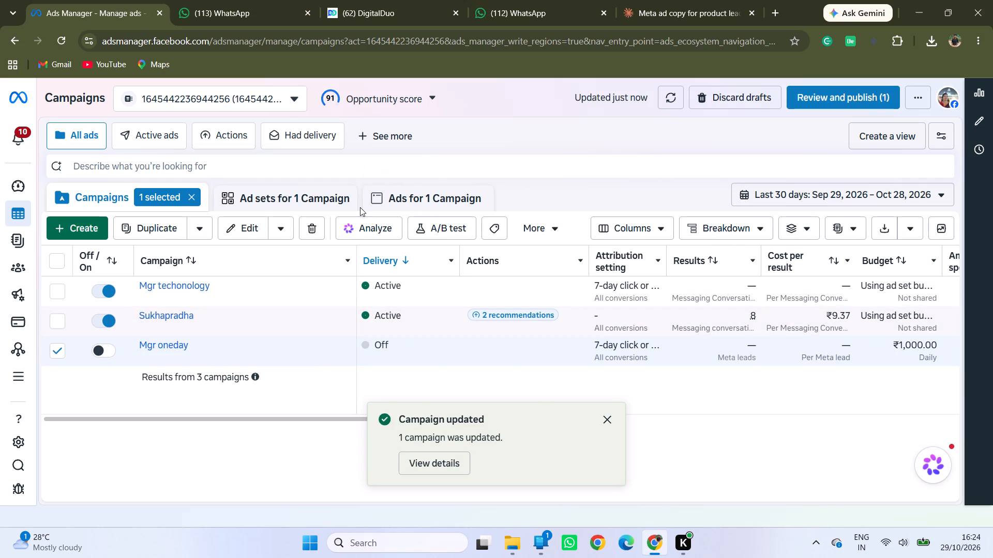
Show the ads of all campaigns by clearing the campaign selection, and capture a screenshot of the list.
{"action": "left_click", "coordinate": [433, 195]}
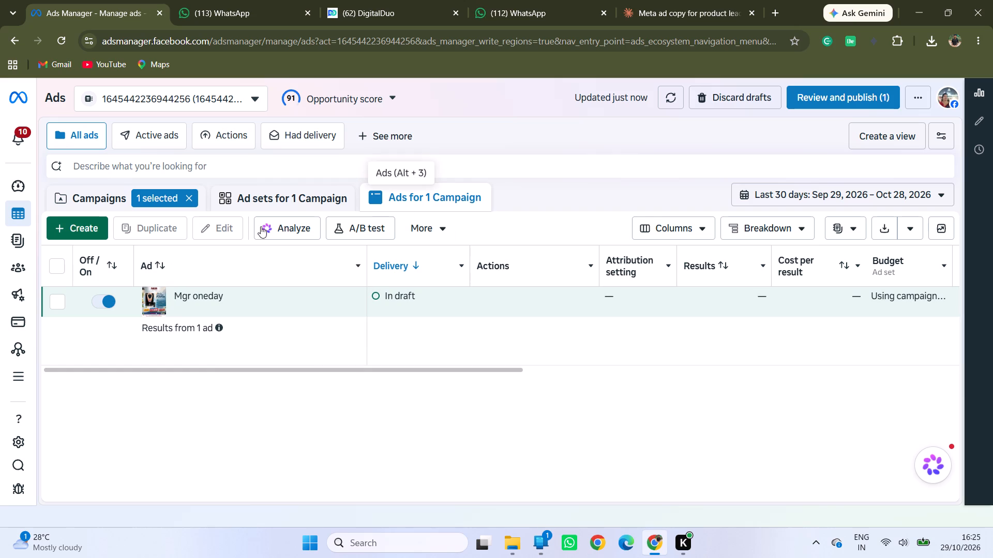
{"action": "left_click", "coordinate": [188, 198]}
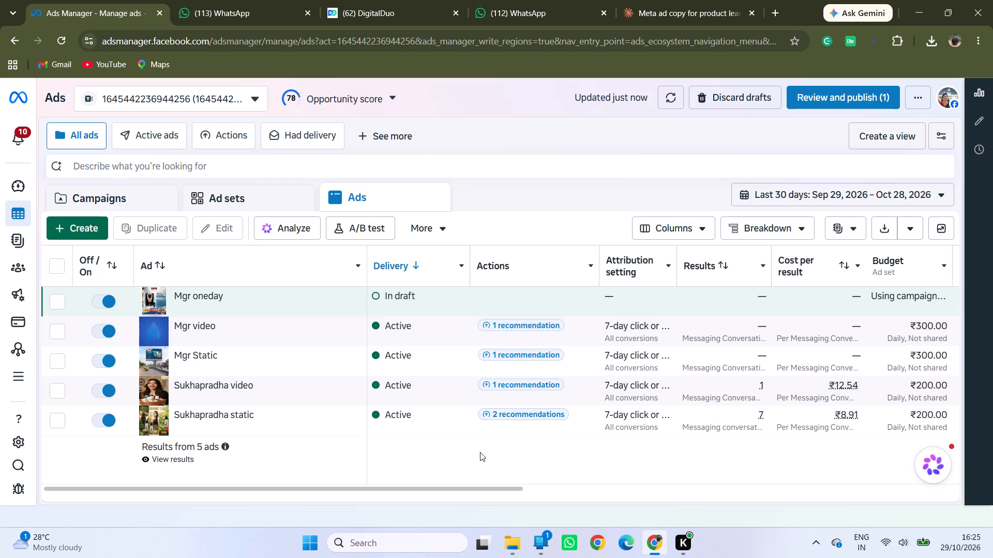
{"action": "key", "text": "super+Print"}
Switch to the WhatsApp desktop app.
{"action": "left_click", "coordinate": [569, 540]}
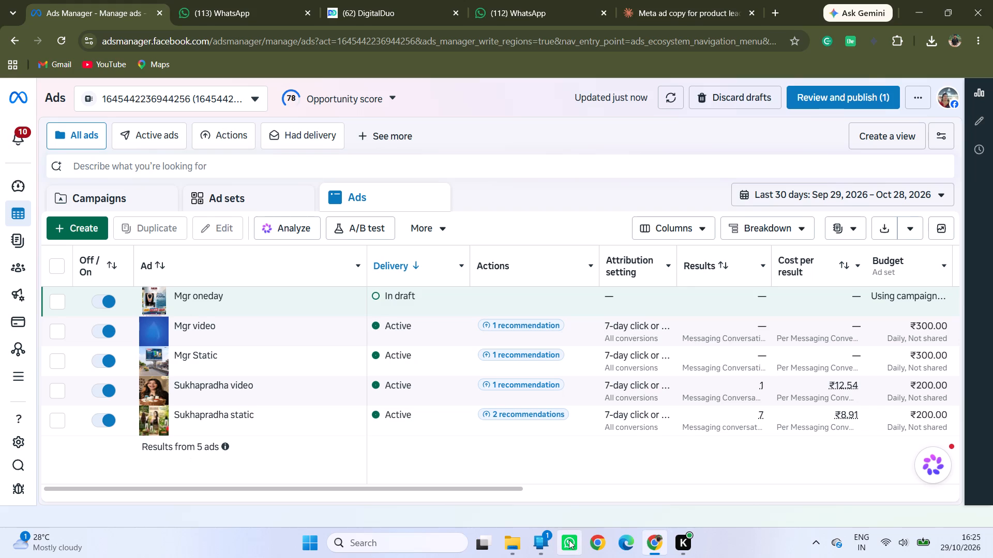
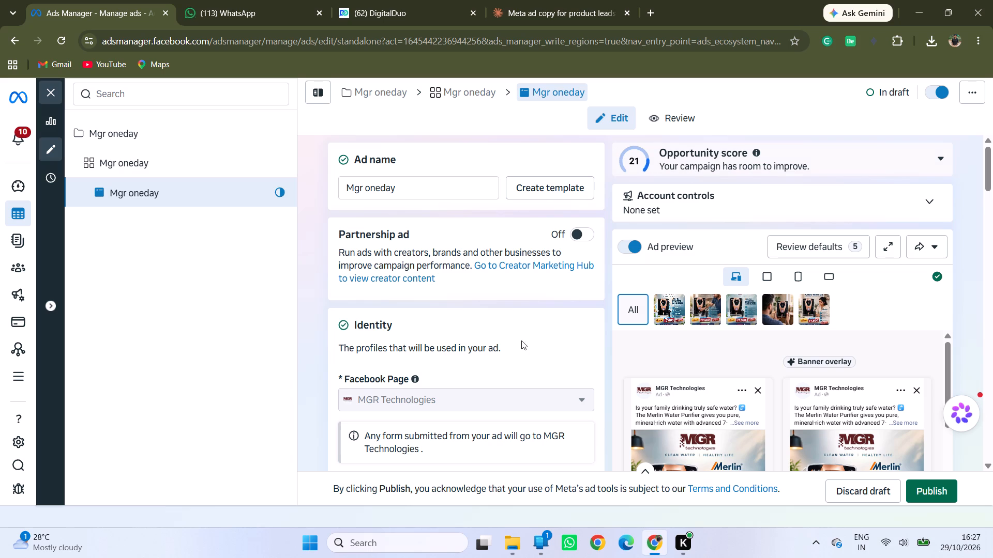
Review the Mgr oneday draft ad's settings from identity and ad setup through text, call to action and enhancements to the instant forms section.
{"action": "scroll", "coordinate": [495, 377], "scroll_direction": "down", "scroll_amount": 4}
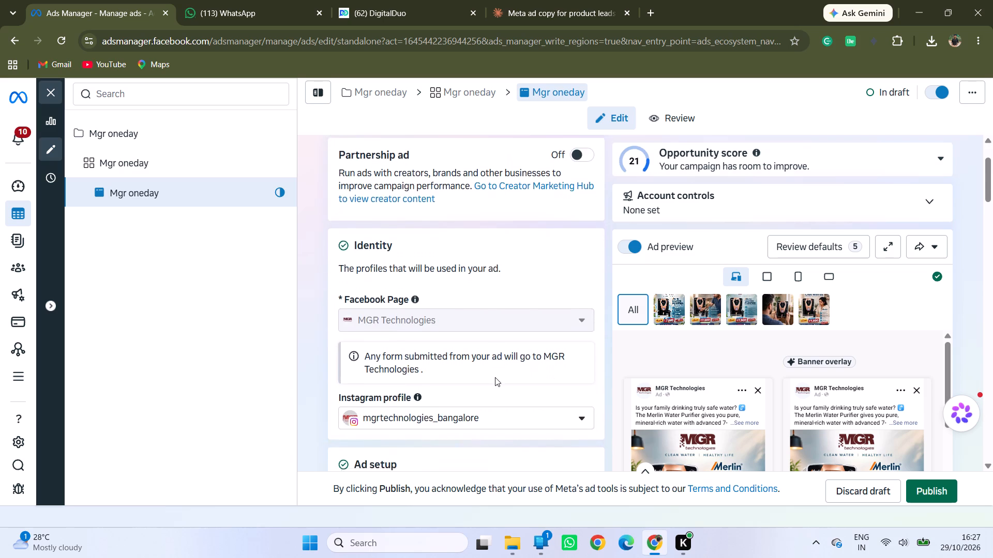
{"action": "scroll", "coordinate": [495, 377], "scroll_direction": "down", "scroll_amount": 3}
{"action": "scroll", "coordinate": [495, 377], "scroll_direction": "up", "scroll_amount": 2}
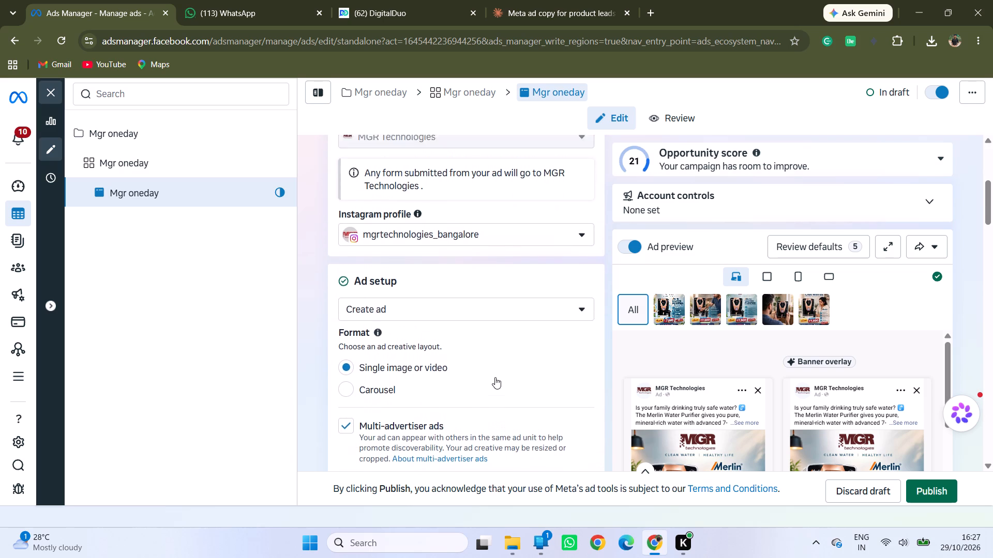
{"action": "scroll", "coordinate": [495, 377], "scroll_direction": "up", "scroll_amount": 1}
{"action": "scroll", "coordinate": [495, 377], "scroll_direction": "down", "scroll_amount": 19}
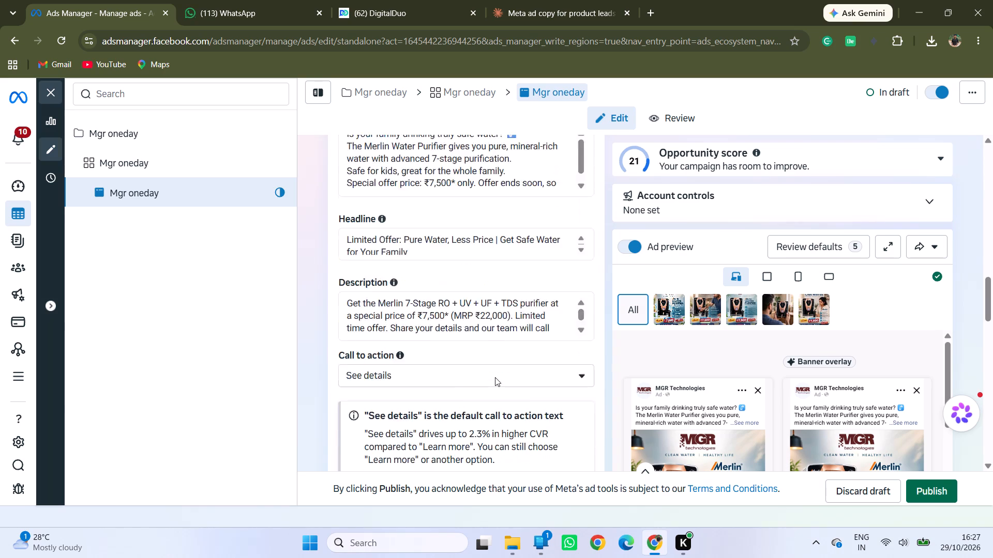
{"action": "scroll", "coordinate": [495, 377], "scroll_direction": "down", "scroll_amount": 3}
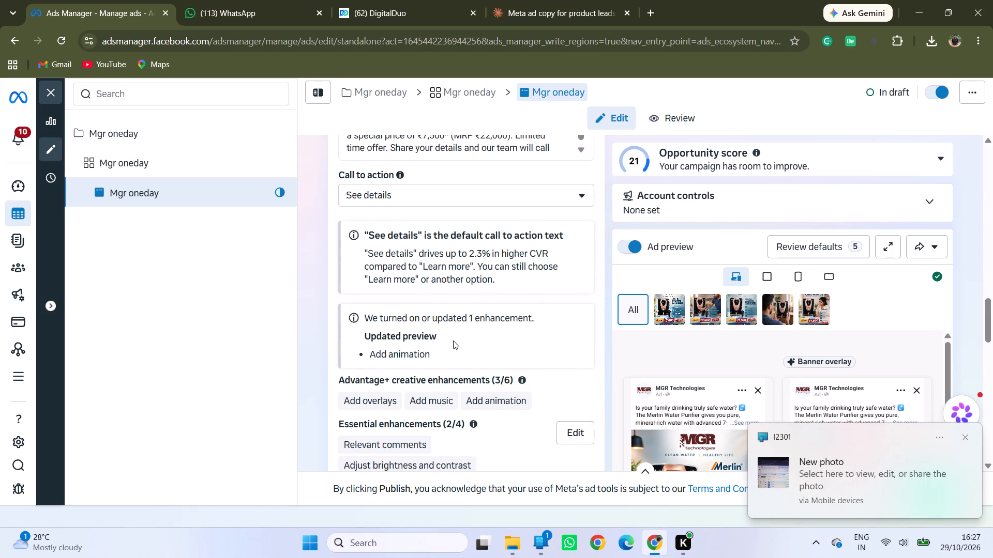
{"action": "scroll", "coordinate": [453, 340], "scroll_direction": "down", "scroll_amount": 12}
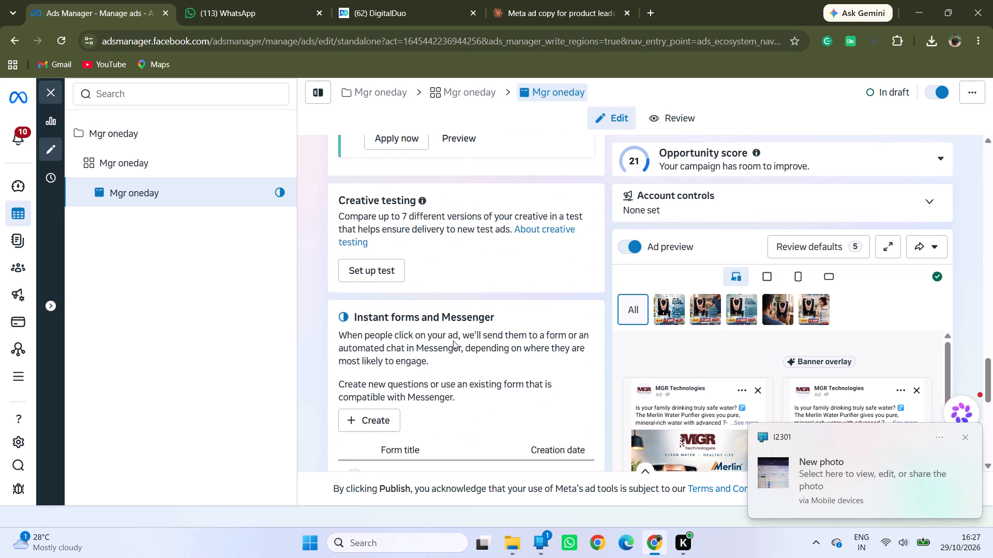
{"action": "scroll", "coordinate": [453, 340], "scroll_direction": "down", "scroll_amount": 1}
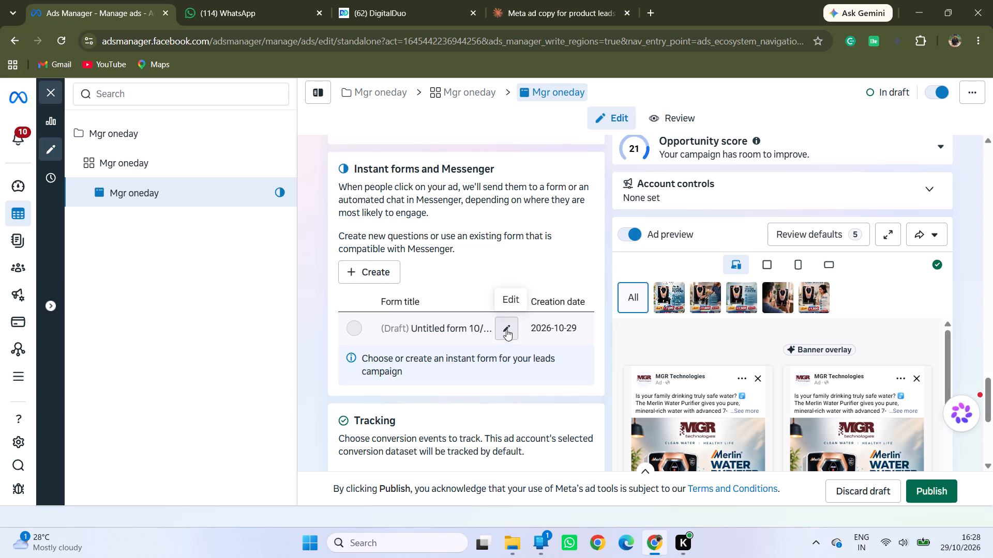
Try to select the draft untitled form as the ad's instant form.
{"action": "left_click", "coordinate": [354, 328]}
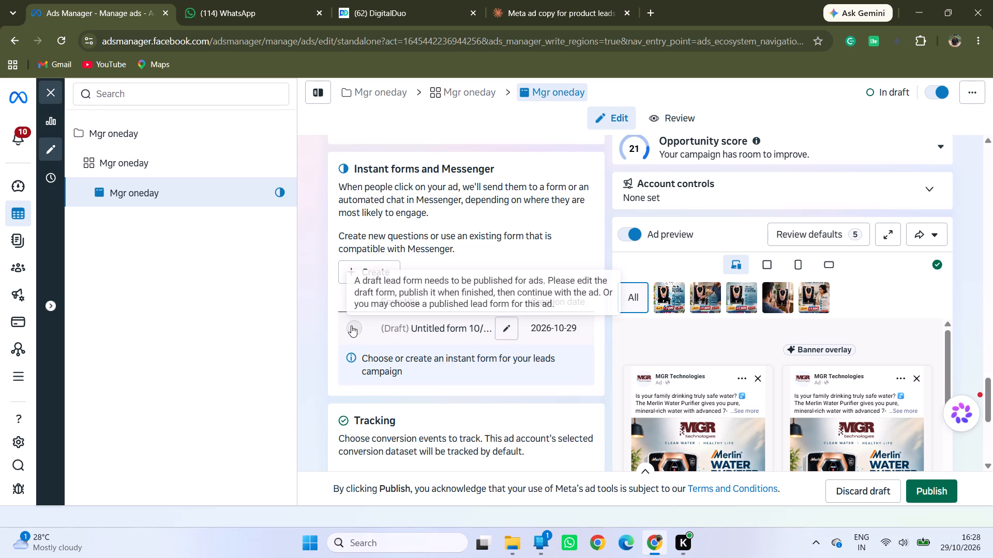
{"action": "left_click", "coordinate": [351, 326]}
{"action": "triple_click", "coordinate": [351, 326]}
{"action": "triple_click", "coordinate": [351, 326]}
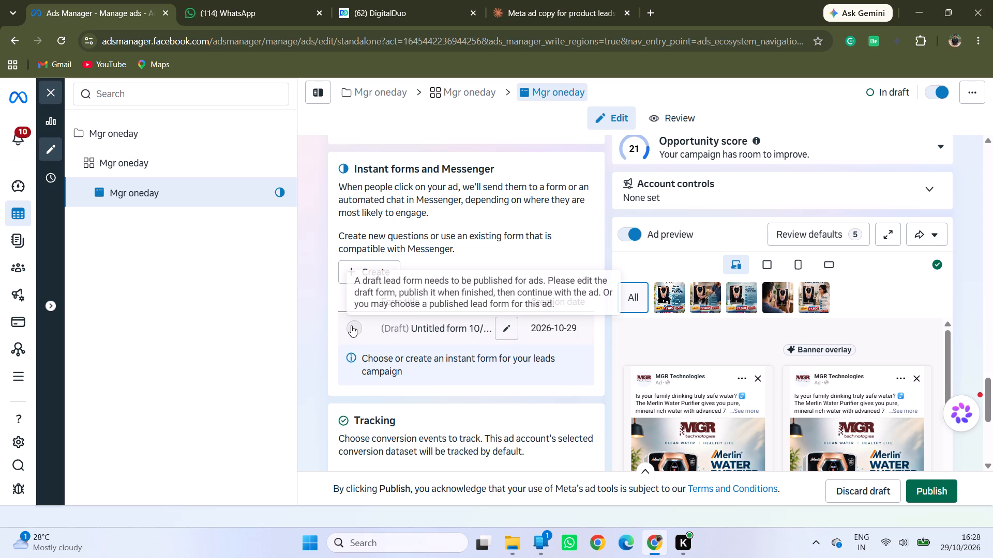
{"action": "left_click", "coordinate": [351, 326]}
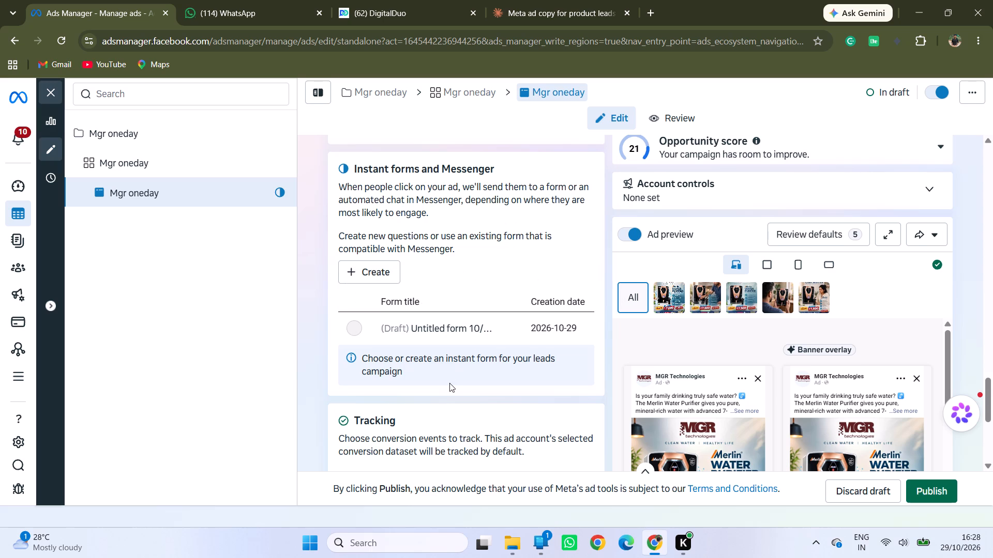
Check the ad's tracking section and start creating a new instant form for the ad.
{"action": "scroll", "coordinate": [449, 383], "scroll_direction": "down", "scroll_amount": 5}
{"action": "scroll", "coordinate": [449, 383], "scroll_direction": "up", "scroll_amount": 1}
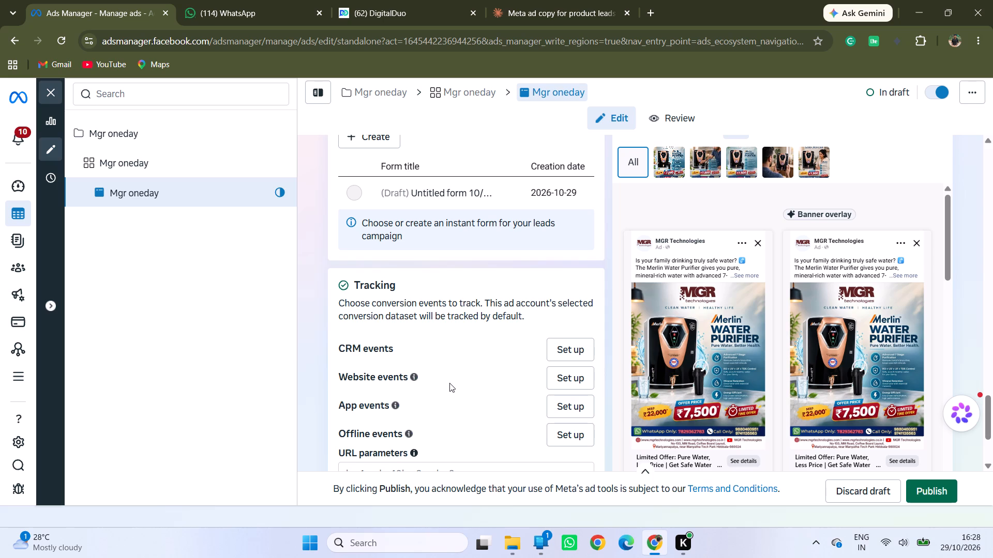
{"action": "scroll", "coordinate": [421, 213], "scroll_direction": "up", "scroll_amount": 1}
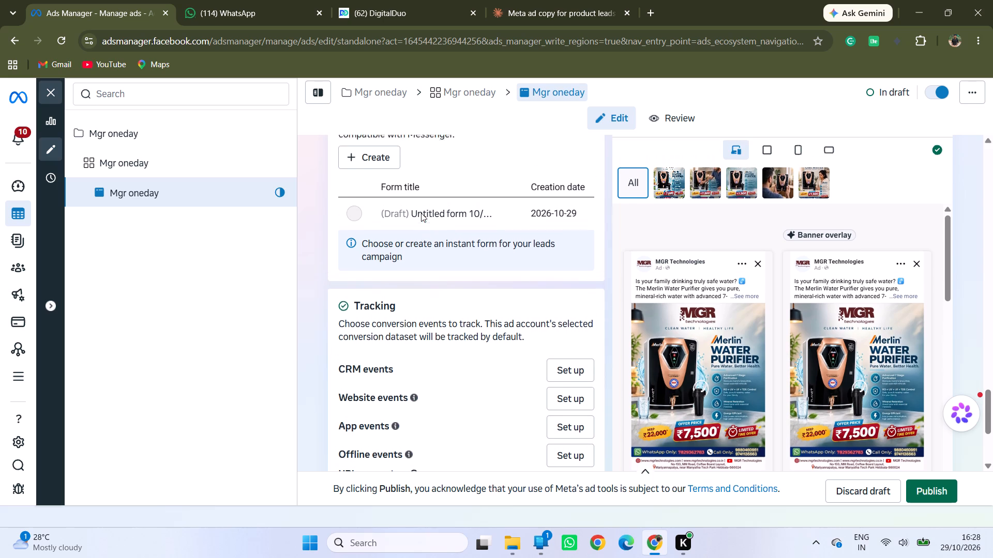
{"action": "scroll", "coordinate": [421, 213], "scroll_direction": "up", "scroll_amount": 1}
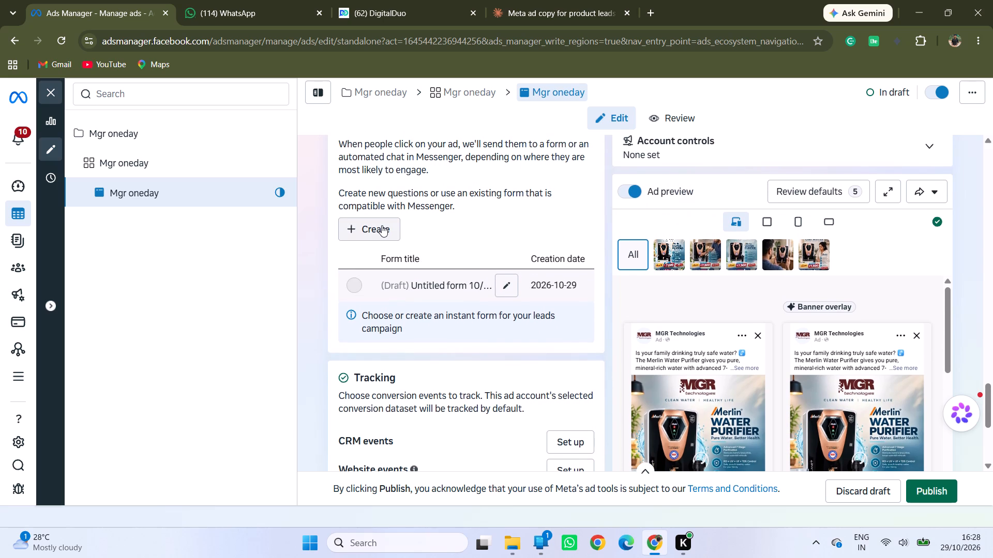
{"action": "left_click", "coordinate": [382, 225]}
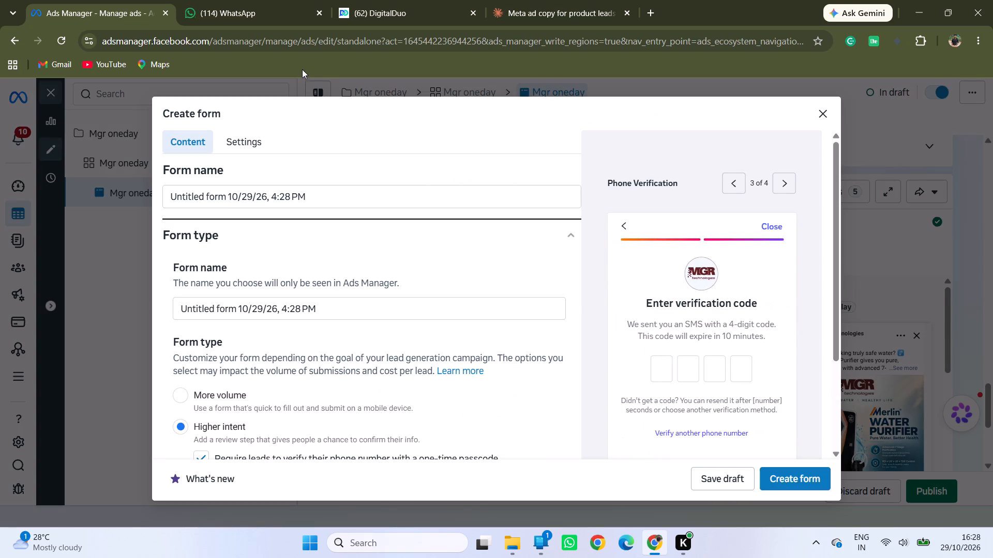
Switch to DigitalDuo and check the latest MGR Technologies company chat messages, opening the attachment file picker and closing it without choosing a file.
{"action": "left_click", "coordinate": [404, 8]}
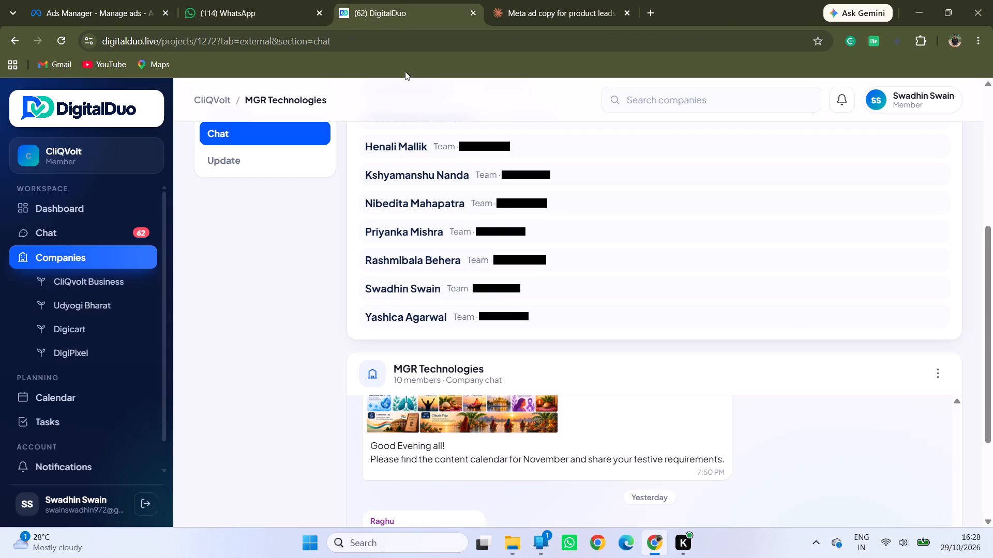
{"action": "scroll", "coordinate": [472, 436], "scroll_direction": "down", "scroll_amount": 12}
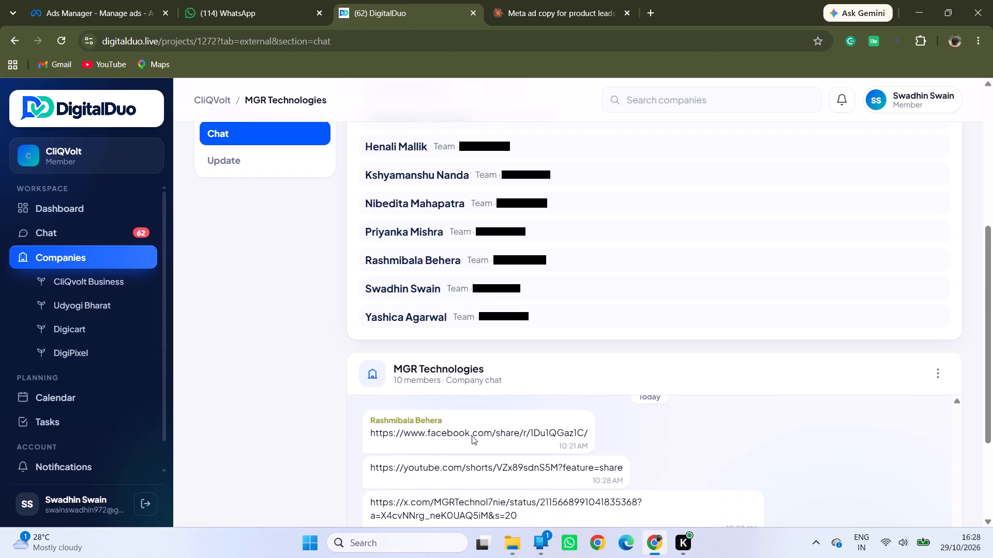
{"action": "scroll", "coordinate": [472, 436], "scroll_direction": "down", "scroll_amount": 6}
{"action": "scroll", "coordinate": [690, 354], "scroll_direction": "down", "scroll_amount": 10}
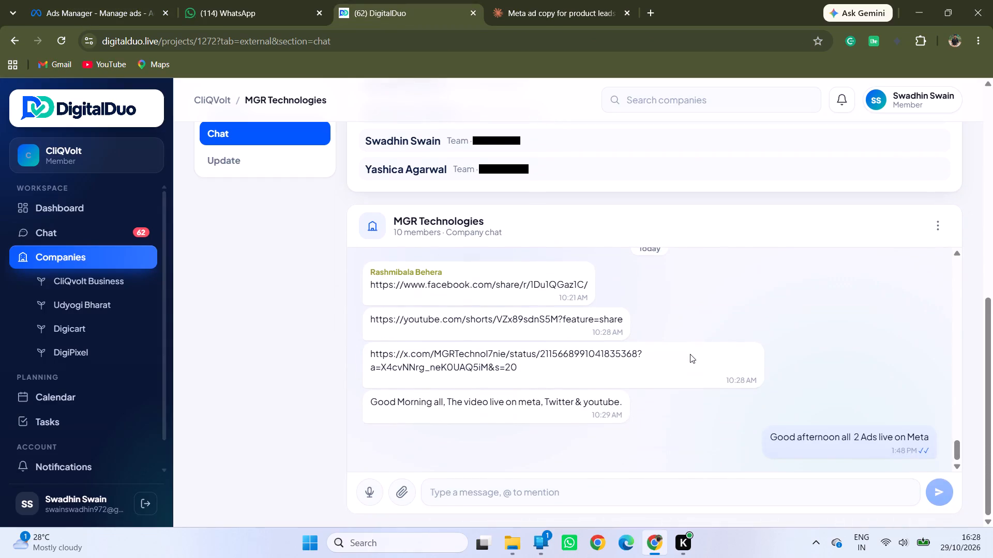
{"action": "scroll", "coordinate": [690, 354], "scroll_direction": "down", "scroll_amount": 3}
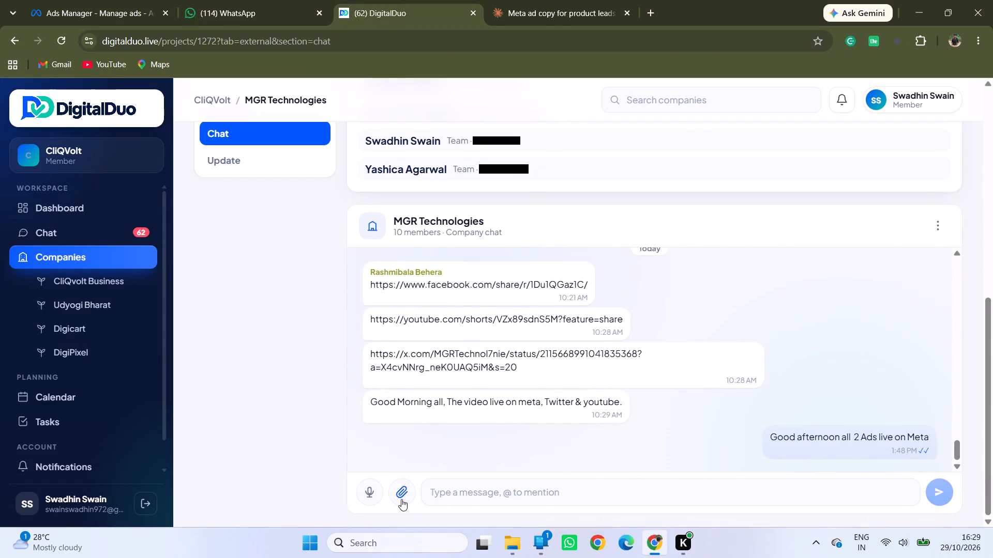
{"action": "left_click", "coordinate": [401, 499]}
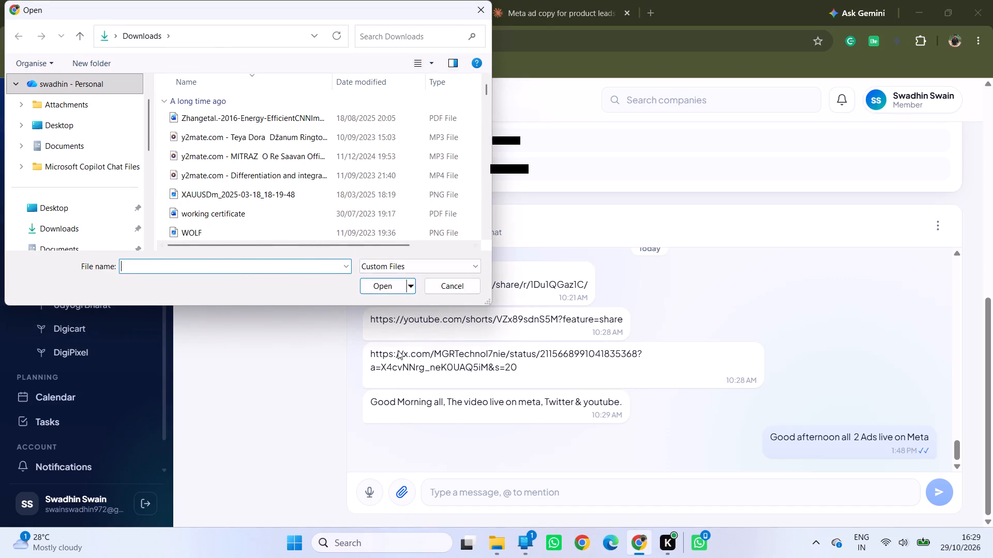
{"action": "left_click", "coordinate": [472, 14]}
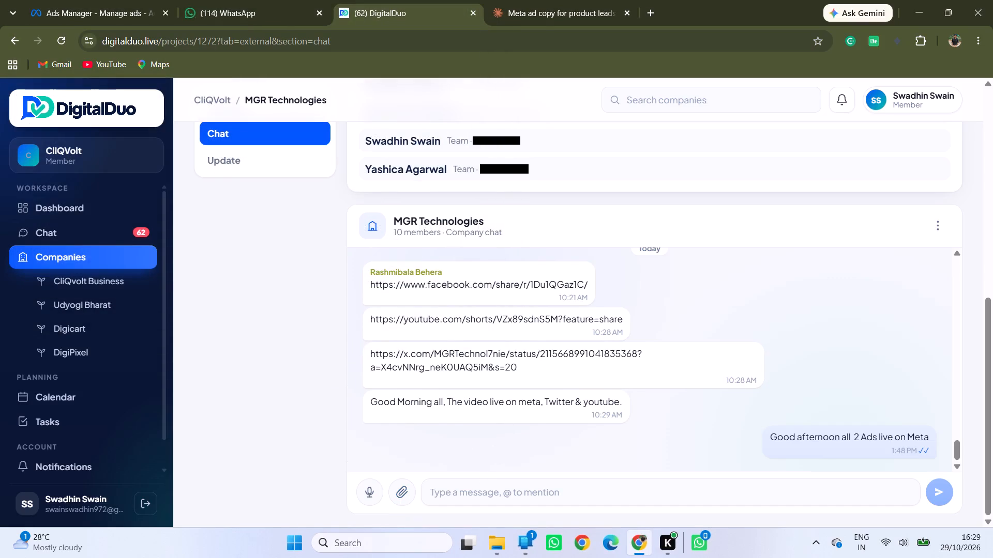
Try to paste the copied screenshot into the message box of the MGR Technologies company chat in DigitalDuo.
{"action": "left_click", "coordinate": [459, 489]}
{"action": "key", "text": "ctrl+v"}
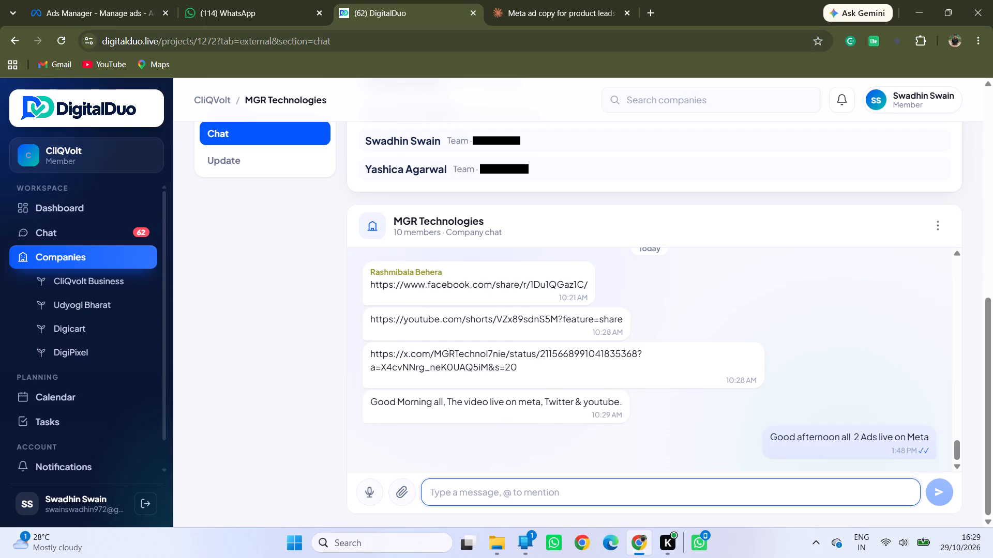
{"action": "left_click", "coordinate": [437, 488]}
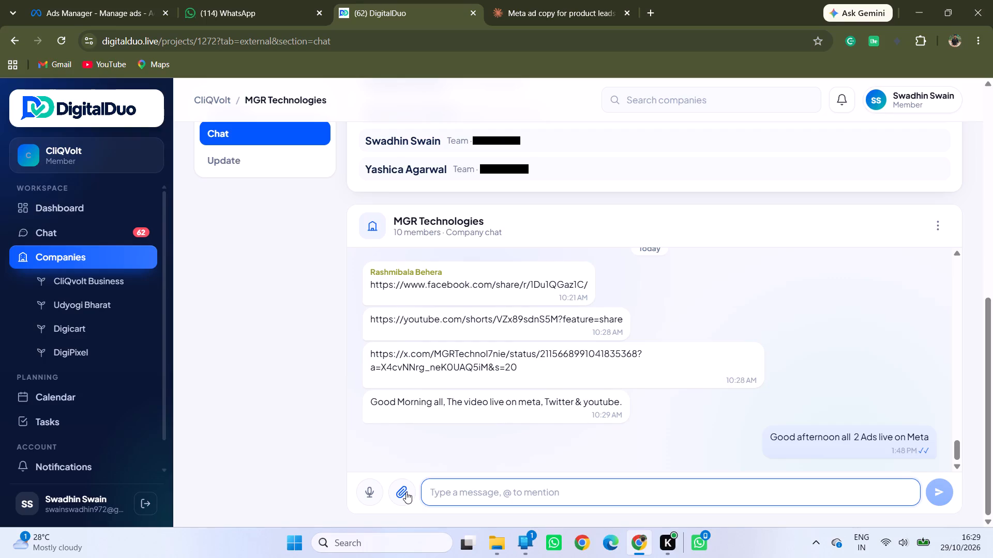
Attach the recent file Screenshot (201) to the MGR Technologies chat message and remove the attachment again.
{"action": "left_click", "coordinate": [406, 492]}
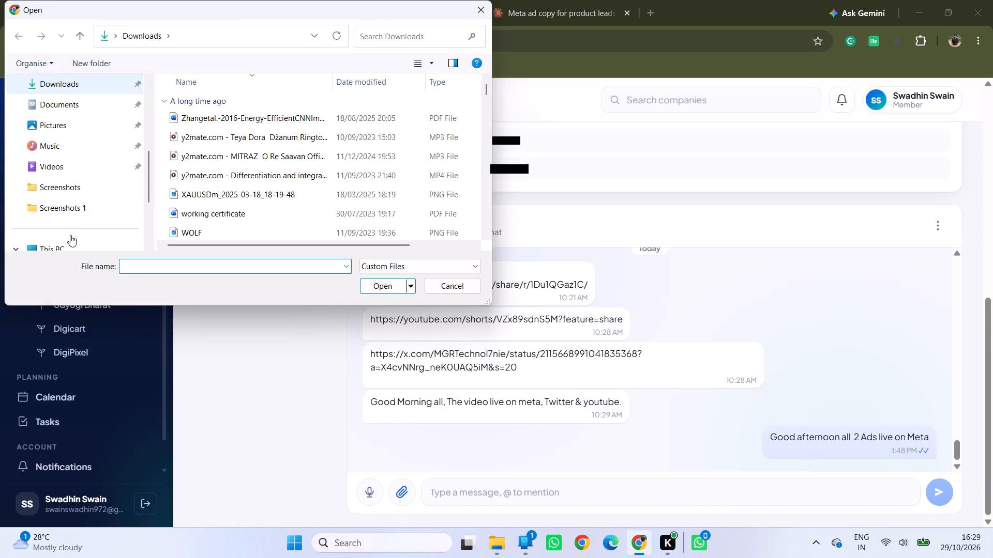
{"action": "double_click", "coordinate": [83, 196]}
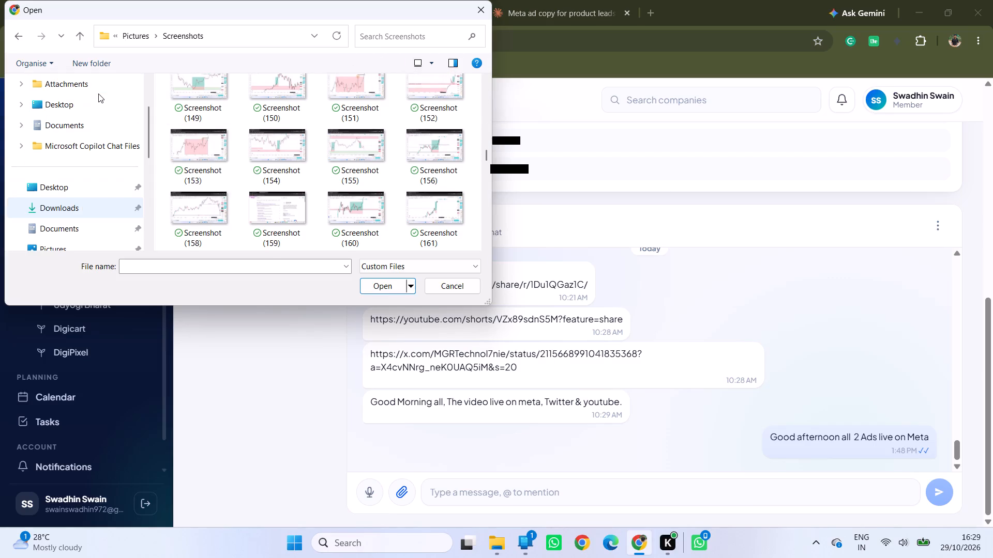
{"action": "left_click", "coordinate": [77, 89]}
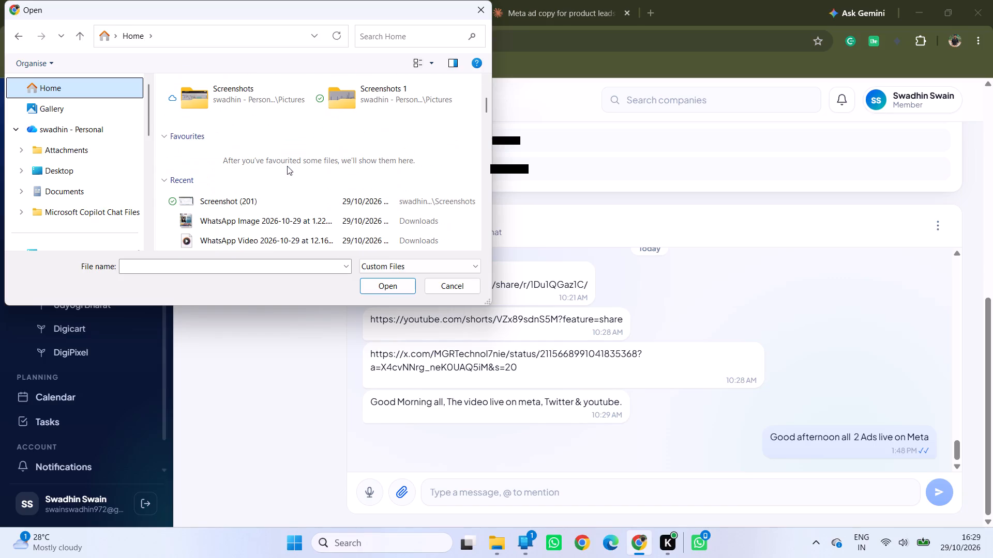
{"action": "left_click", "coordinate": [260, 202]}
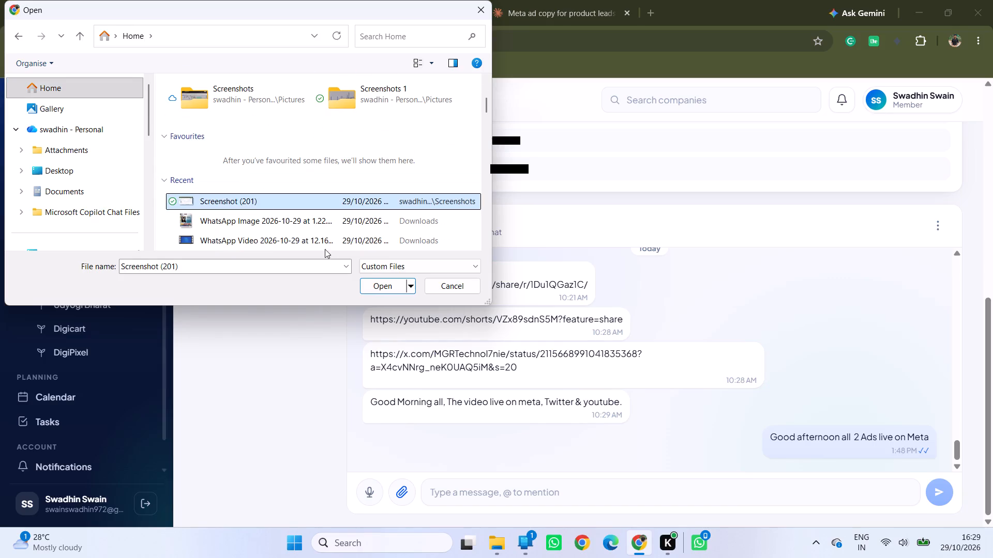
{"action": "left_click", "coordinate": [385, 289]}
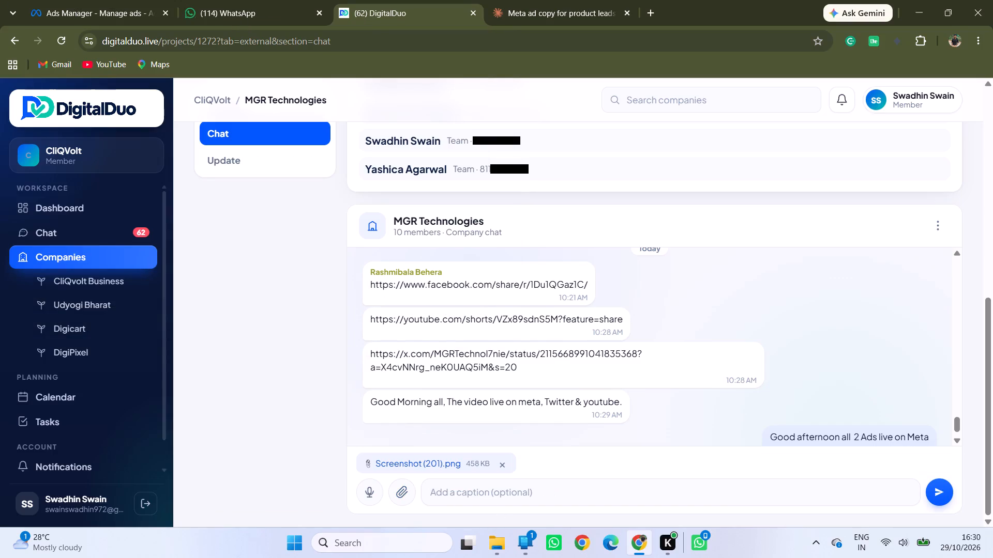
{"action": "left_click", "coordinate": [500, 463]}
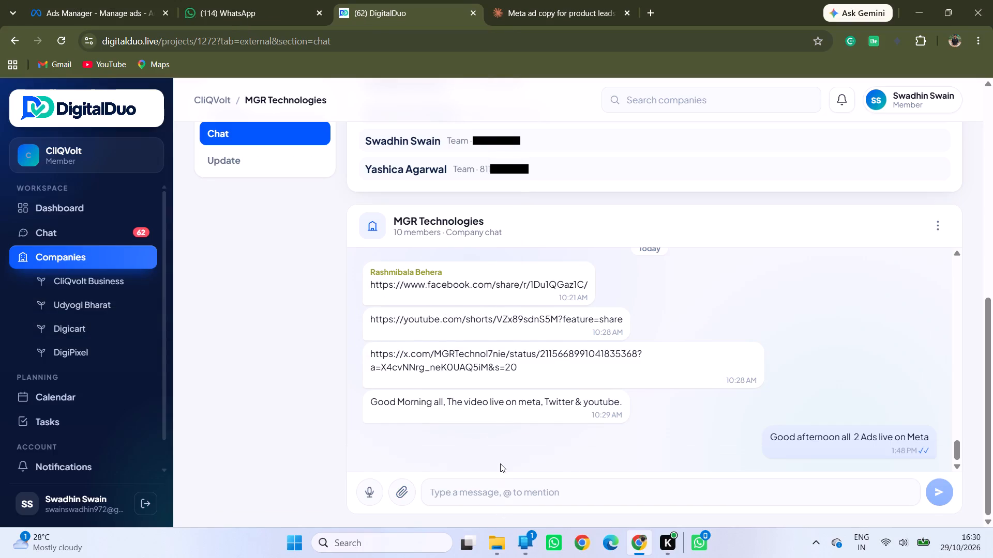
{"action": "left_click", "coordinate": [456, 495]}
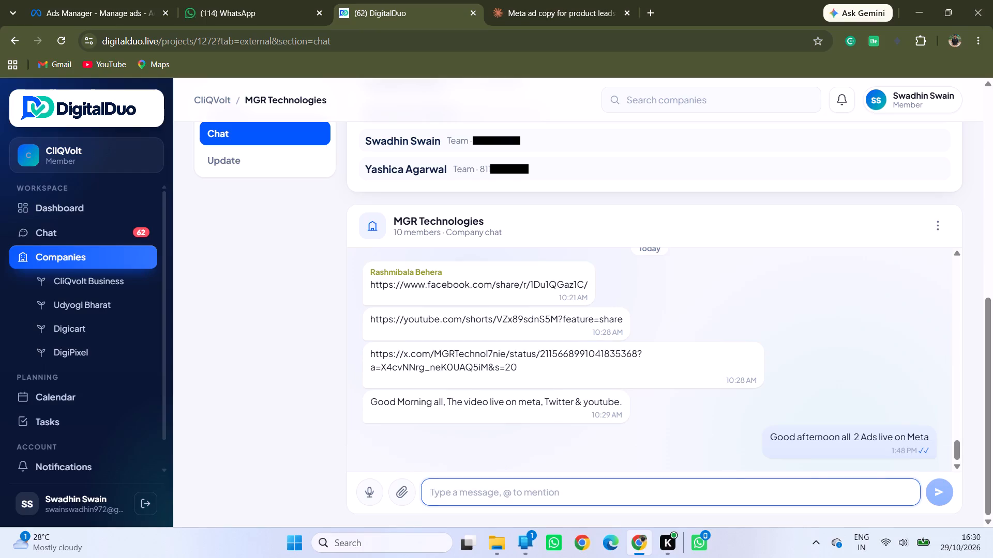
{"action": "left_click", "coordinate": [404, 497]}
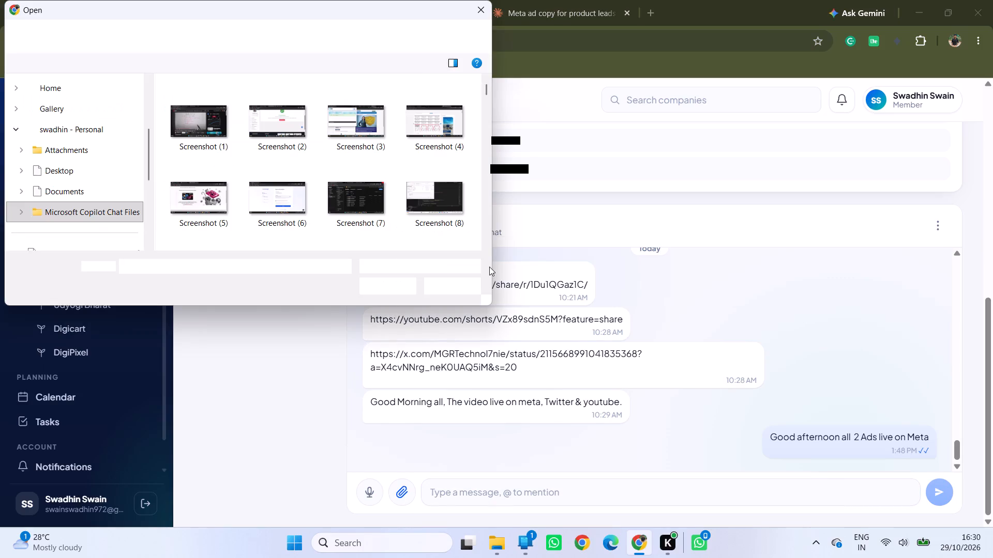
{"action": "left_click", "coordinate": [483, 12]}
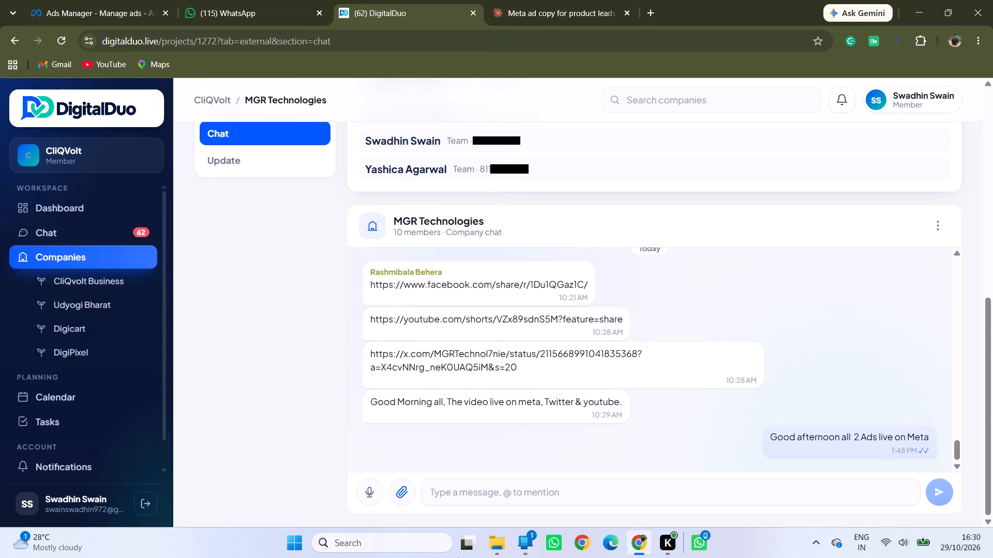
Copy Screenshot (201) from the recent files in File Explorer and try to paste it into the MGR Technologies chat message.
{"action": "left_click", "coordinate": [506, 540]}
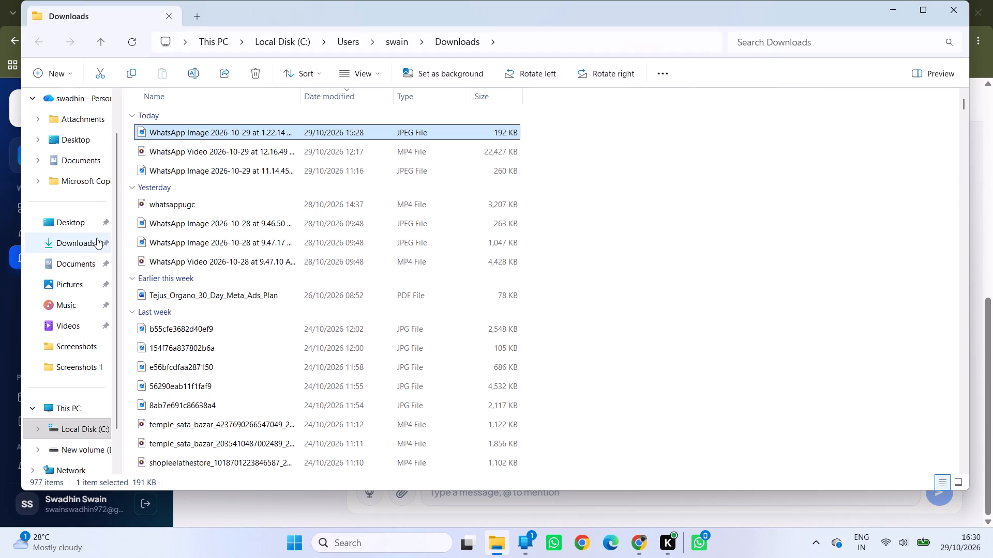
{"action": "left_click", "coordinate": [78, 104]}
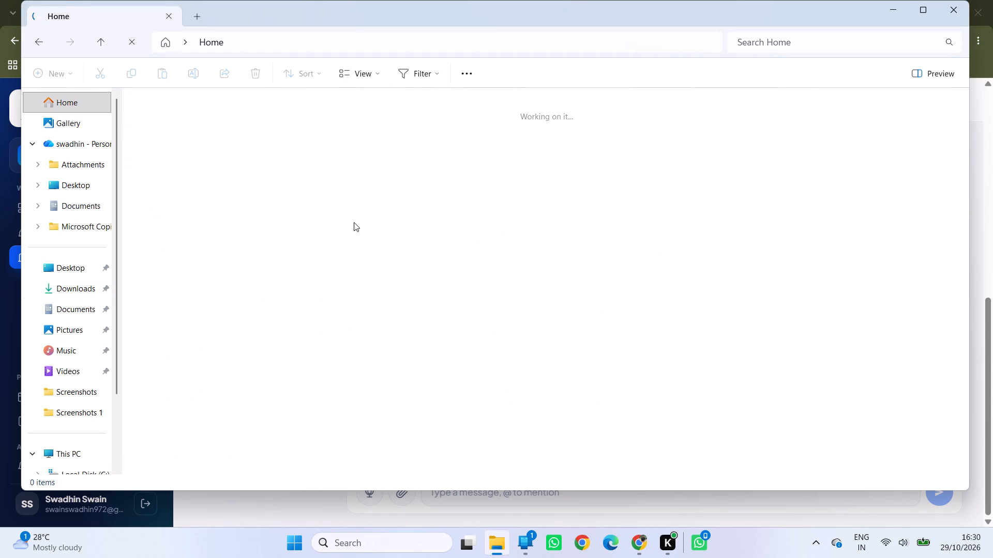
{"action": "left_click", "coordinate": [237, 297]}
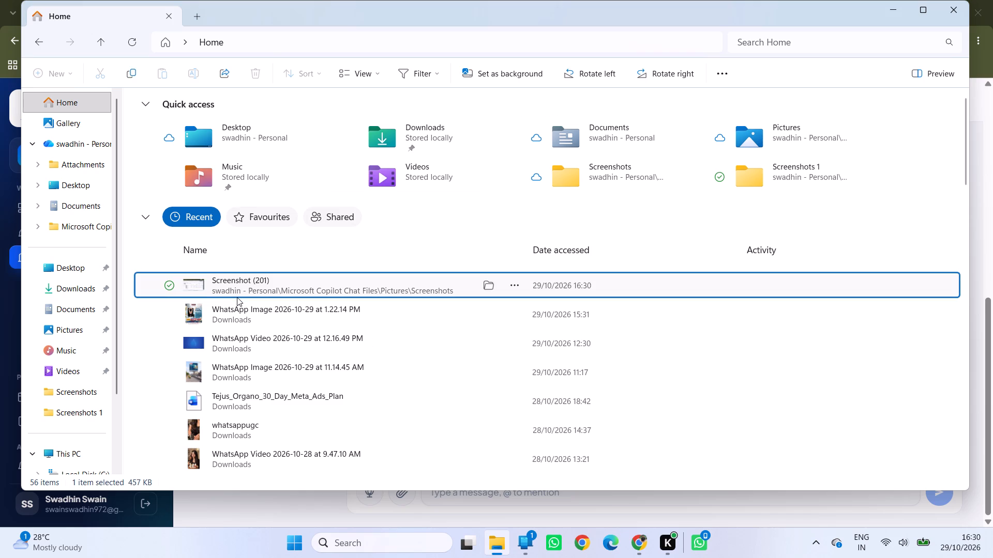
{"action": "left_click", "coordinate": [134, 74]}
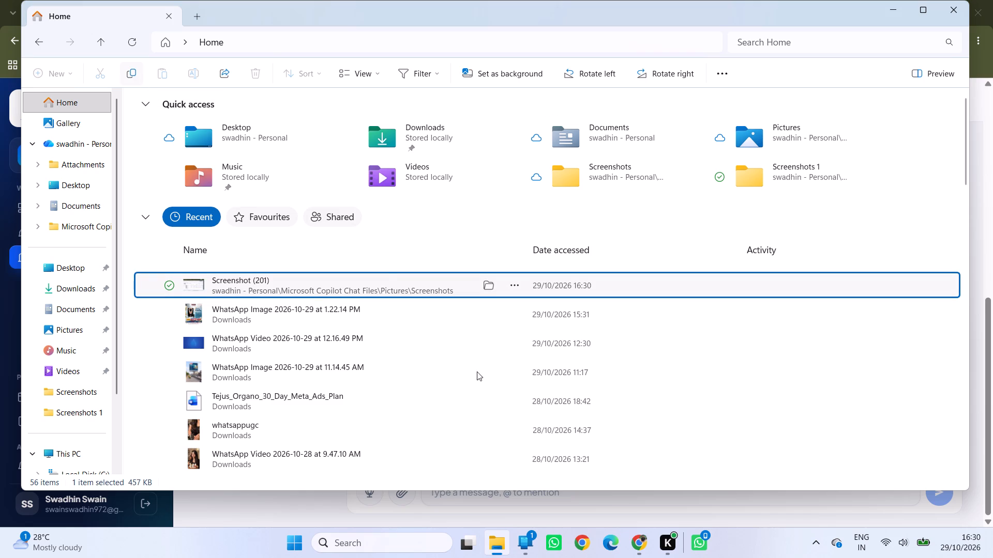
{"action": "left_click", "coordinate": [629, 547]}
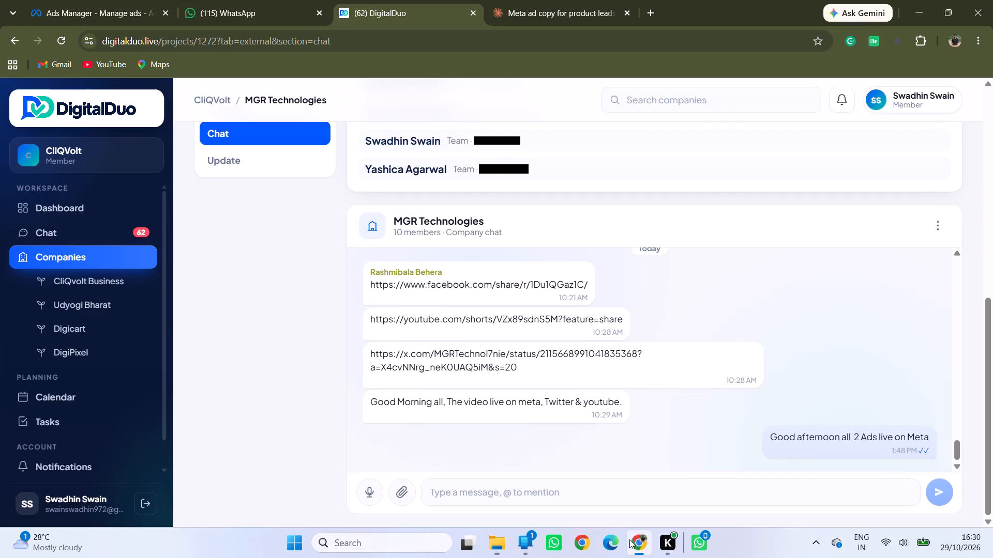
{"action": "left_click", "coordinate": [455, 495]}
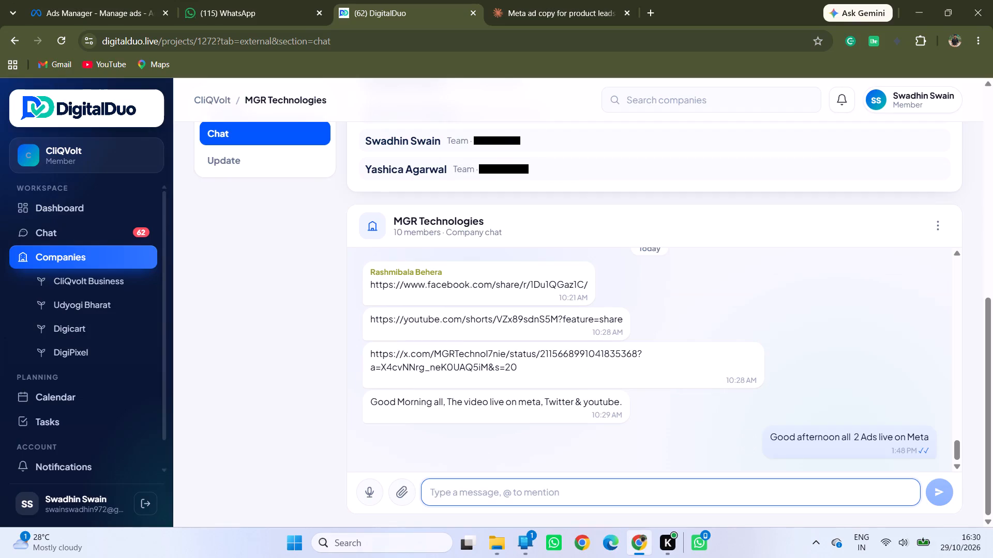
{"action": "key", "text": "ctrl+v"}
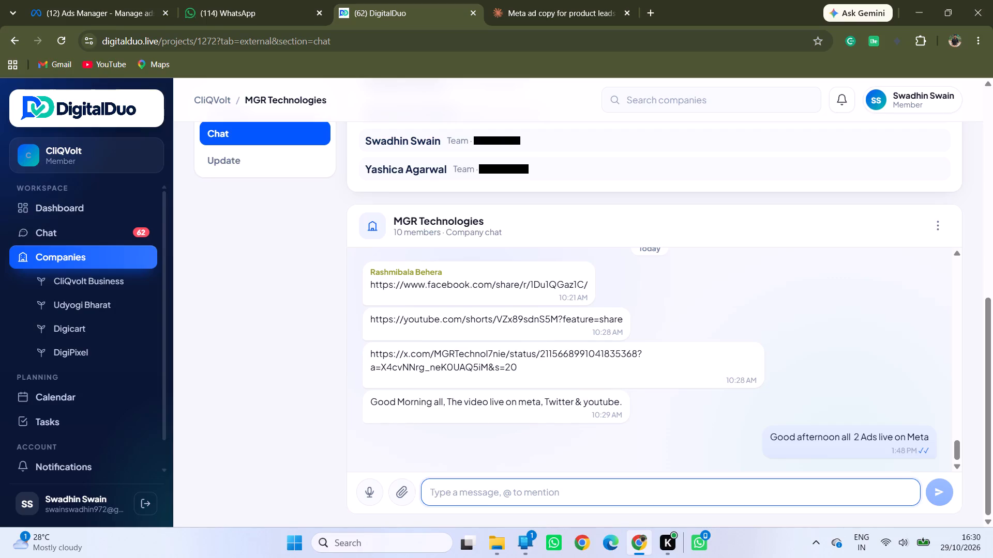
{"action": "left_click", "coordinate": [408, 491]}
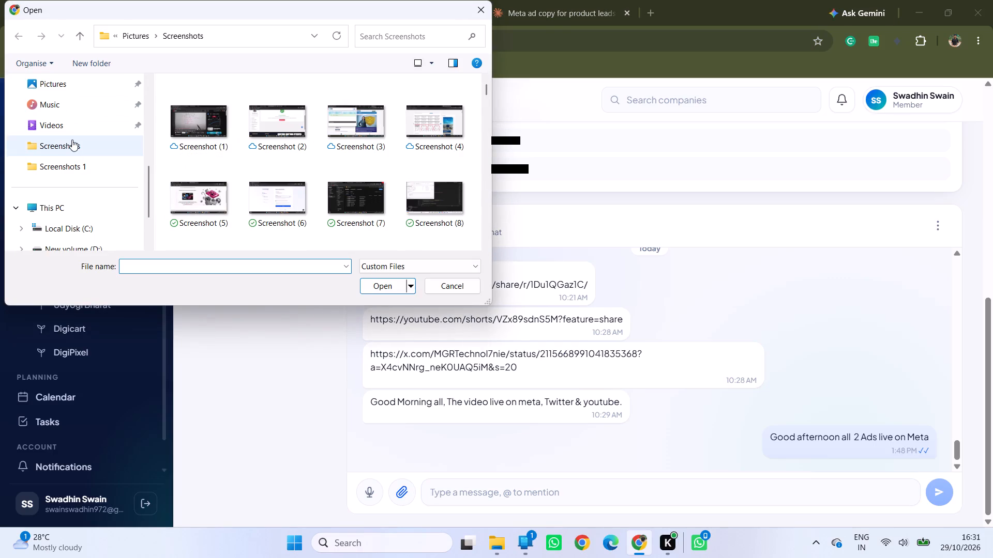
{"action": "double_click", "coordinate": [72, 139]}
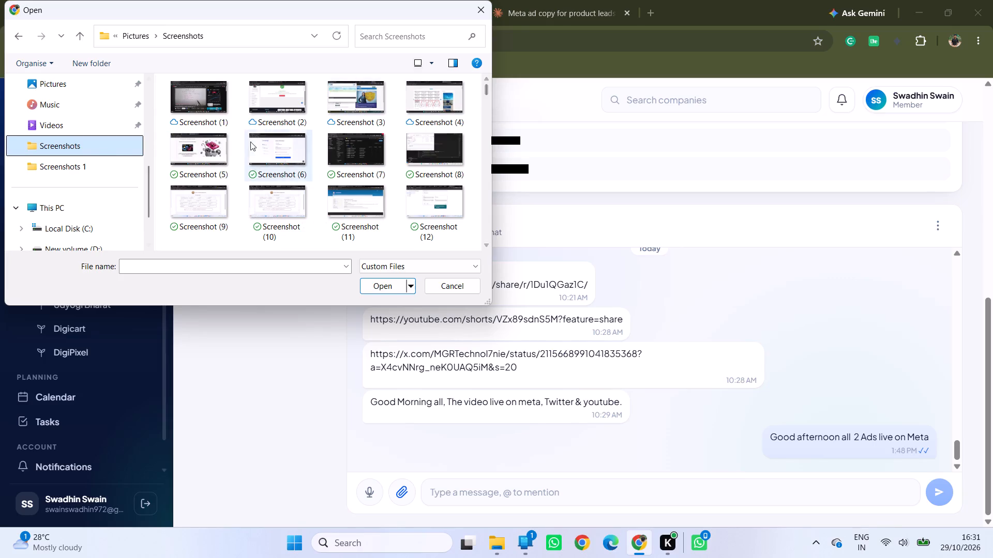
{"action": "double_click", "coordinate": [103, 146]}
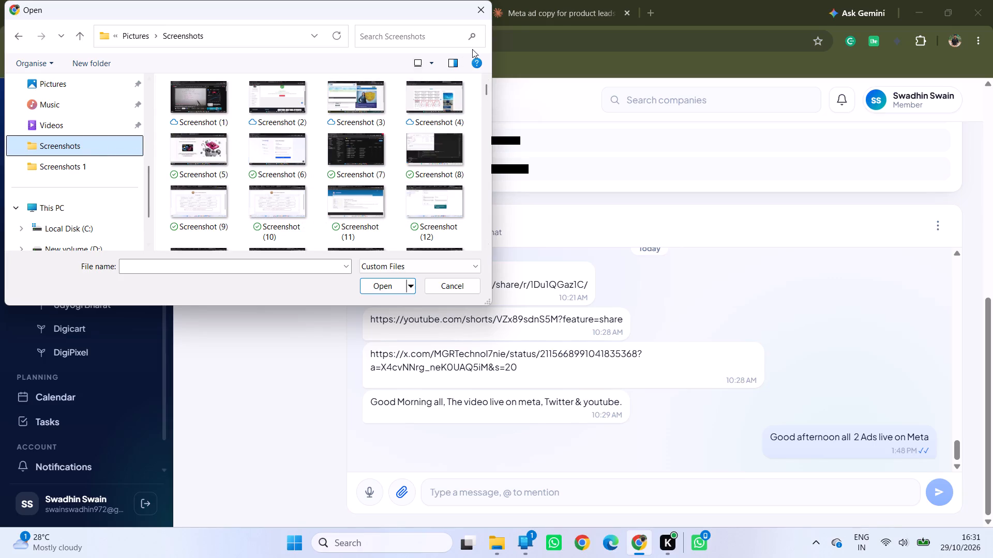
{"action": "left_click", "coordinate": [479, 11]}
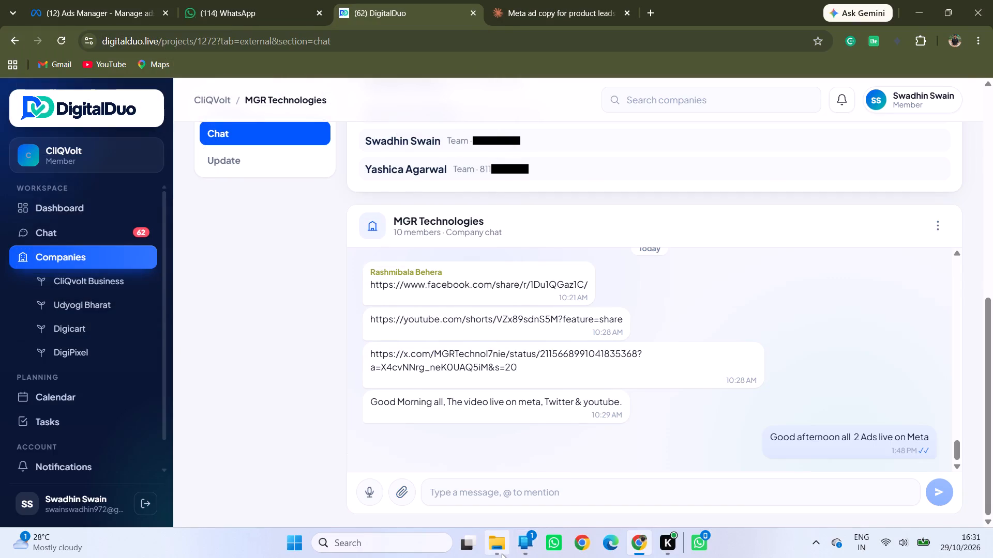
Copy Screenshot (201) from File Explorer's recent files and attach it to the MGR Technologies chat message using its pasted file path.
{"action": "left_click", "coordinate": [502, 553]}
{"action": "left_click", "coordinate": [239, 298]}
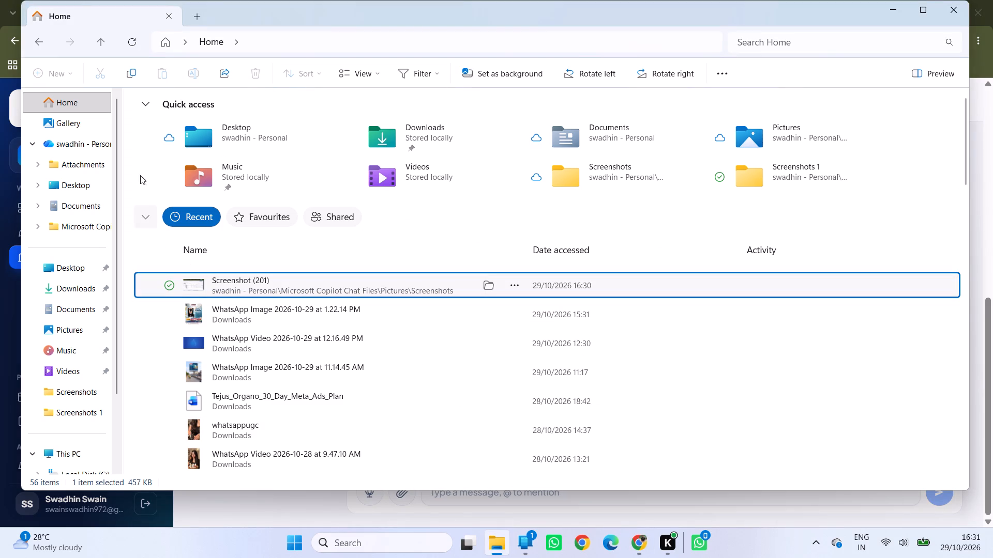
{"action": "left_click", "coordinate": [131, 79]}
{"action": "left_click", "coordinate": [642, 539]}
{"action": "left_click", "coordinate": [402, 493]}
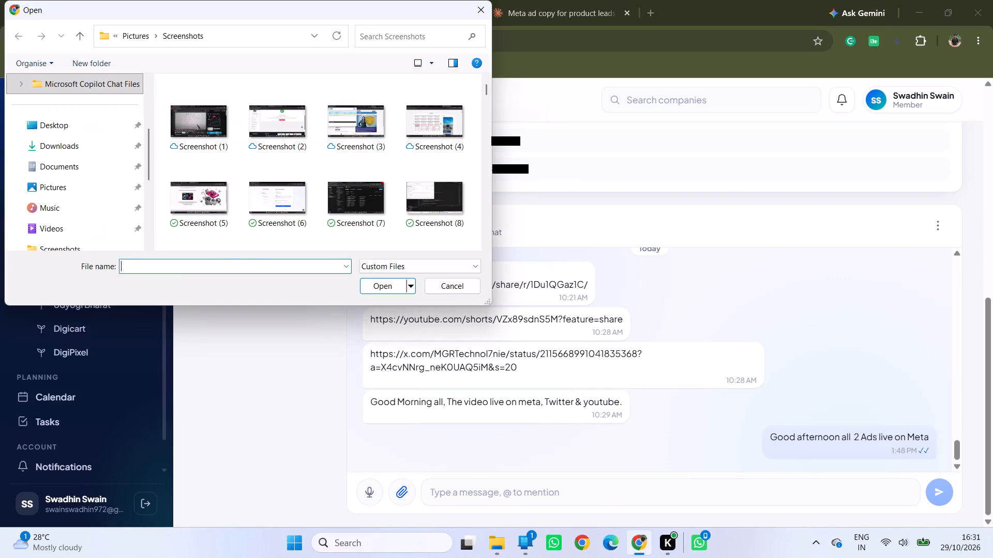
{"action": "left_click", "coordinate": [165, 267]}
{"action": "key", "text": "ctrl+v"}
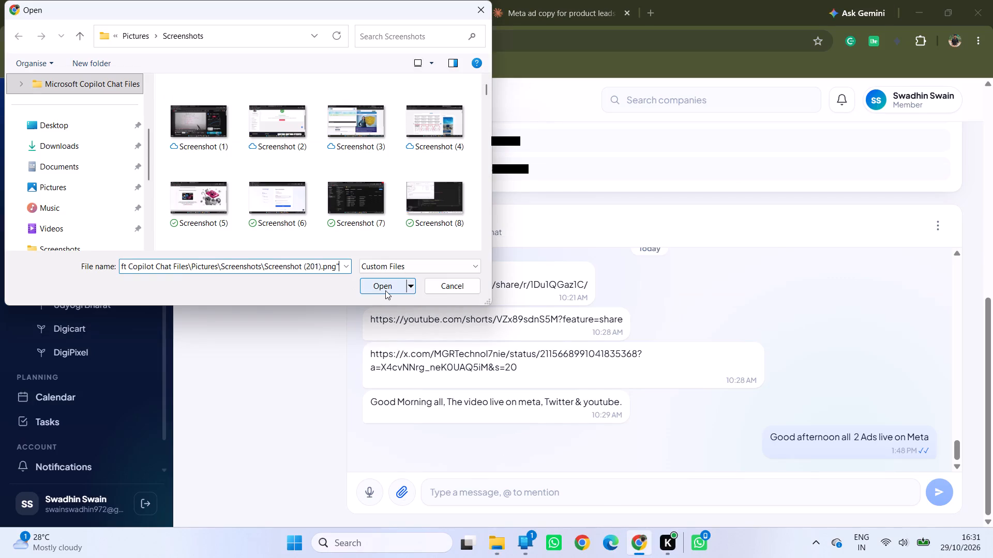
{"action": "left_click", "coordinate": [385, 290]}
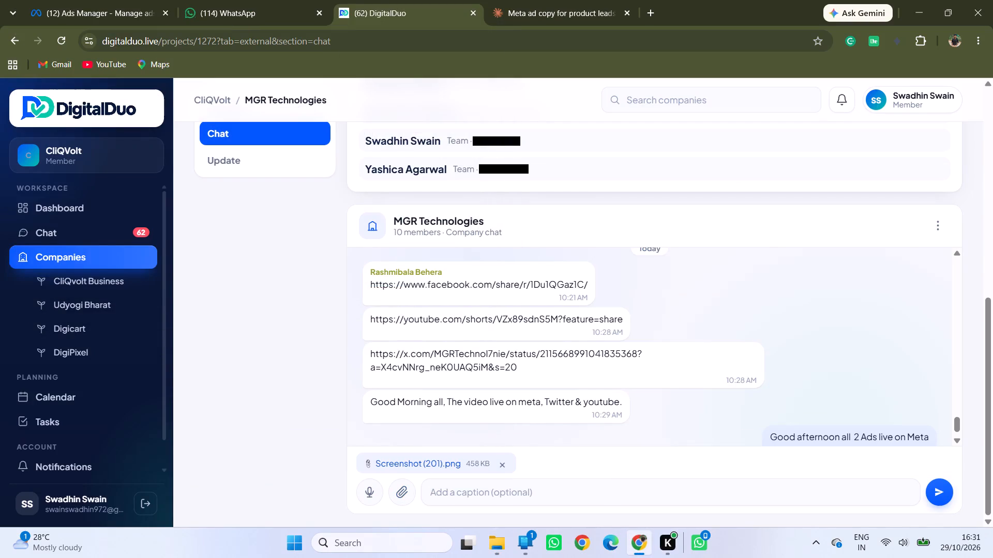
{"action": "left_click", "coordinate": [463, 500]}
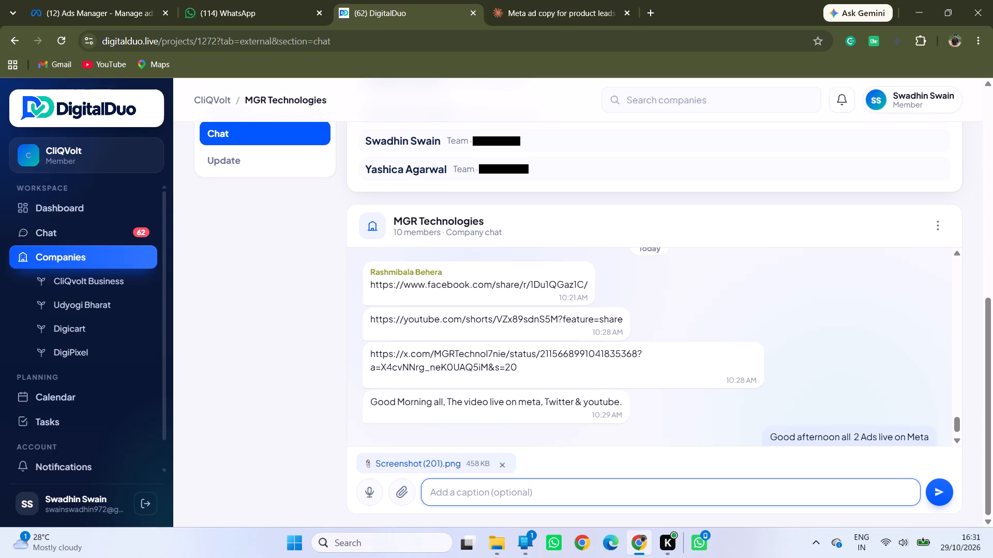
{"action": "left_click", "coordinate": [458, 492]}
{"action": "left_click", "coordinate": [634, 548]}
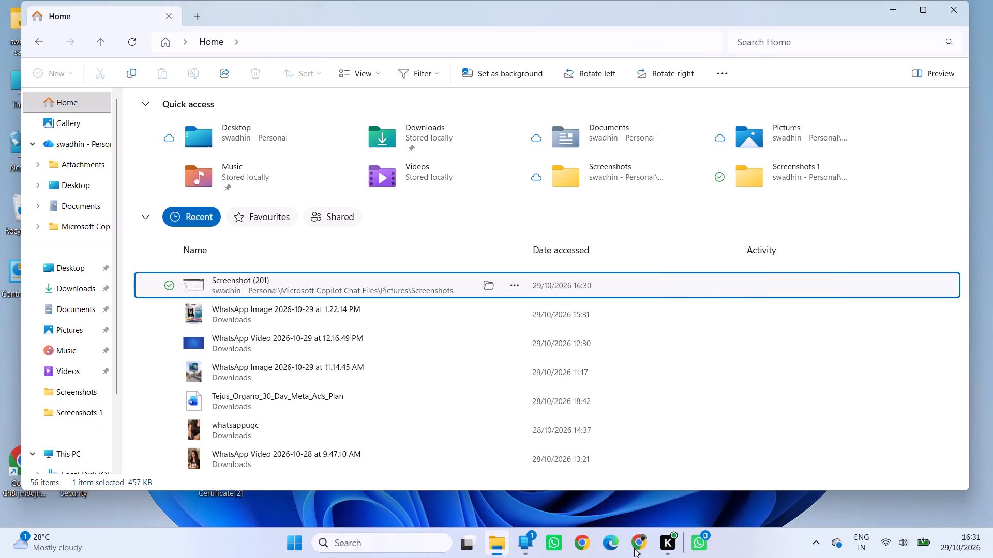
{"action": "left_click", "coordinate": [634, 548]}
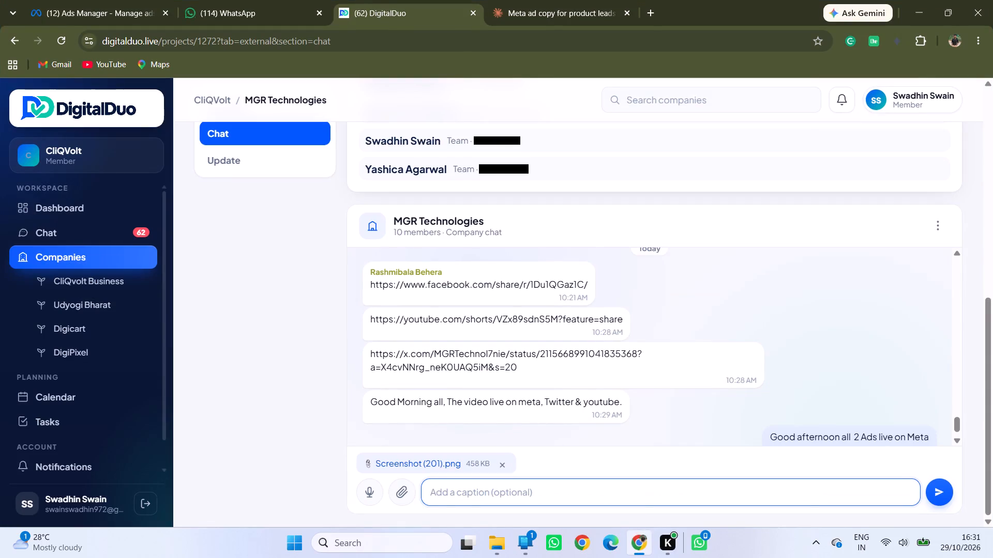
Switch to Ads Manager and review the form type and flexible form delivery settings of the open lead form.
{"action": "left_click", "coordinate": [112, 9]}
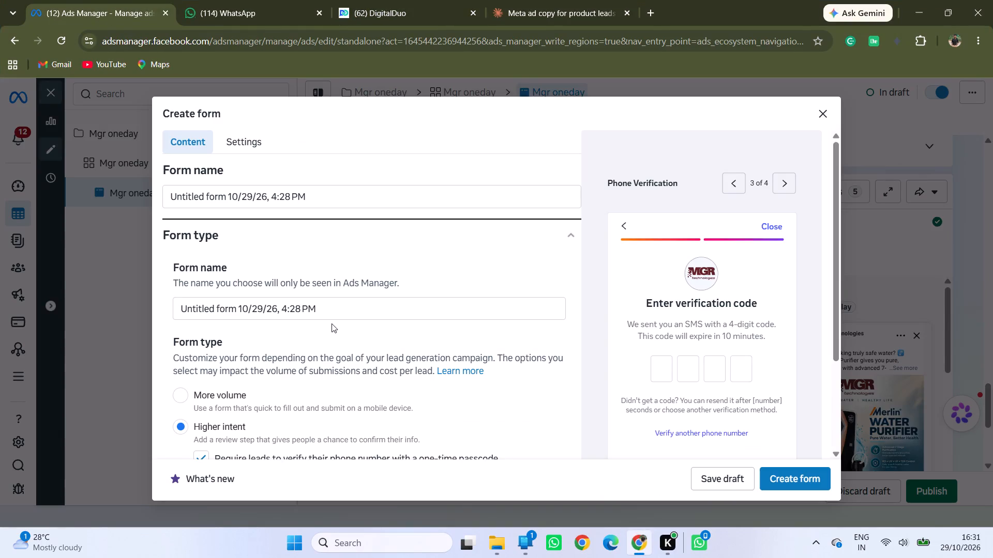
{"action": "scroll", "coordinate": [332, 323], "scroll_direction": "down", "scroll_amount": 14}
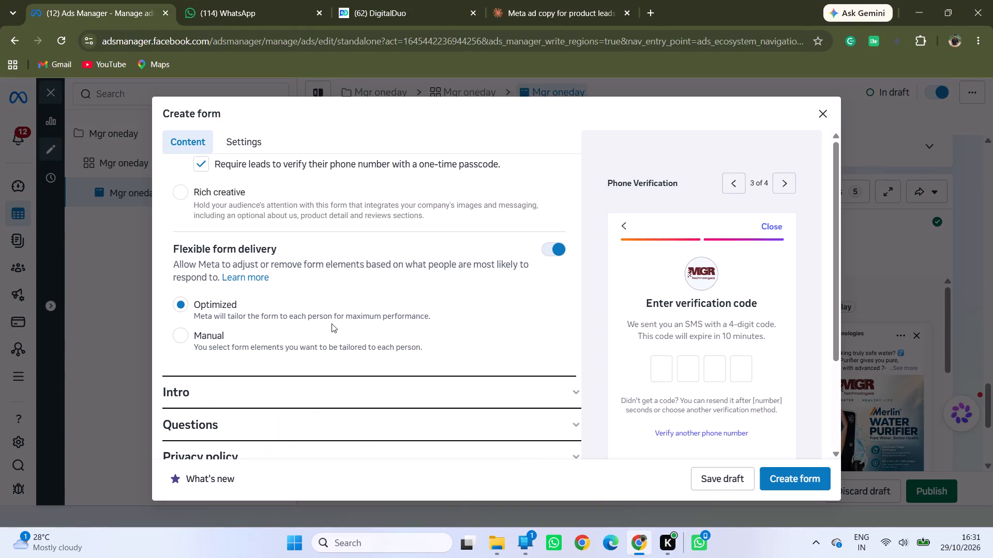
{"action": "scroll", "coordinate": [332, 323], "scroll_direction": "down", "scroll_amount": 3}
{"action": "scroll", "coordinate": [208, 286], "scroll_direction": "up", "scroll_amount": 2}
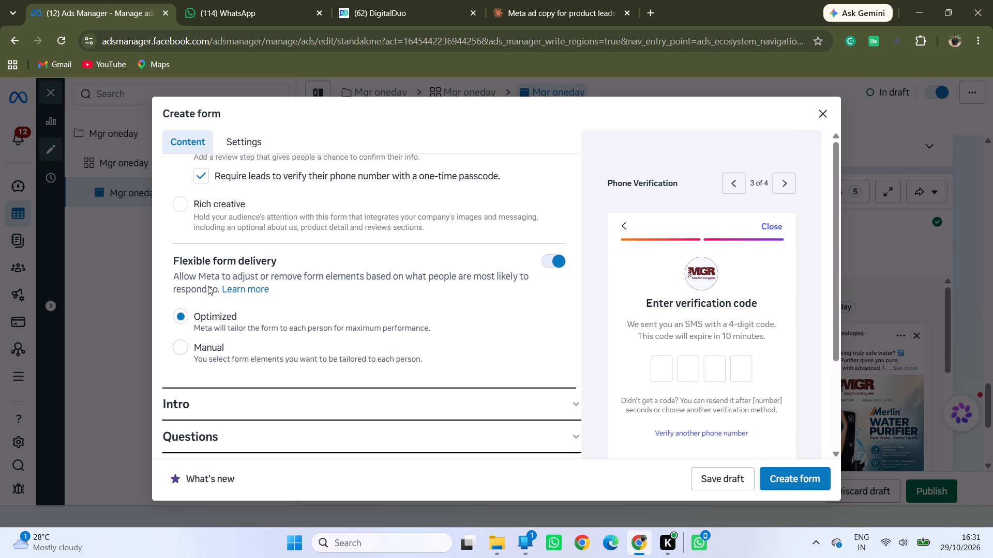
{"action": "scroll", "coordinate": [208, 286], "scroll_direction": "up", "scroll_amount": 10}
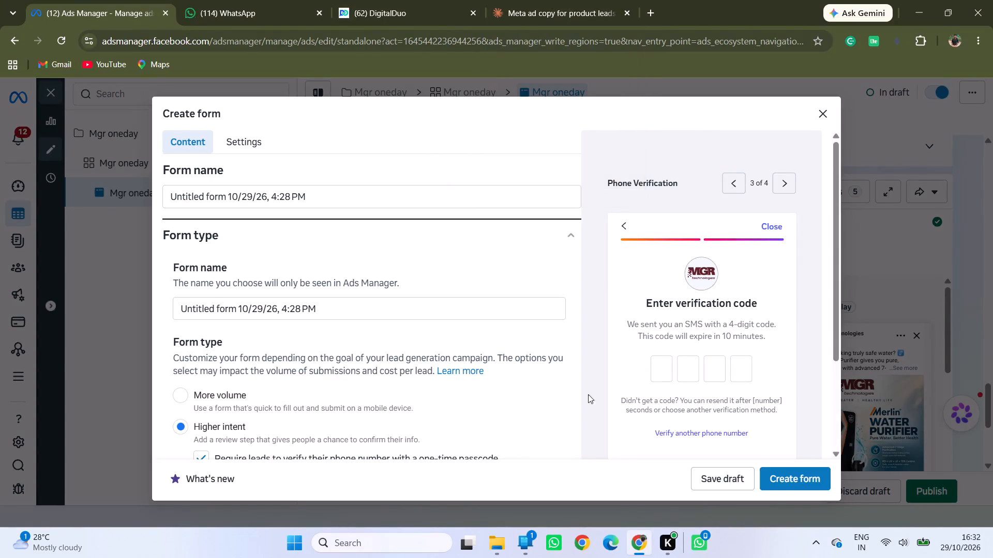
In DigitalDuo, caption the attached Screenshot (201) "3 Ads are live now" and send it to the MGR Technologies chat.
{"action": "left_click", "coordinate": [408, 0]}
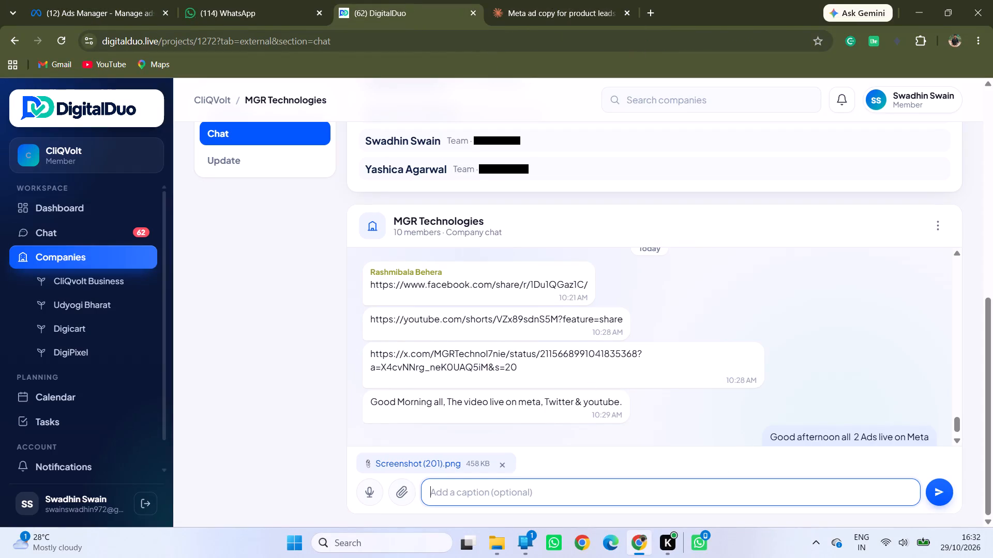
{"action": "left_click", "coordinate": [614, 485]}
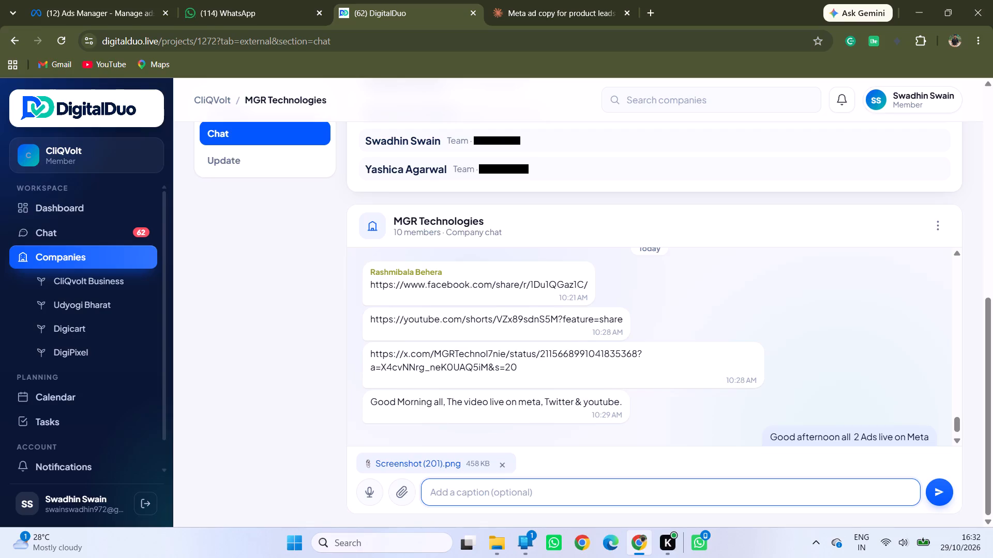
{"action": "key", "text": "3"}
{"action": "key", "text": "space"}
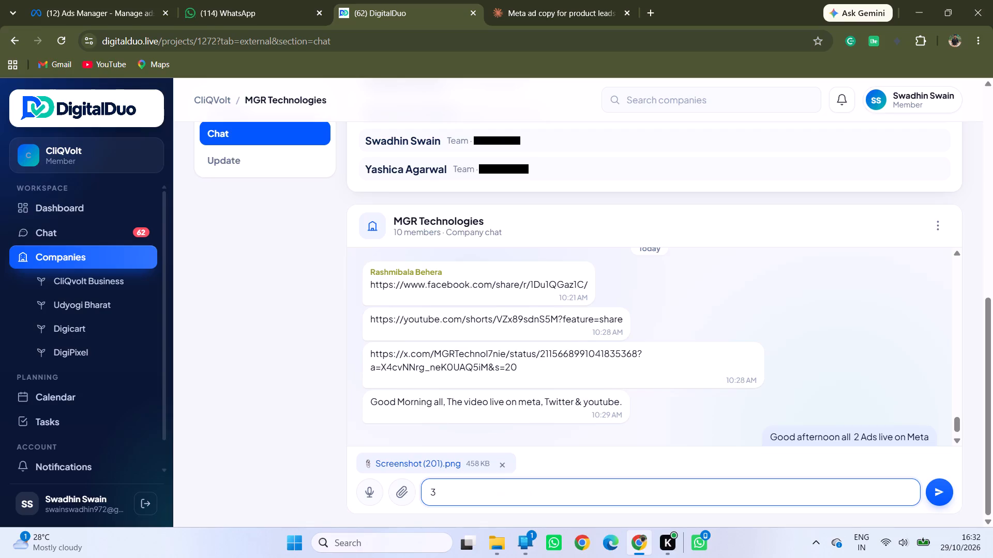
{"action": "type", "text": "Ads"}
{"action": "key", "text": "space"}
{"action": "type", "text": "are"}
{"action": "key", "text": "space"}
{"action": "type", "text": "live now"}
{"action": "left_click", "coordinate": [454, 494]}
{"action": "key", "text": "BackSpace"}
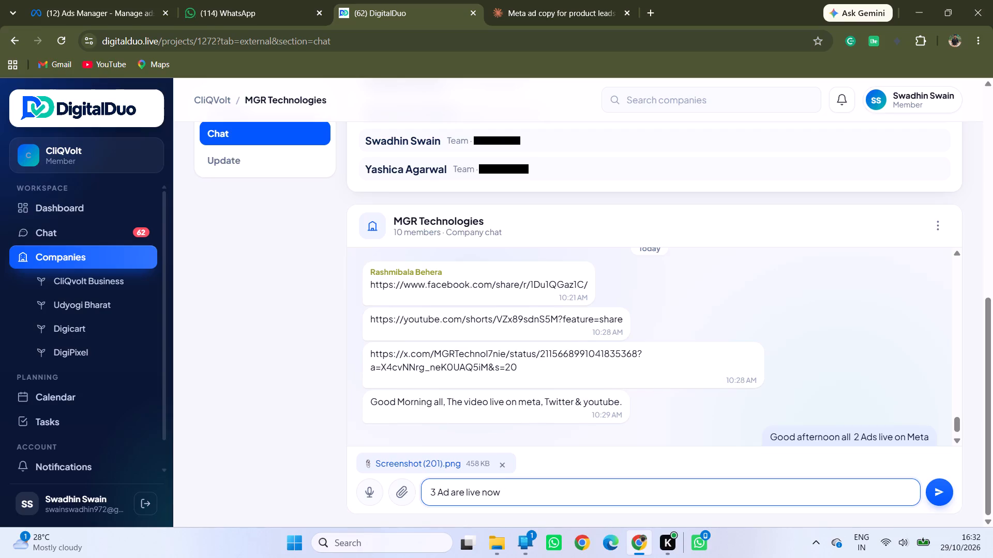
{"action": "key", "text": "s"}
{"action": "left_click", "coordinate": [938, 493]}
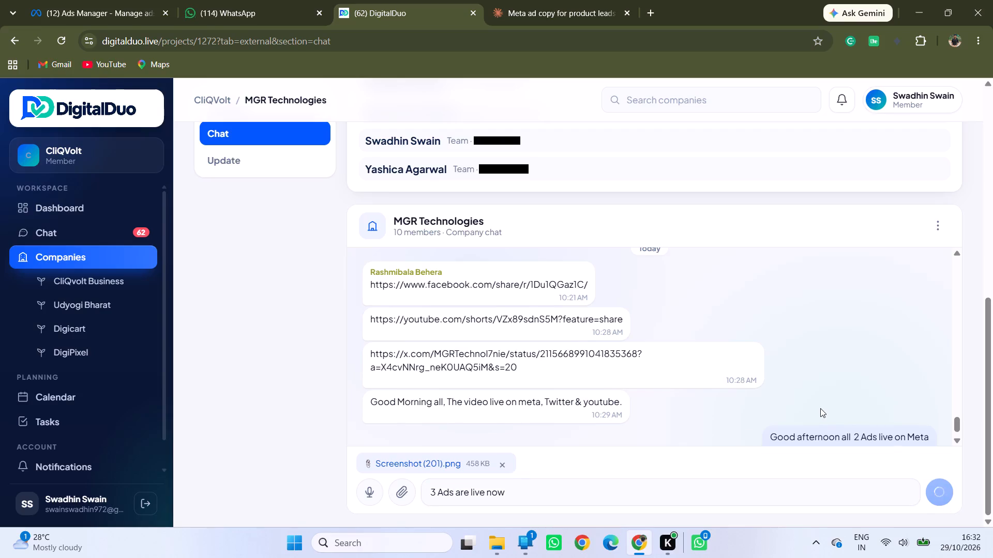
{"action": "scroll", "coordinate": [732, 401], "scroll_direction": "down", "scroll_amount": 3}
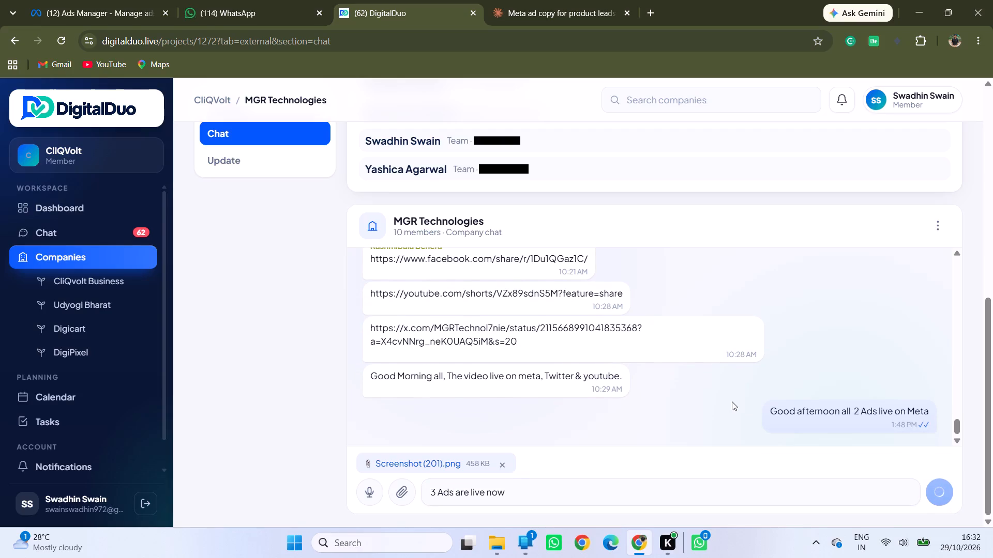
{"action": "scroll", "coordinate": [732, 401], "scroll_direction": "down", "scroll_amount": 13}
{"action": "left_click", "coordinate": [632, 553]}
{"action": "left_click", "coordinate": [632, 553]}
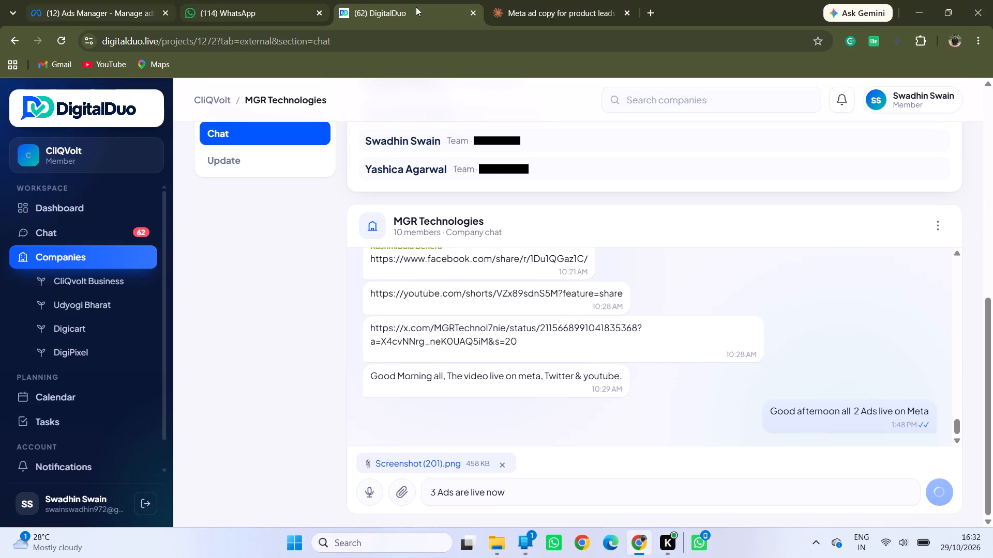
Return to Ads Manager, look over the unfinished lead form's delivery settings and start closing the form.
{"action": "left_click", "coordinate": [129, 8]}
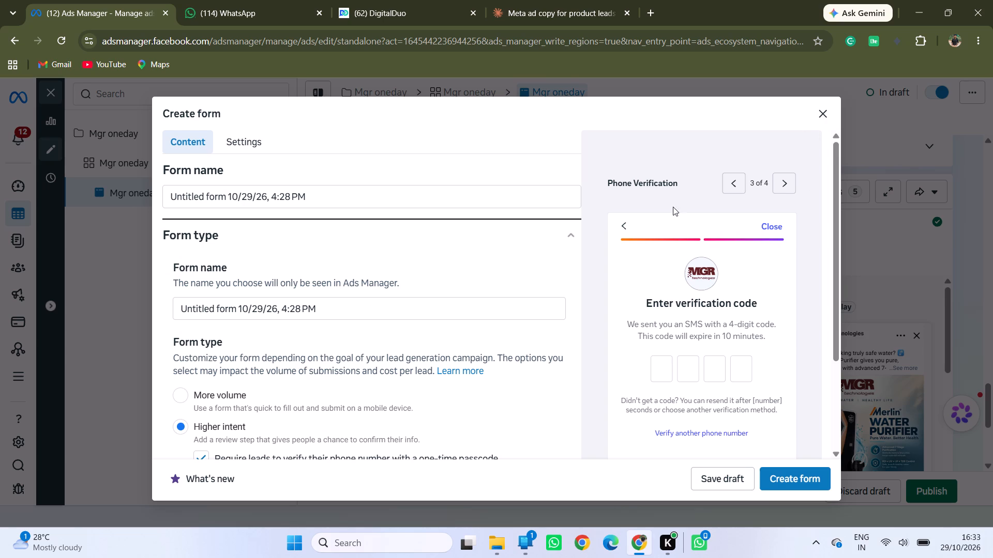
{"action": "scroll", "coordinate": [366, 422], "scroll_direction": "down", "scroll_amount": 3}
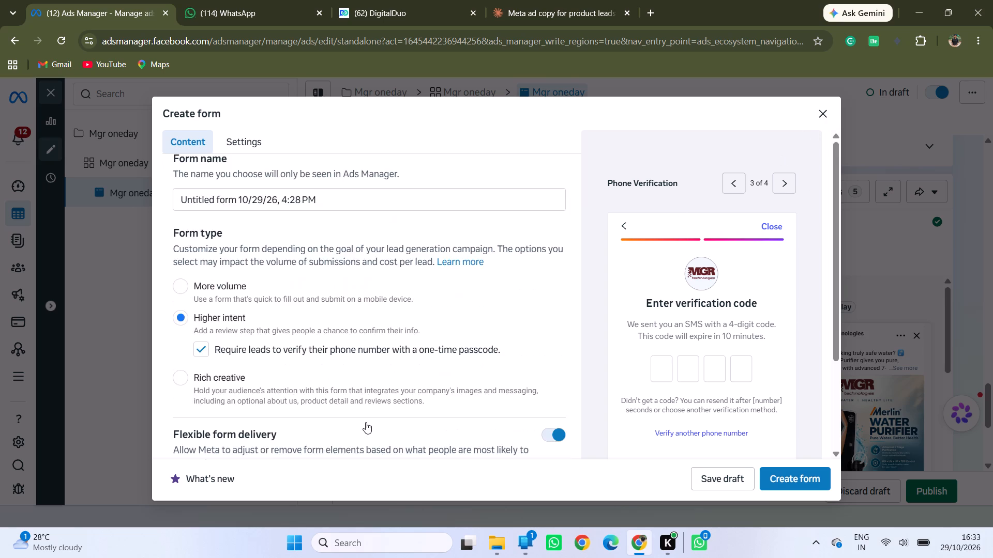
{"action": "scroll", "coordinate": [366, 422], "scroll_direction": "down", "scroll_amount": 14}
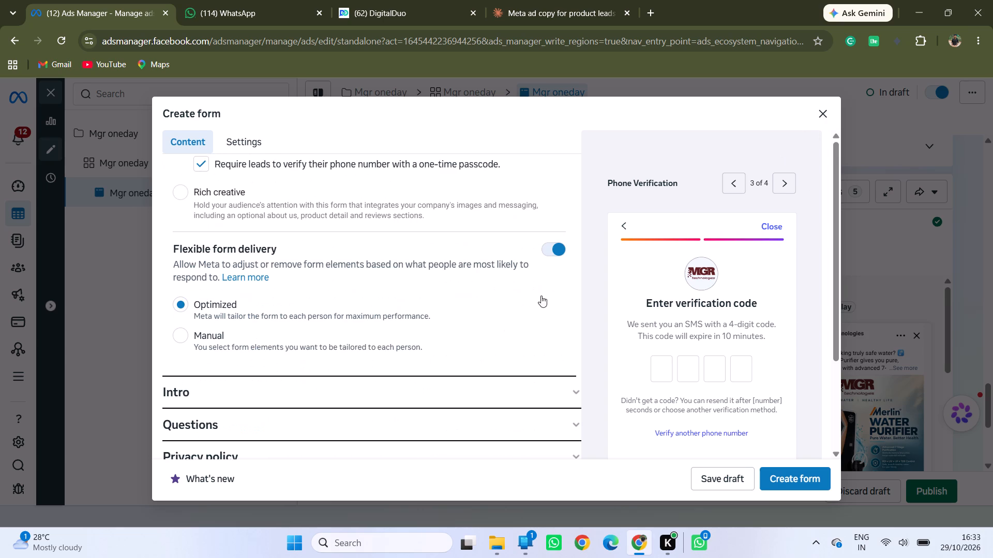
{"action": "left_click", "coordinate": [814, 117]}
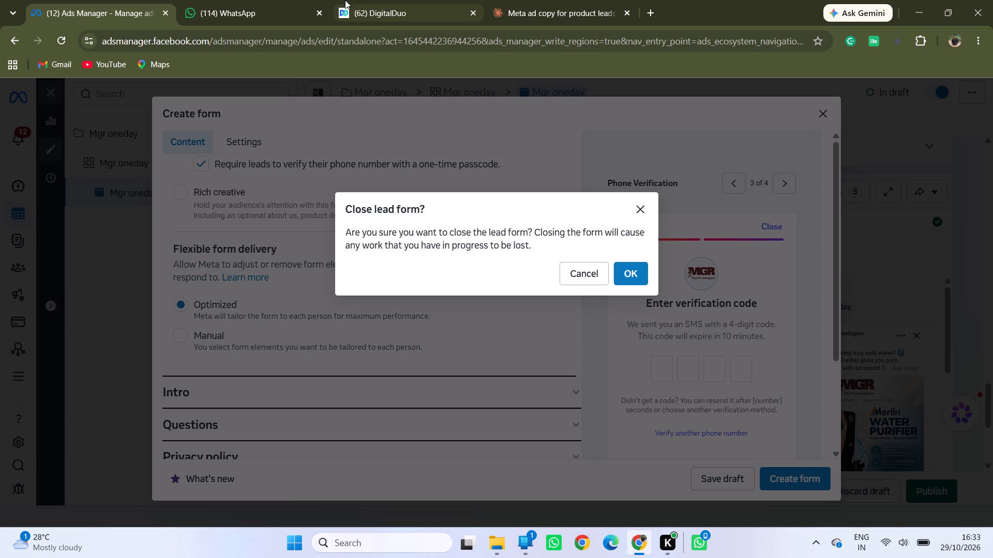
Check the newest messages in DigitalDuo's MGR Technologies chat for the captioned screenshot.
{"action": "left_click", "coordinate": [371, 0]}
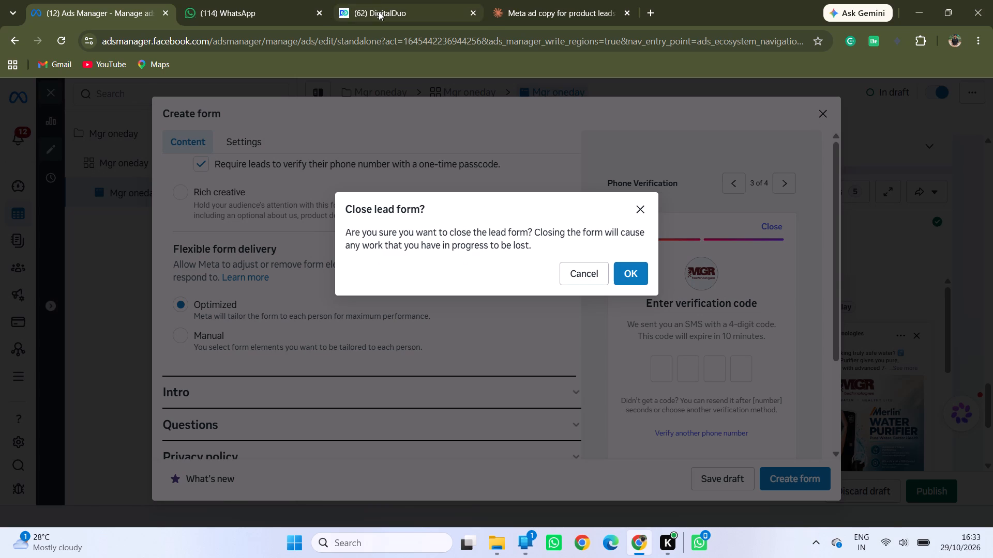
{"action": "left_click", "coordinate": [379, 11]}
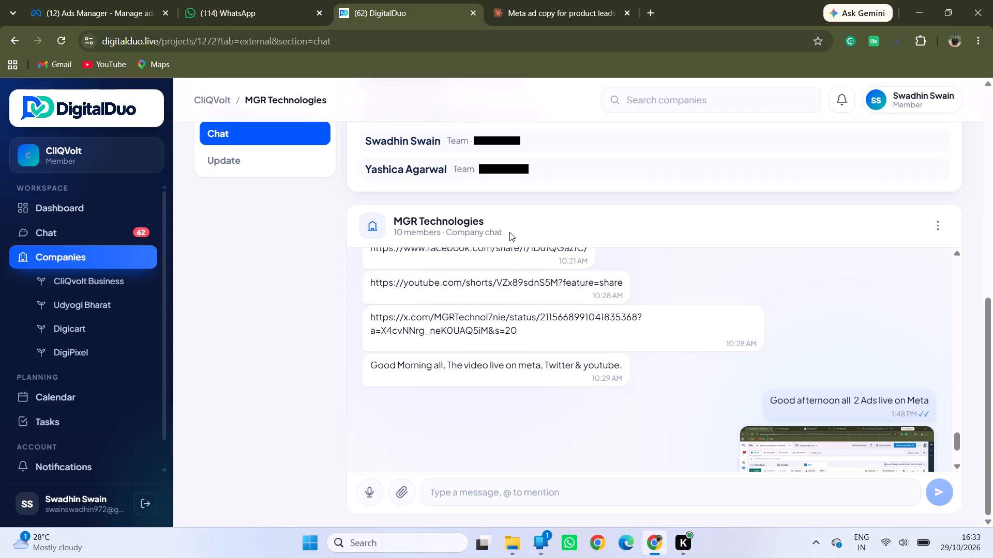
{"action": "scroll", "coordinate": [673, 371], "scroll_direction": "down", "scroll_amount": 5}
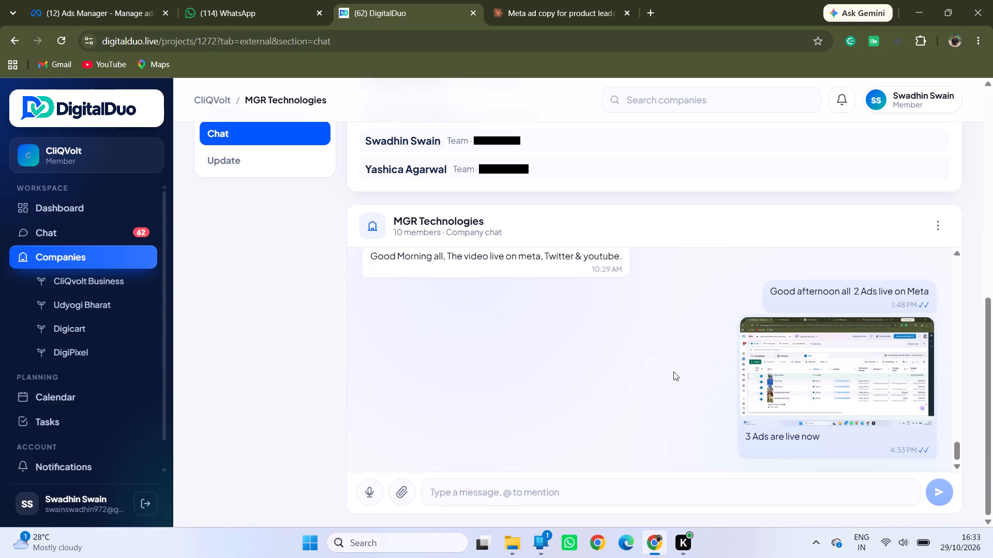
{"action": "scroll", "coordinate": [673, 371], "scroll_direction": "down", "scroll_amount": 4}
Back in Ads Manager, confirm closing the lead form without saving it.
{"action": "left_click", "coordinate": [43, 9]}
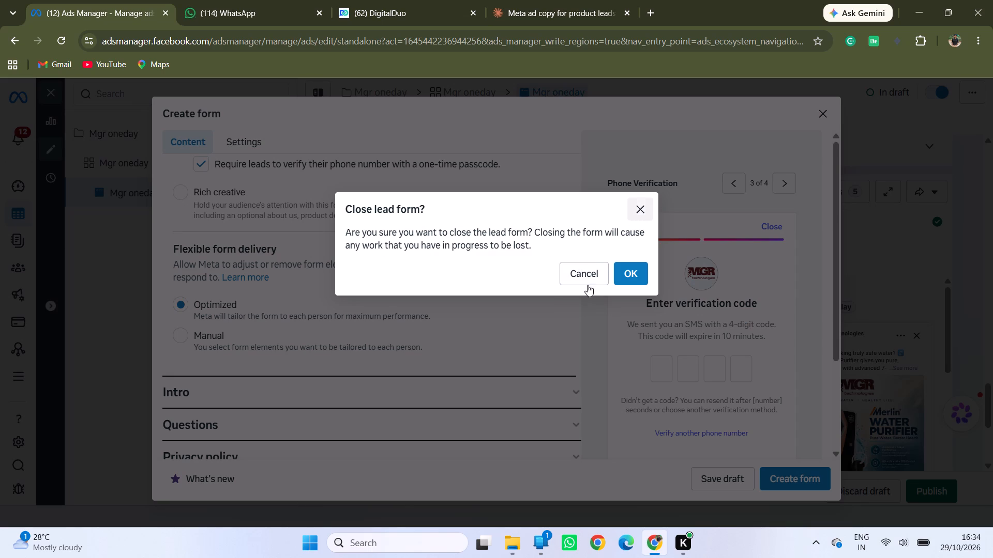
{"action": "left_click", "coordinate": [629, 268]}
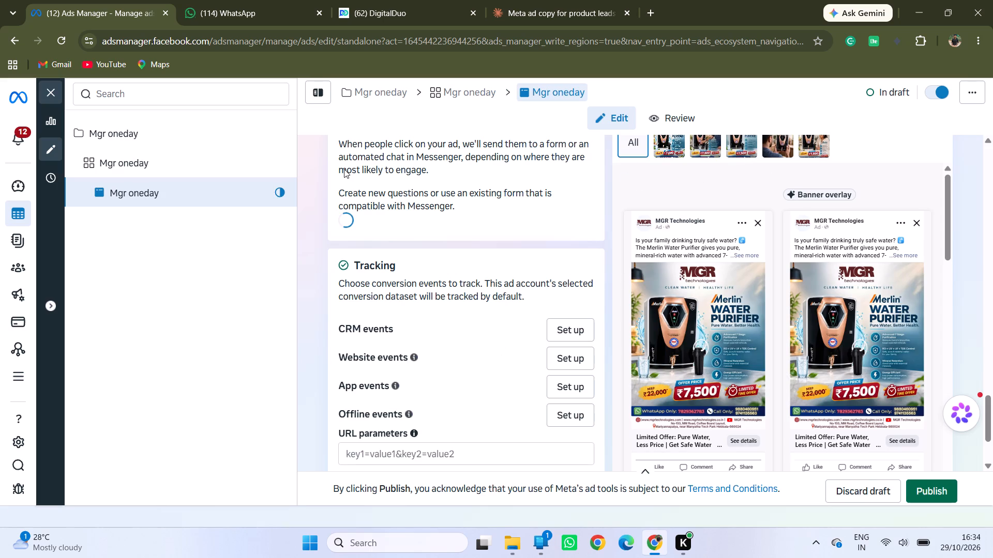
Leave the ad's settings and open the Mgr oneday ad set for editing.
{"action": "scroll", "coordinate": [525, 287], "scroll_direction": "up", "scroll_amount": 13}
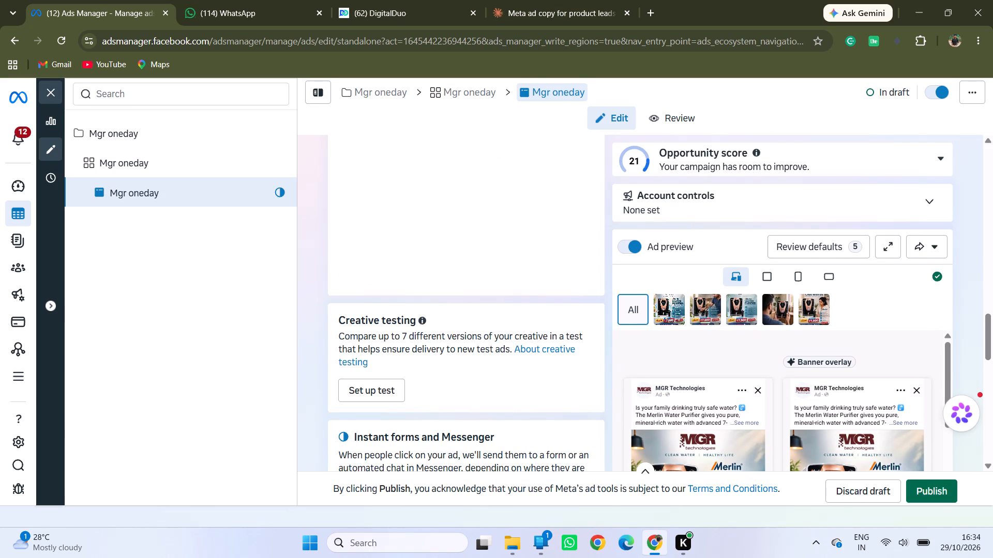
{"action": "scroll", "coordinate": [525, 287], "scroll_direction": "up", "scroll_amount": 20}
{"action": "scroll", "coordinate": [525, 287], "scroll_direction": "up", "scroll_amount": 2}
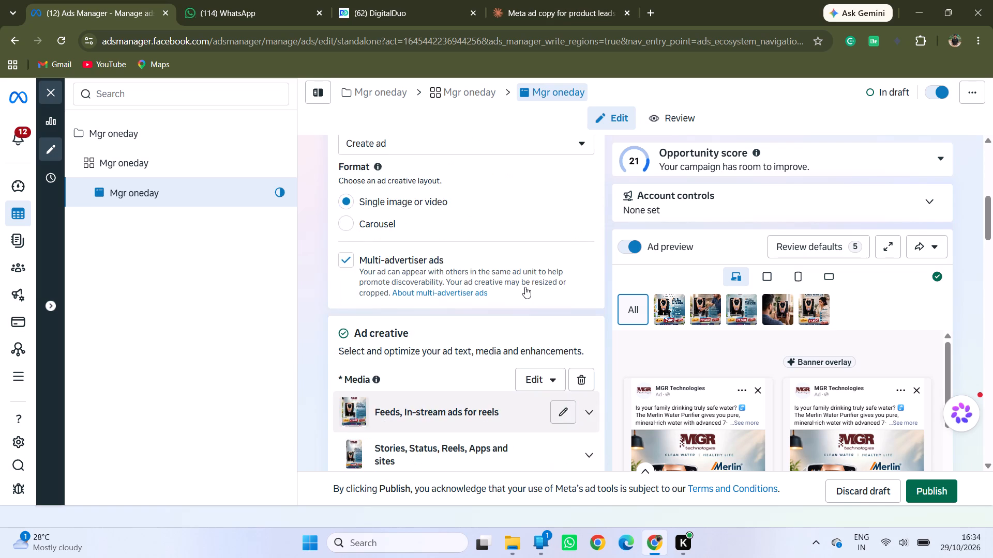
{"action": "scroll", "coordinate": [525, 287], "scroll_direction": "up", "scroll_amount": 17}
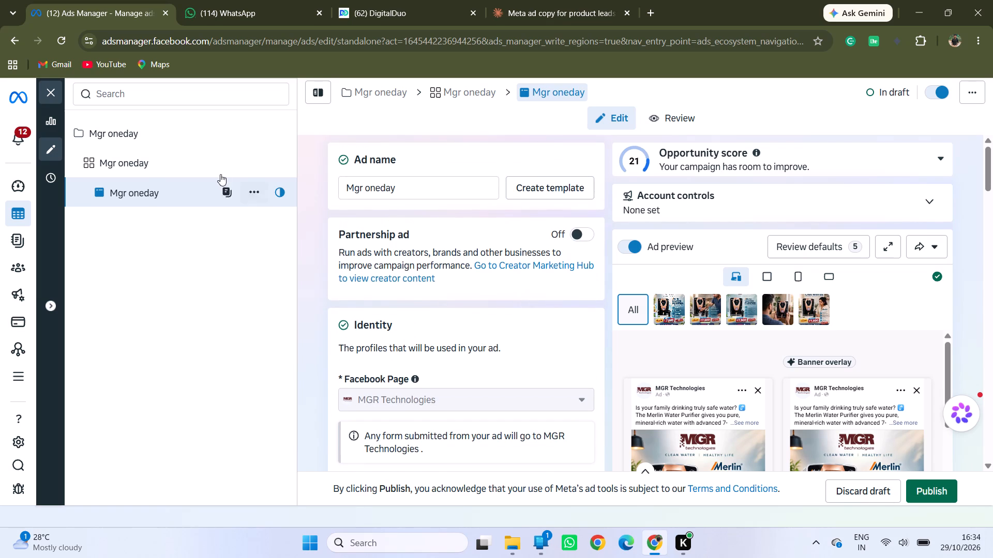
{"action": "left_click", "coordinate": [151, 161]}
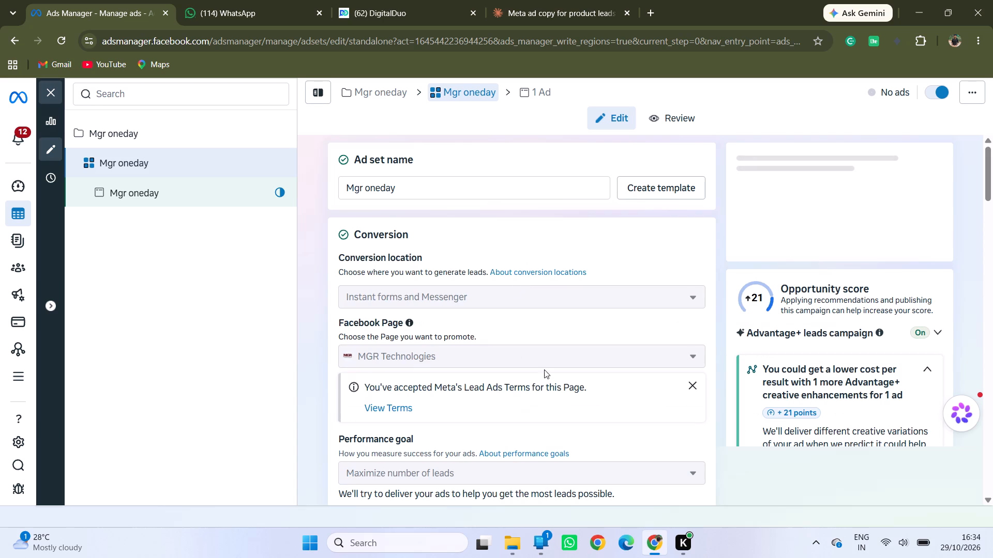
Turn off the minimum or maximum spend limit for the ad set under Budget & schedule and collapse the spending limits.
{"action": "scroll", "coordinate": [474, 373], "scroll_direction": "down", "scroll_amount": 4}
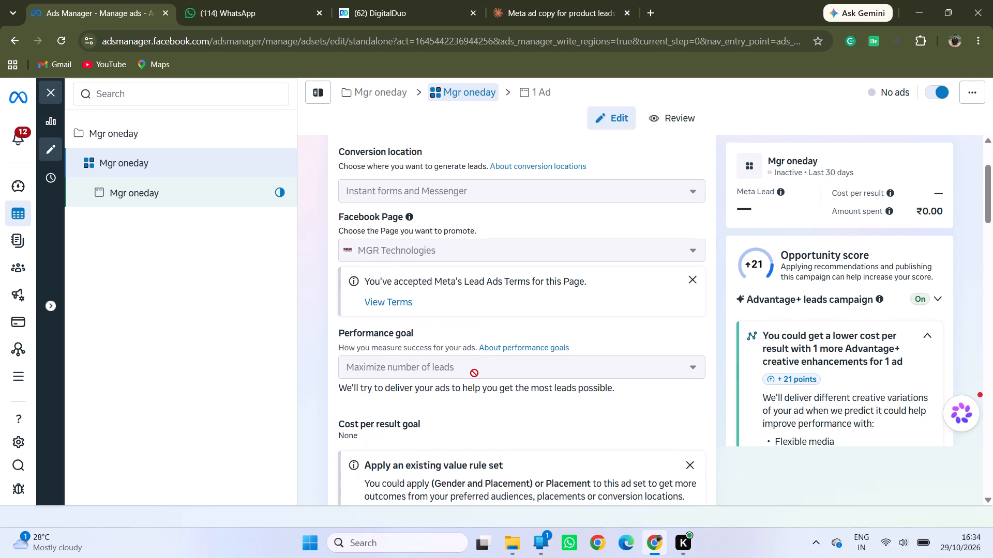
{"action": "scroll", "coordinate": [474, 373], "scroll_direction": "down", "scroll_amount": 9}
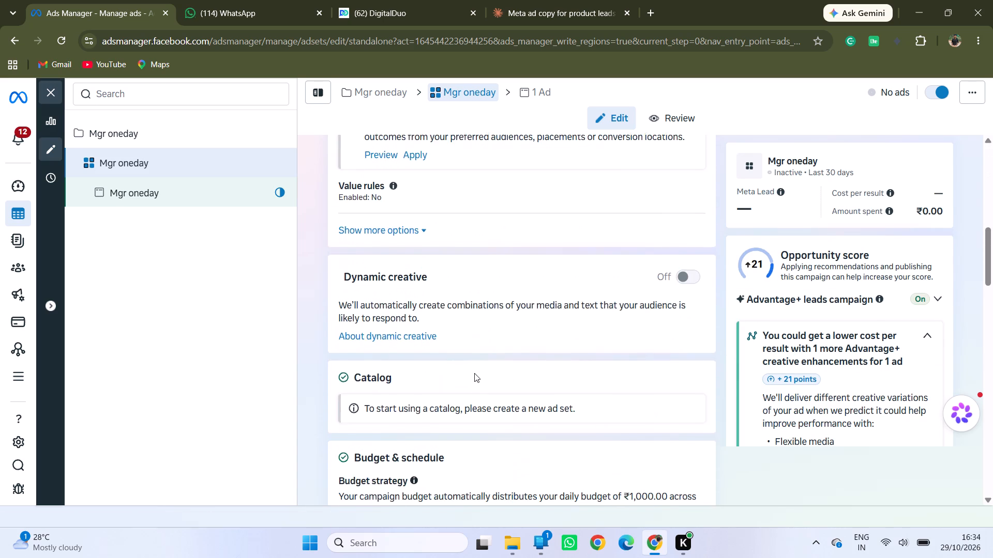
{"action": "scroll", "coordinate": [474, 373], "scroll_direction": "down", "scroll_amount": 10}
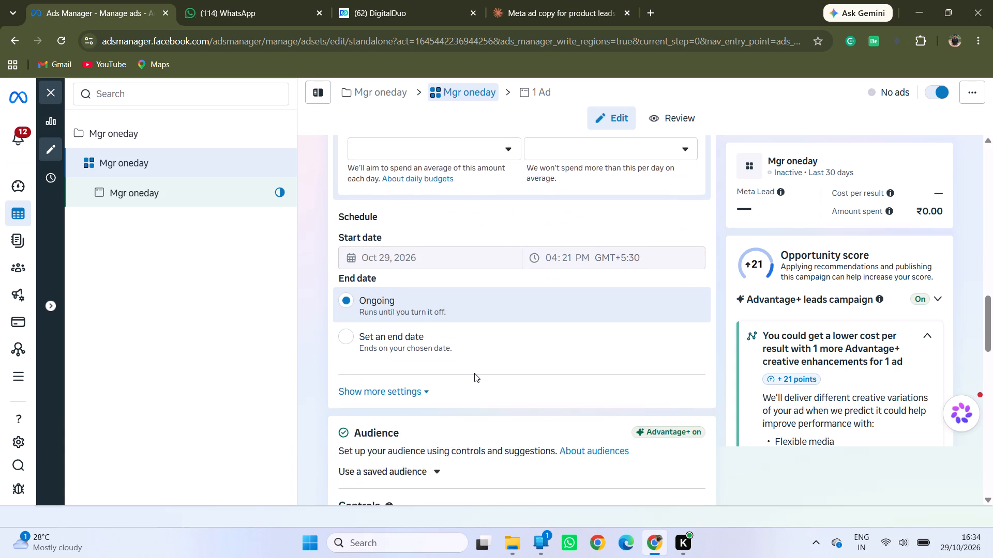
{"action": "scroll", "coordinate": [474, 373], "scroll_direction": "down", "scroll_amount": 2}
{"action": "scroll", "coordinate": [474, 373], "scroll_direction": "up", "scroll_amount": 3}
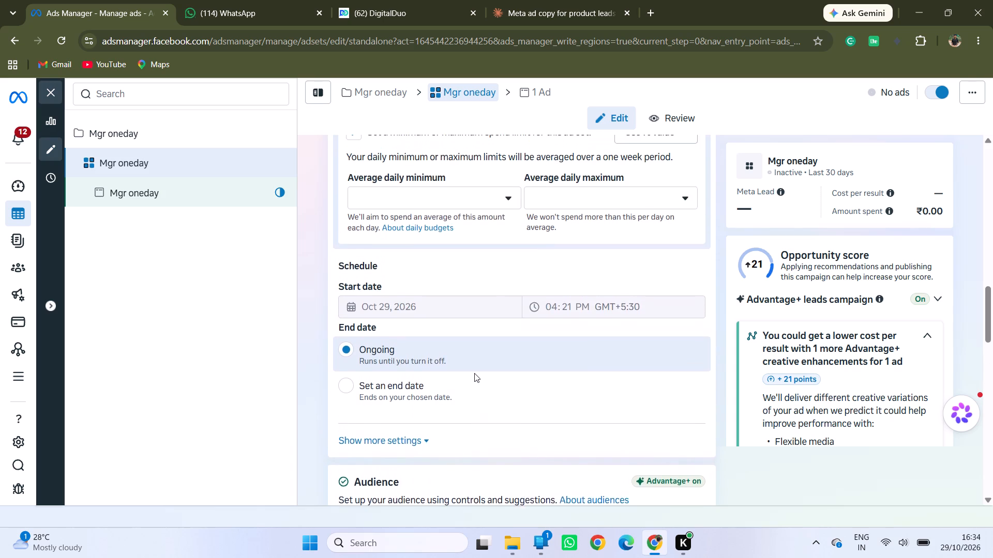
{"action": "scroll", "coordinate": [474, 373], "scroll_direction": "up", "scroll_amount": 5}
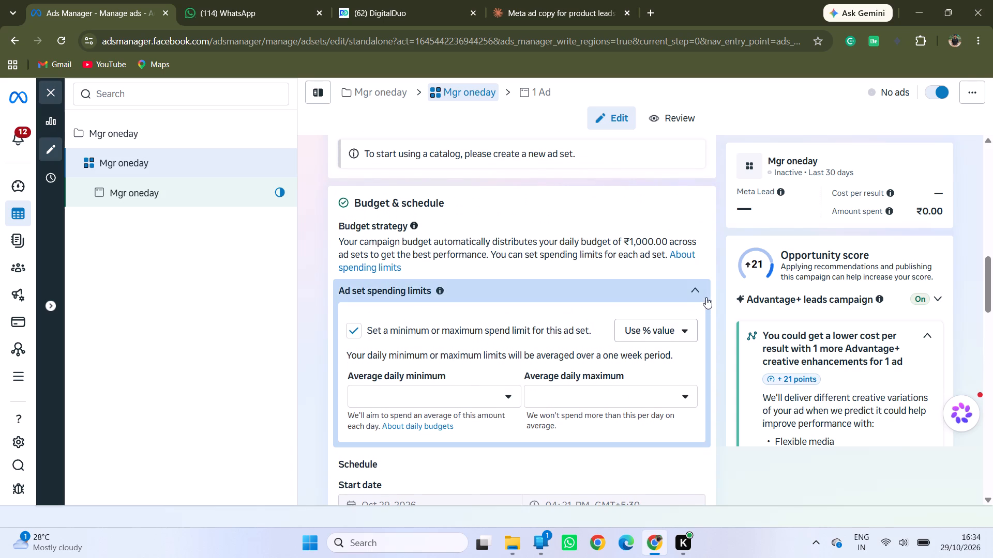
{"action": "left_click", "coordinate": [355, 334]}
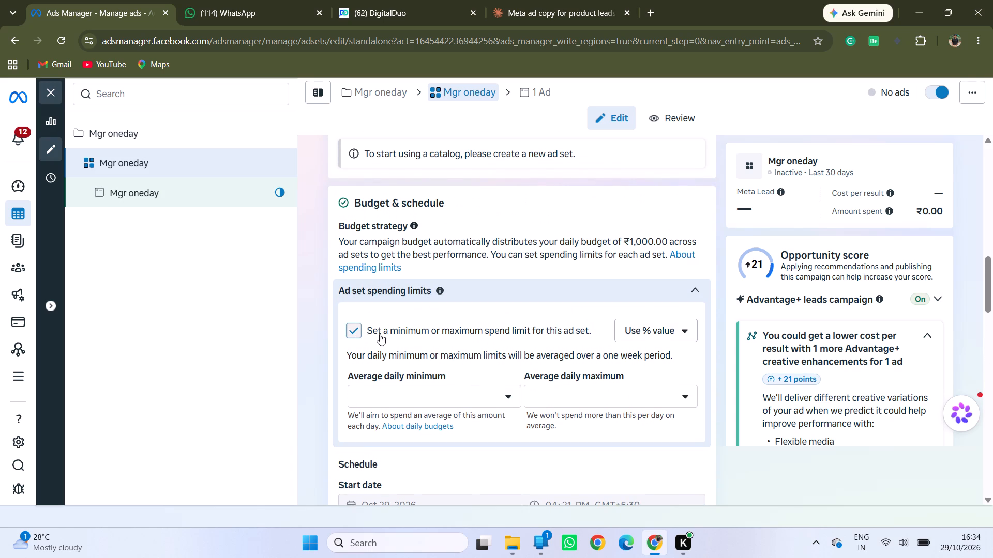
{"action": "left_click", "coordinate": [693, 287]}
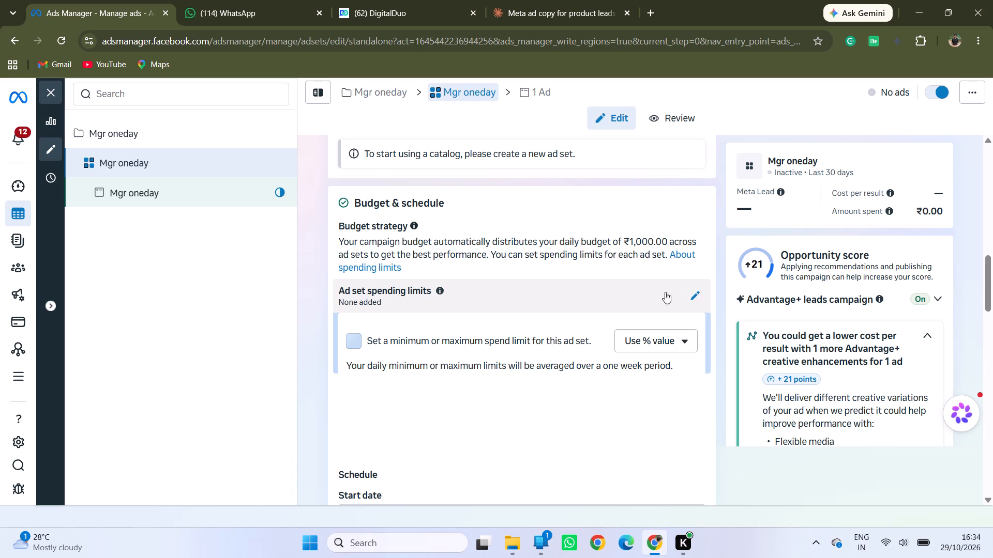
Review the ad set's conversion, budget and schedule, audience, India policy requirements and placements settings.
{"action": "scroll", "coordinate": [474, 334], "scroll_direction": "down", "scroll_amount": 1}
{"action": "scroll", "coordinate": [474, 334], "scroll_direction": "up", "scroll_amount": 2}
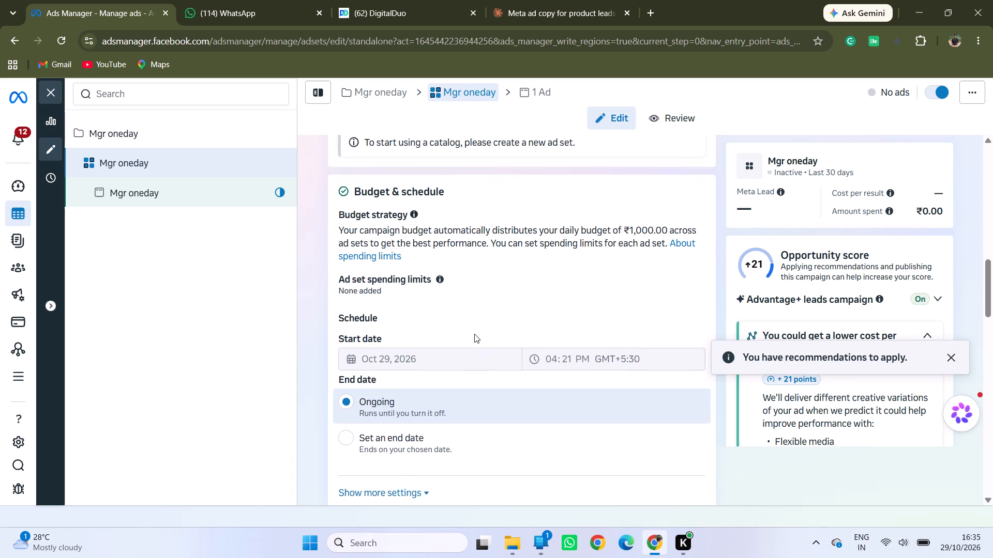
{"action": "scroll", "coordinate": [474, 334], "scroll_direction": "up", "scroll_amount": 6}
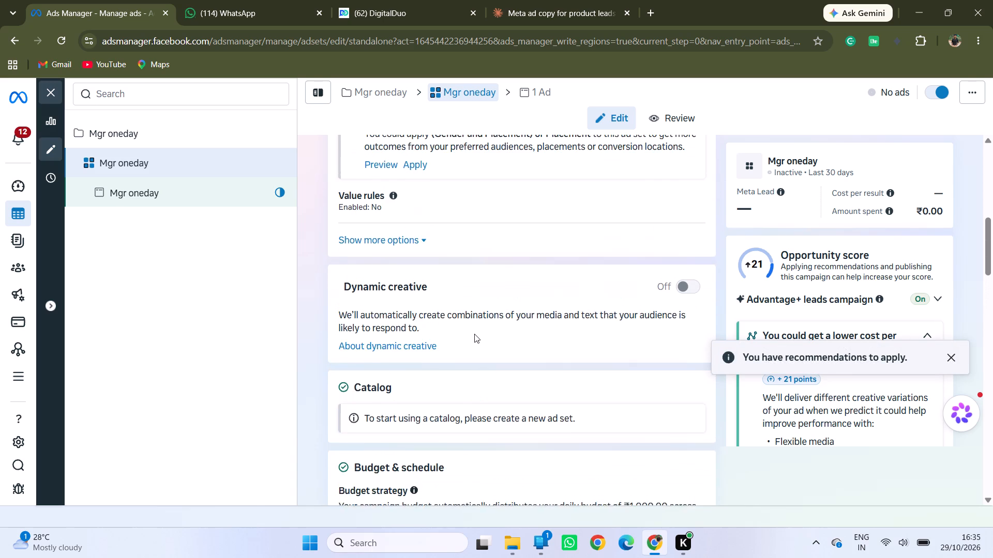
{"action": "scroll", "coordinate": [474, 334], "scroll_direction": "up", "scroll_amount": 2}
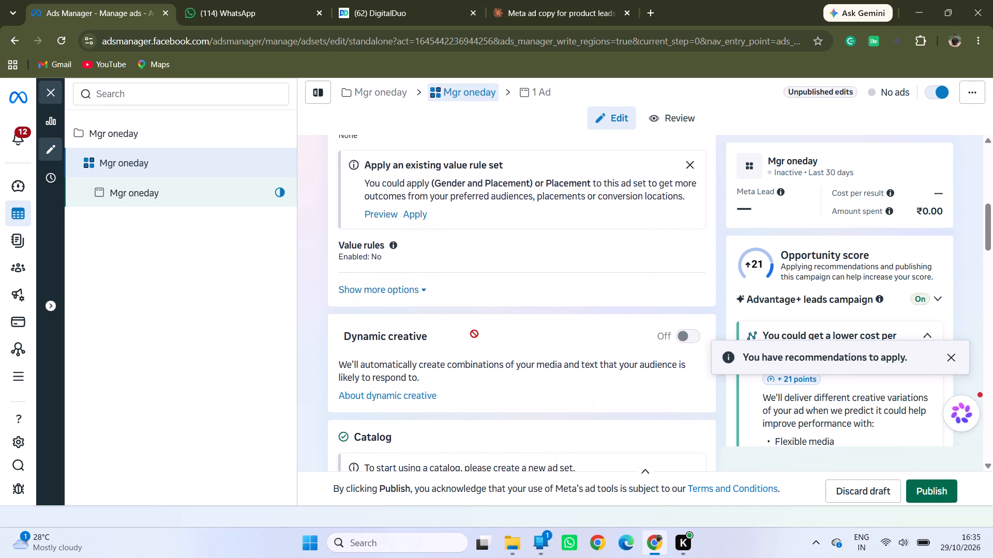
{"action": "scroll", "coordinate": [474, 334], "scroll_direction": "down", "scroll_amount": 9}
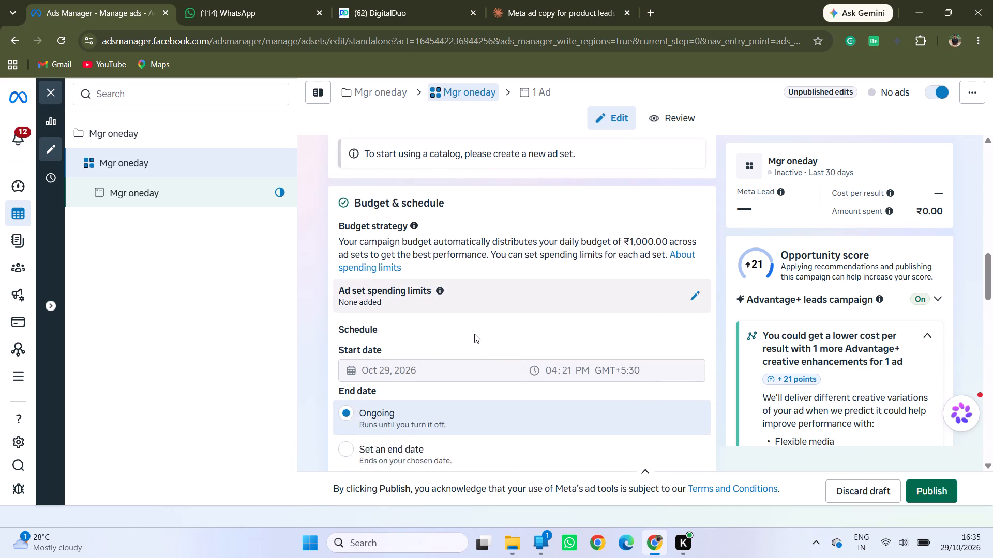
{"action": "scroll", "coordinate": [474, 334], "scroll_direction": "down", "scroll_amount": 10}
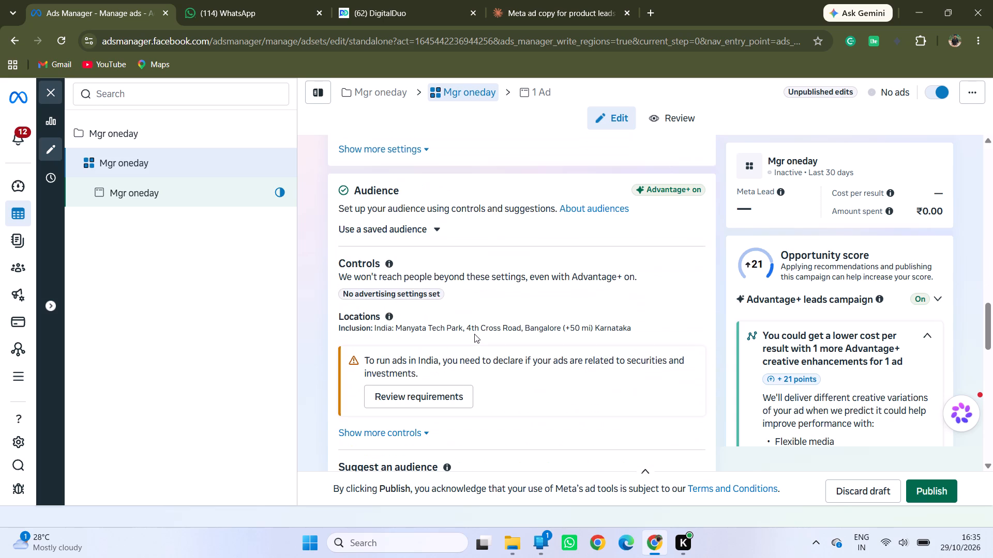
{"action": "scroll", "coordinate": [474, 334], "scroll_direction": "down", "scroll_amount": 6}
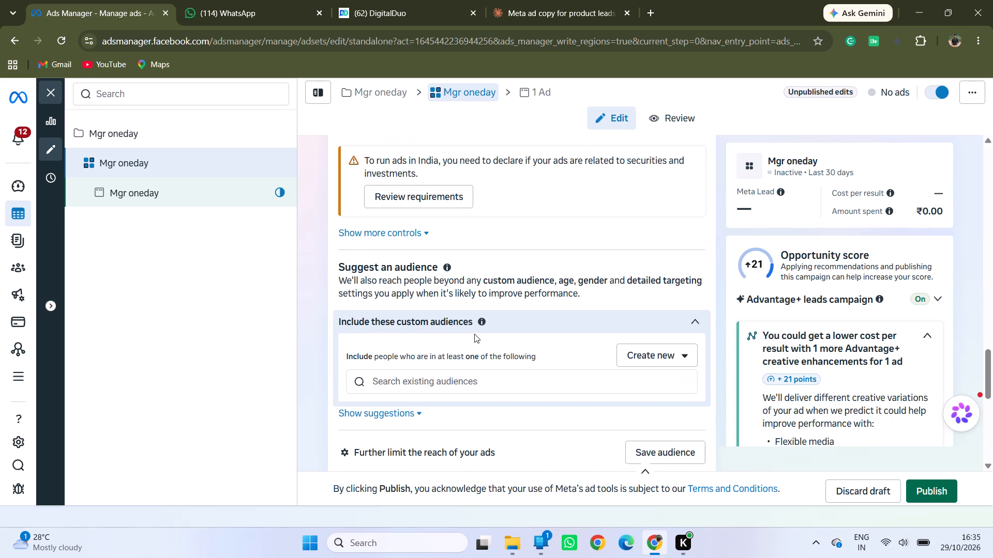
{"action": "scroll", "coordinate": [474, 334], "scroll_direction": "down", "scroll_amount": 1}
{"action": "scroll", "coordinate": [474, 334], "scroll_direction": "up", "scroll_amount": 4}
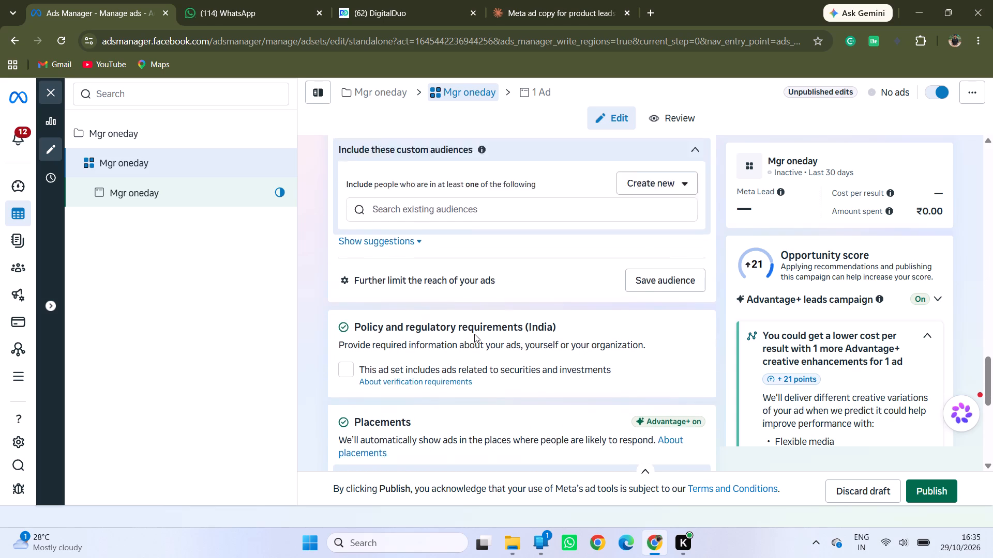
{"action": "scroll", "coordinate": [474, 334], "scroll_direction": "up", "scroll_amount": 19}
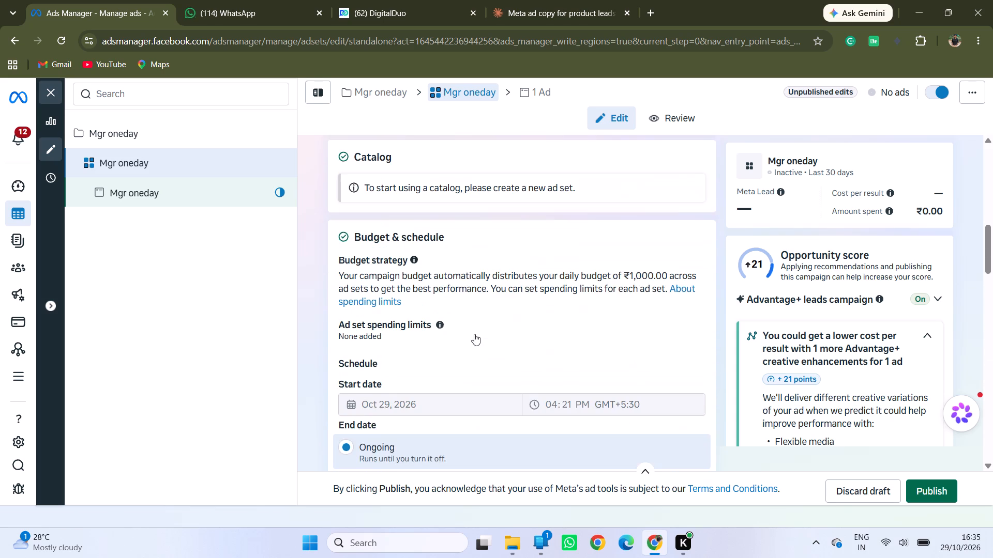
{"action": "scroll", "coordinate": [474, 334], "scroll_direction": "up", "scroll_amount": 12}
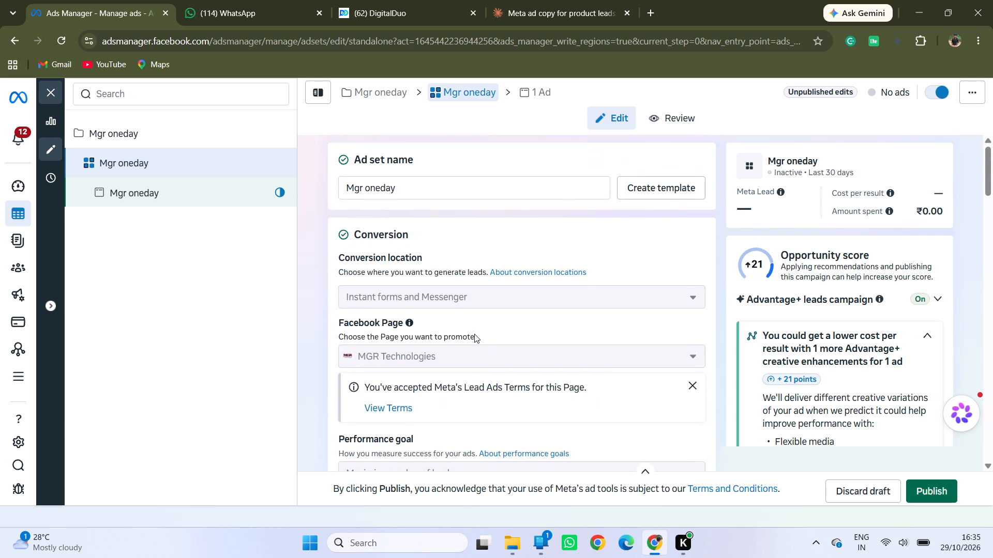
{"action": "scroll", "coordinate": [474, 334], "scroll_direction": "up", "scroll_amount": 4}
Go through the ad set again from conversion to schedule, audience locations and custom audience suggestions.
{"action": "scroll", "coordinate": [510, 329], "scroll_direction": "down", "scroll_amount": 1}
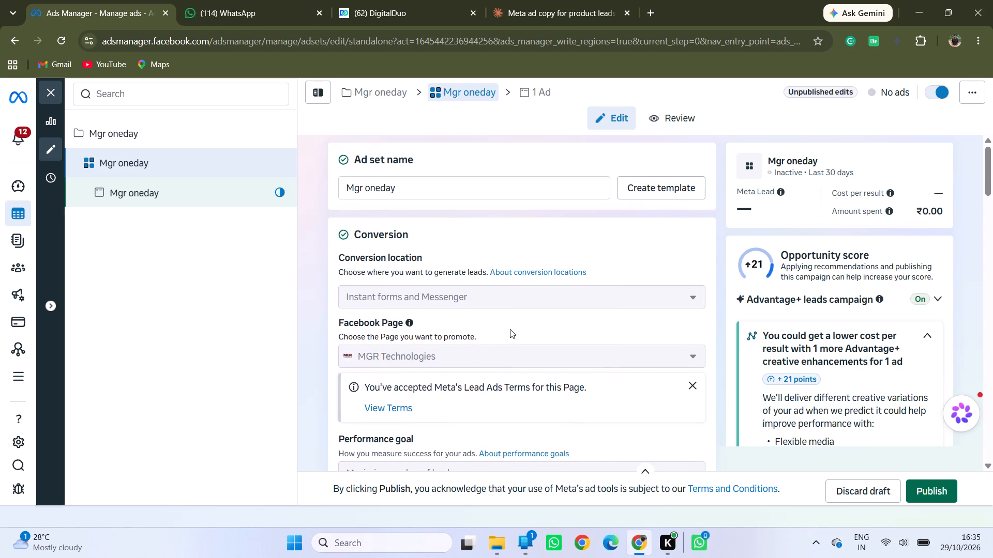
{"action": "scroll", "coordinate": [510, 329], "scroll_direction": "down", "scroll_amount": 12}
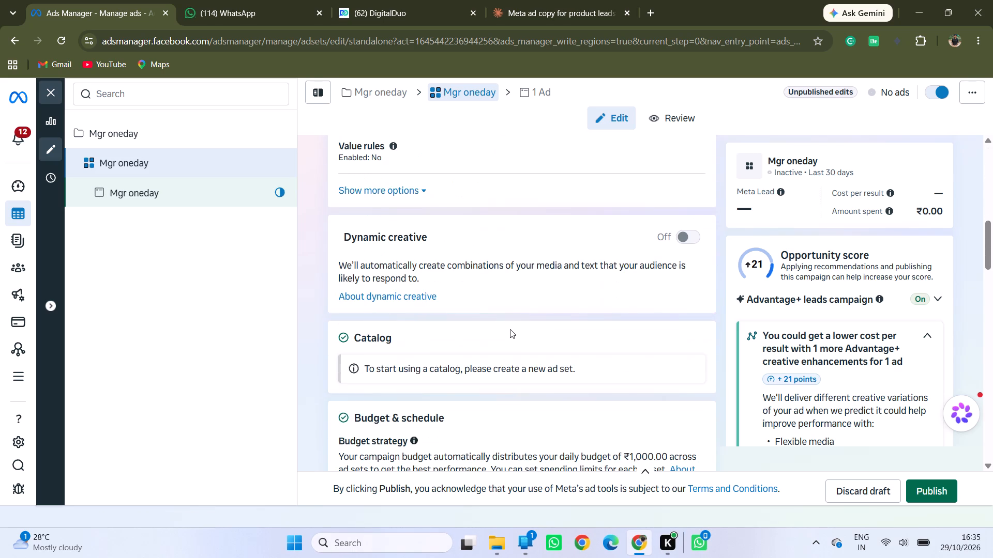
{"action": "scroll", "coordinate": [510, 329], "scroll_direction": "down", "scroll_amount": 7}
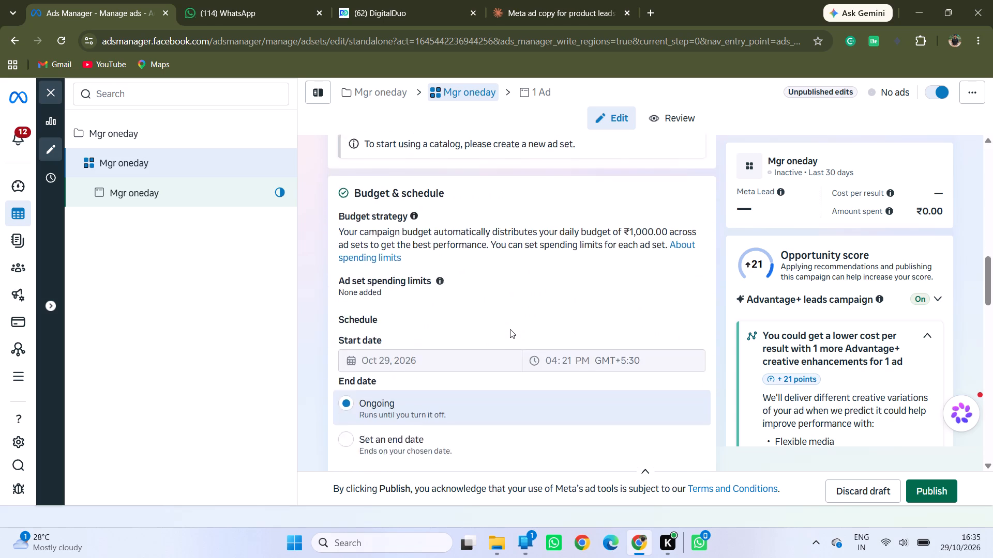
{"action": "scroll", "coordinate": [510, 329], "scroll_direction": "down", "scroll_amount": 2}
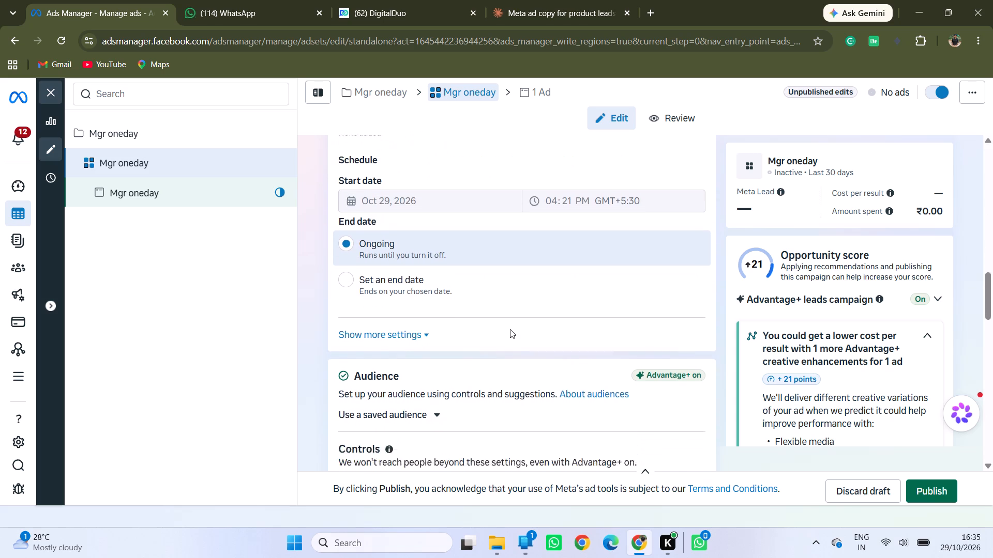
{"action": "scroll", "coordinate": [510, 329], "scroll_direction": "down", "scroll_amount": 1}
{"action": "scroll", "coordinate": [510, 329], "scroll_direction": "up", "scroll_amount": 1}
{"action": "scroll", "coordinate": [510, 329], "scroll_direction": "down", "scroll_amount": 10}
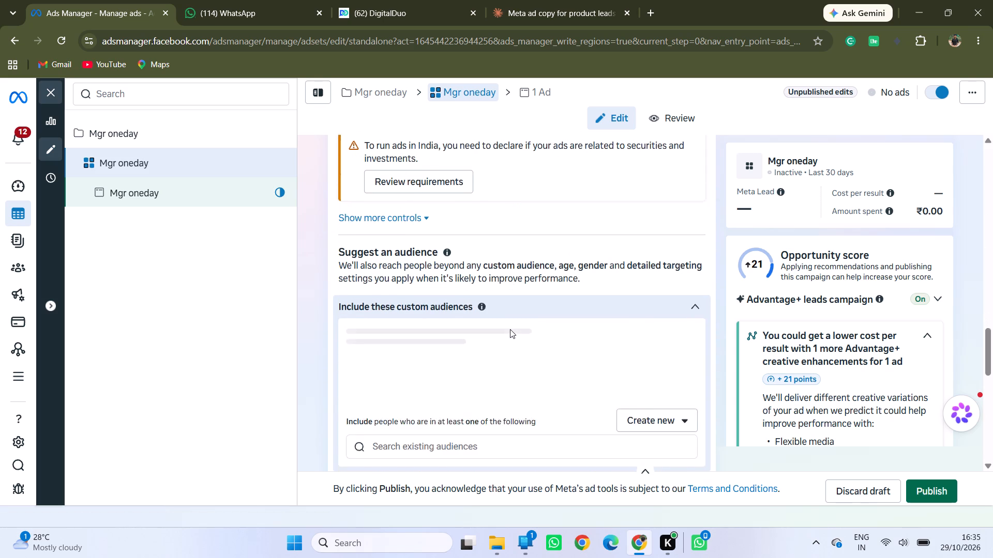
{"action": "scroll", "coordinate": [510, 329], "scroll_direction": "down", "scroll_amount": 4}
{"action": "scroll", "coordinate": [510, 329], "scroll_direction": "up", "scroll_amount": 3}
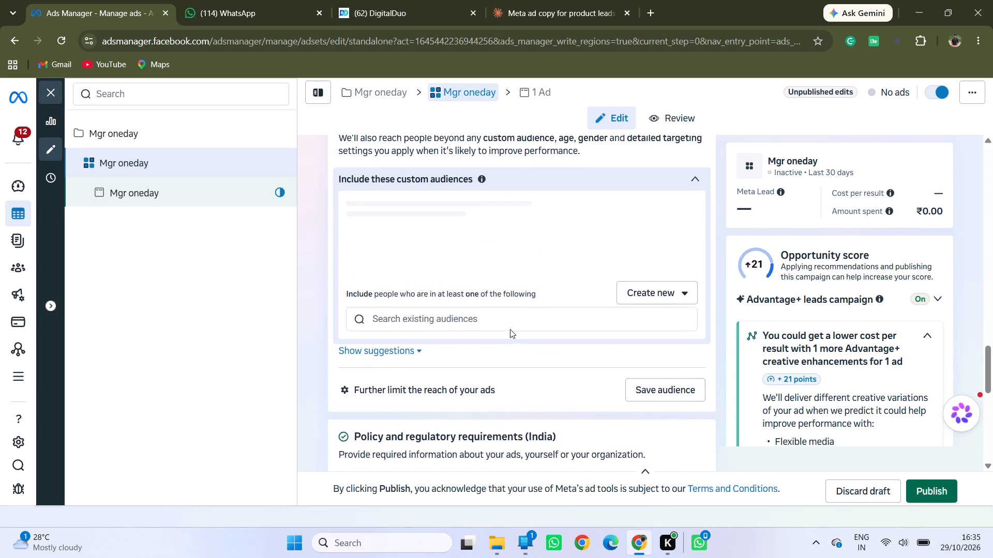
Open the Mgr oneday campaign's settings and capture a full-screen screenshot showing its daily budget section.
{"action": "left_click", "coordinate": [157, 129]}
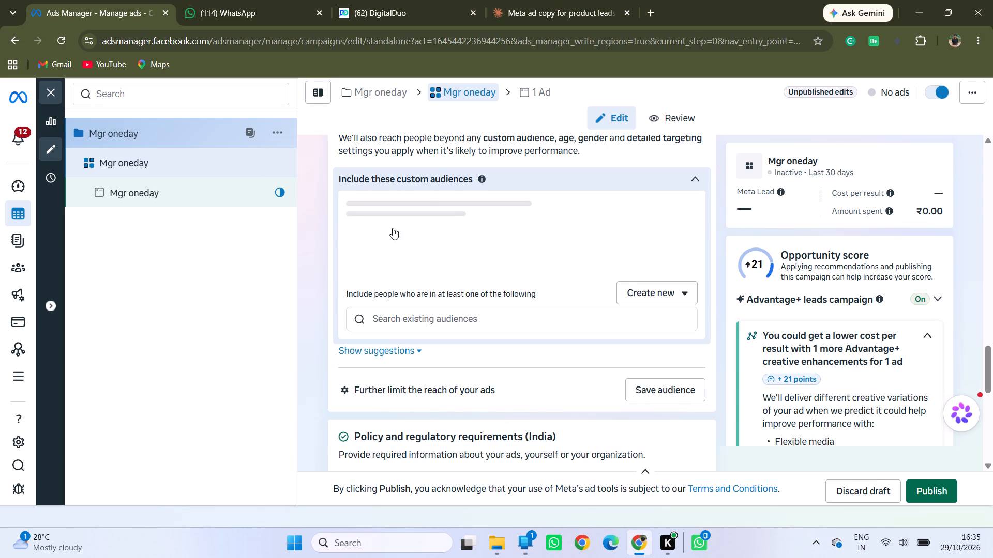
{"action": "scroll", "coordinate": [438, 292], "scroll_direction": "down", "scroll_amount": 2}
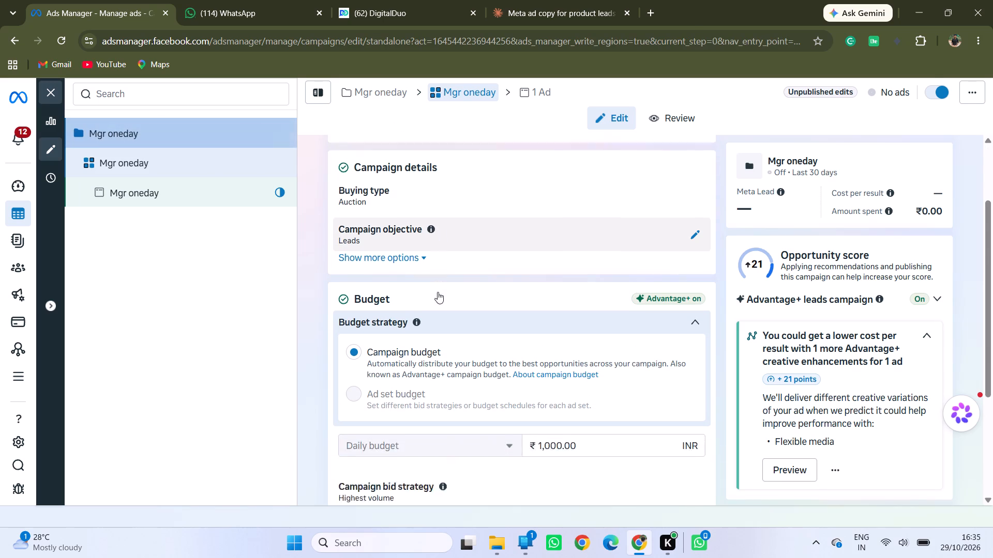
{"action": "scroll", "coordinate": [438, 292], "scroll_direction": "down", "scroll_amount": 4}
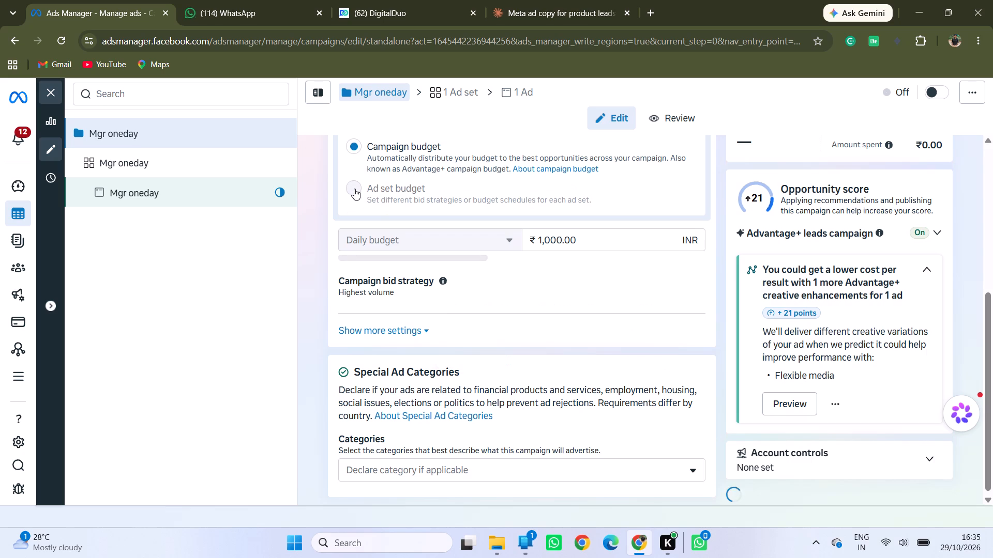
{"action": "scroll", "coordinate": [569, 394], "scroll_direction": "down", "scroll_amount": 2}
{"action": "scroll", "coordinate": [569, 394], "scroll_direction": "up", "scroll_amount": 1}
{"action": "scroll", "coordinate": [569, 394], "scroll_direction": "down", "scroll_amount": 1}
{"action": "scroll", "coordinate": [569, 394], "scroll_direction": "up", "scroll_amount": 2}
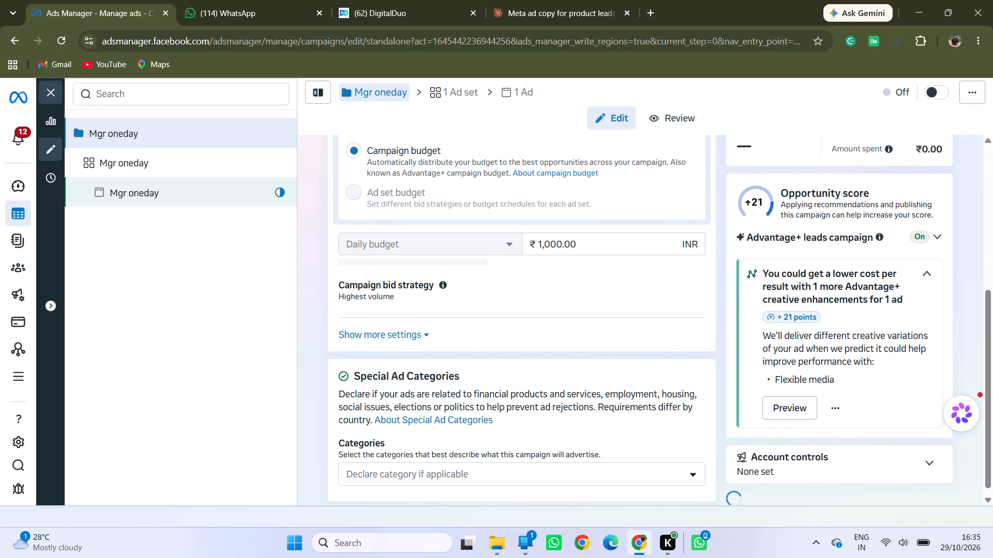
{"action": "key", "text": "super+Print"}
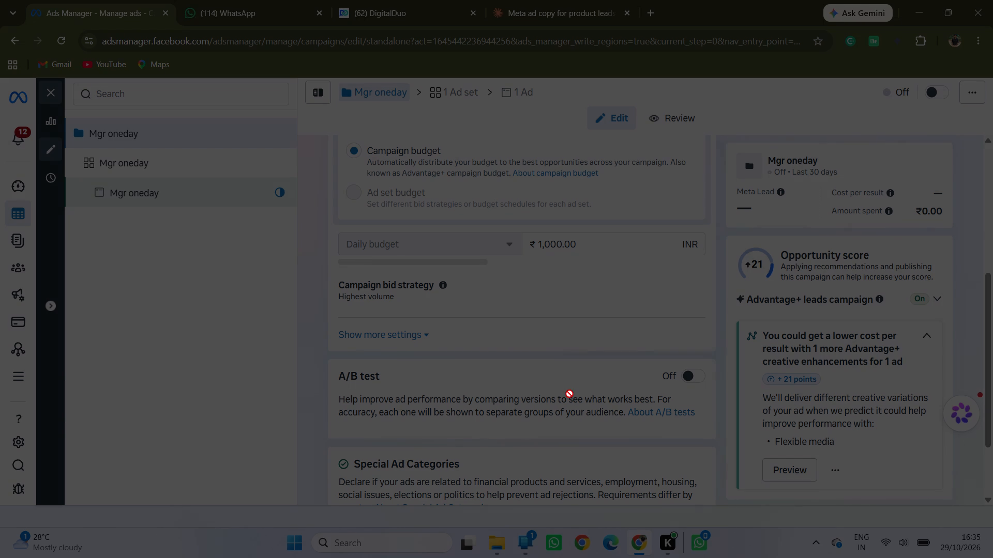
Bring up DigitalDuo's MGR Technologies chat, then preview and copy the newest image, Screenshot (202), in File Explorer.
{"action": "left_click", "coordinate": [384, 5]}
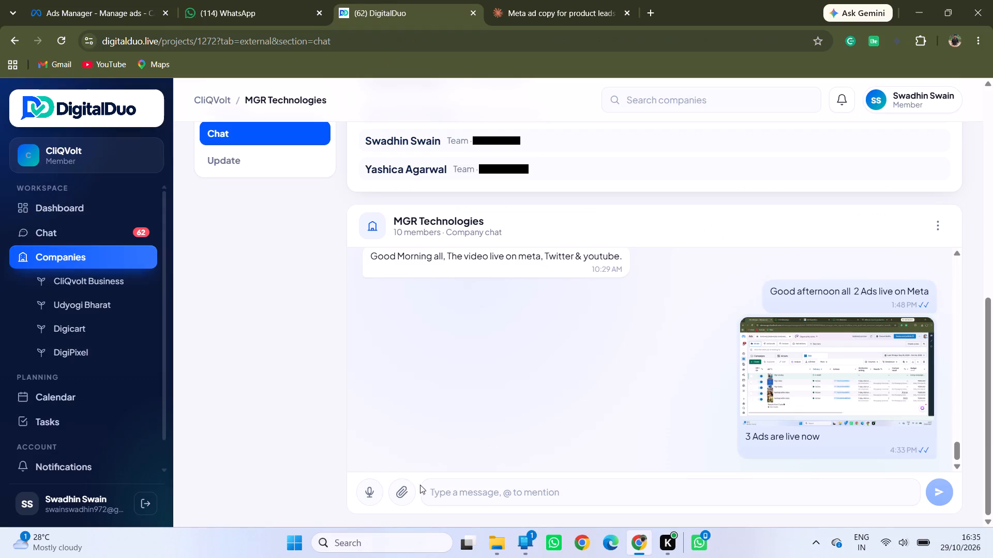
{"action": "left_click", "coordinate": [410, 486]}
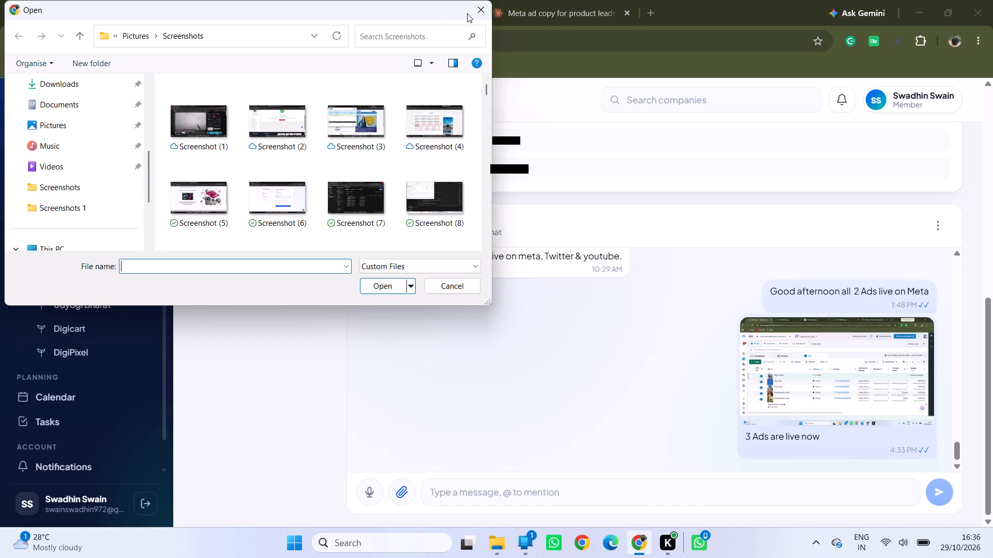
{"action": "left_click", "coordinate": [484, 14]}
{"action": "left_click", "coordinate": [497, 542]}
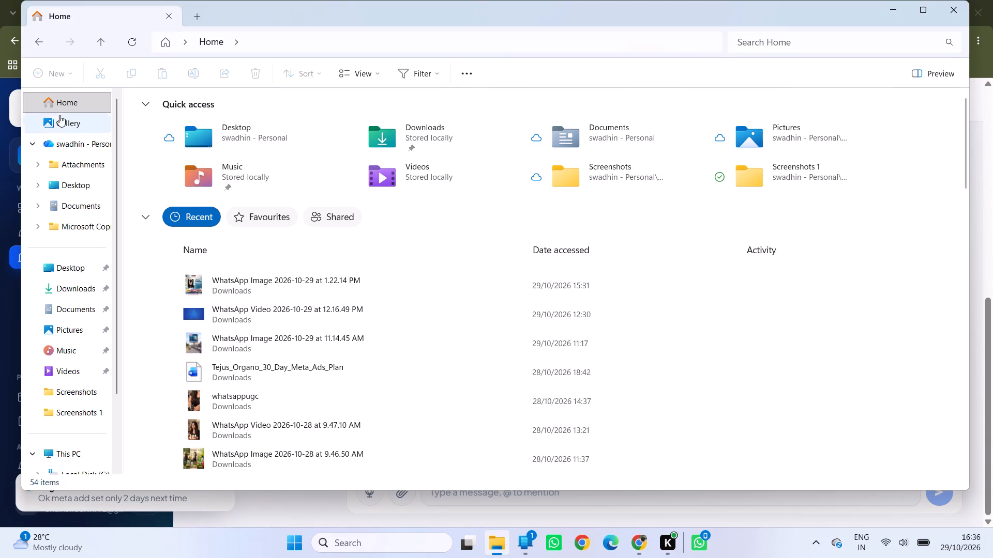
{"action": "double_click", "coordinate": [45, 99]}
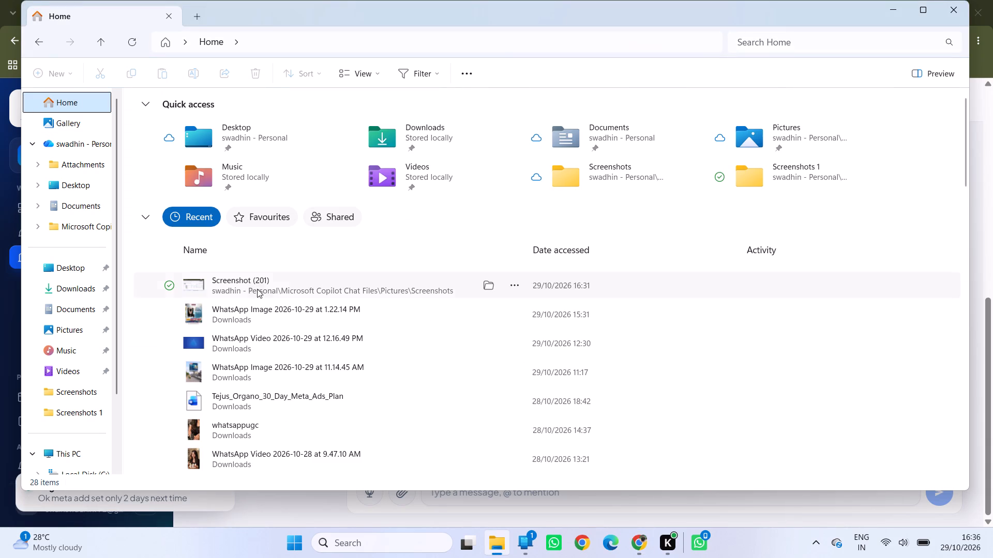
{"action": "left_click", "coordinate": [250, 287]}
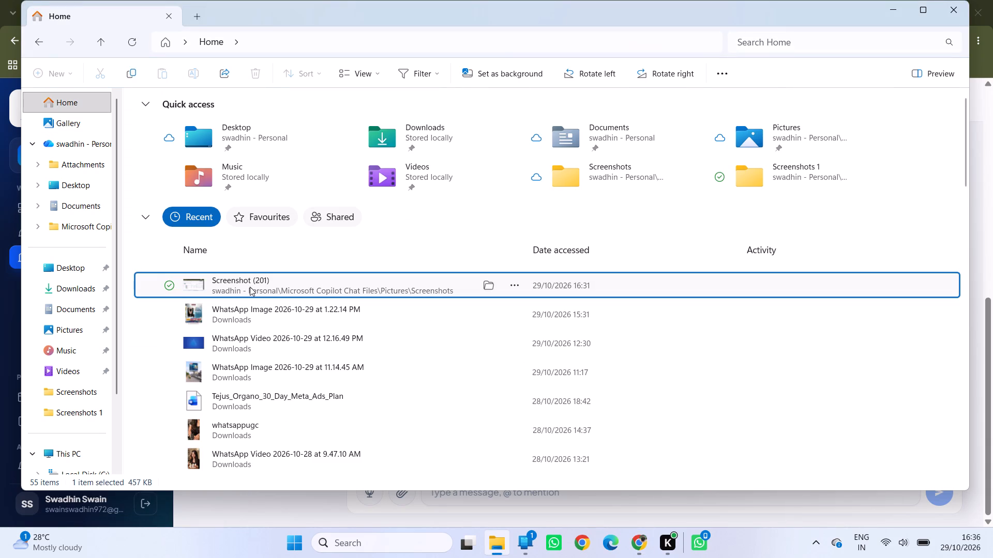
{"action": "left_click", "coordinate": [228, 281]}
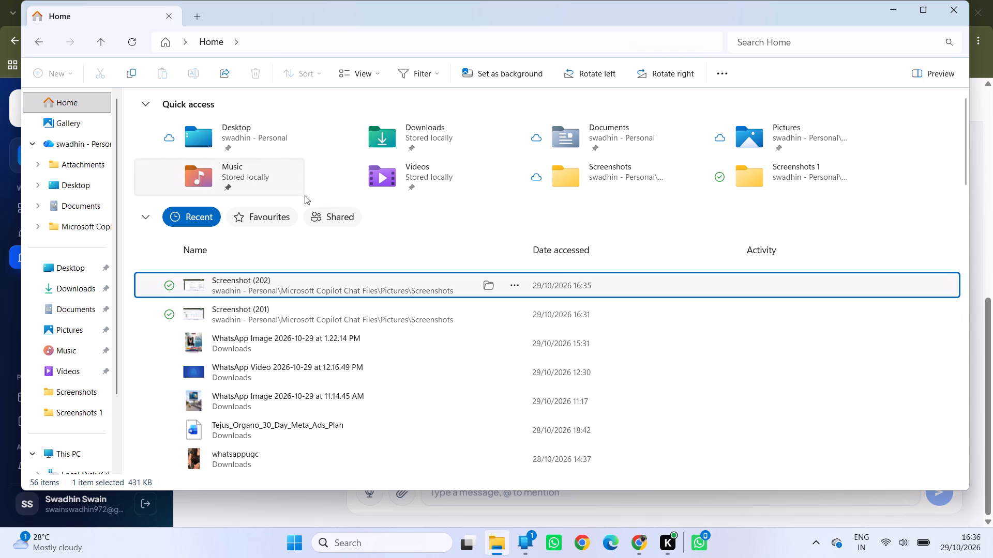
{"action": "double_click", "coordinate": [345, 284]}
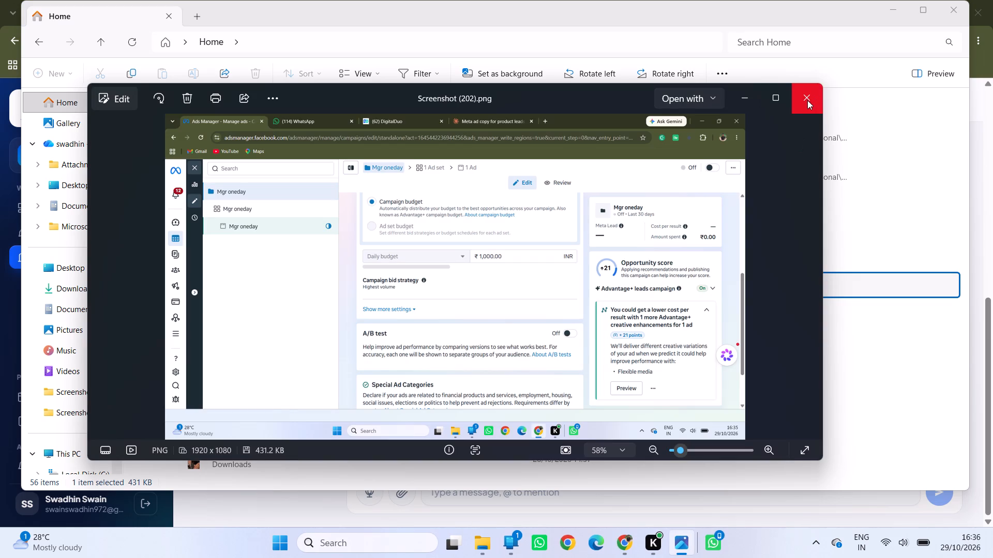
{"action": "left_click", "coordinate": [807, 100]}
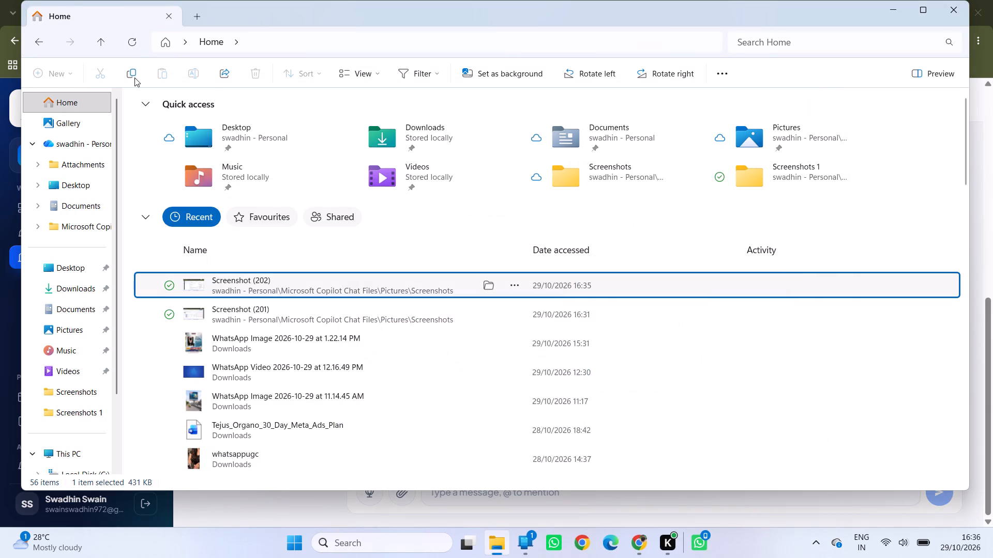
{"action": "left_click", "coordinate": [131, 79]}
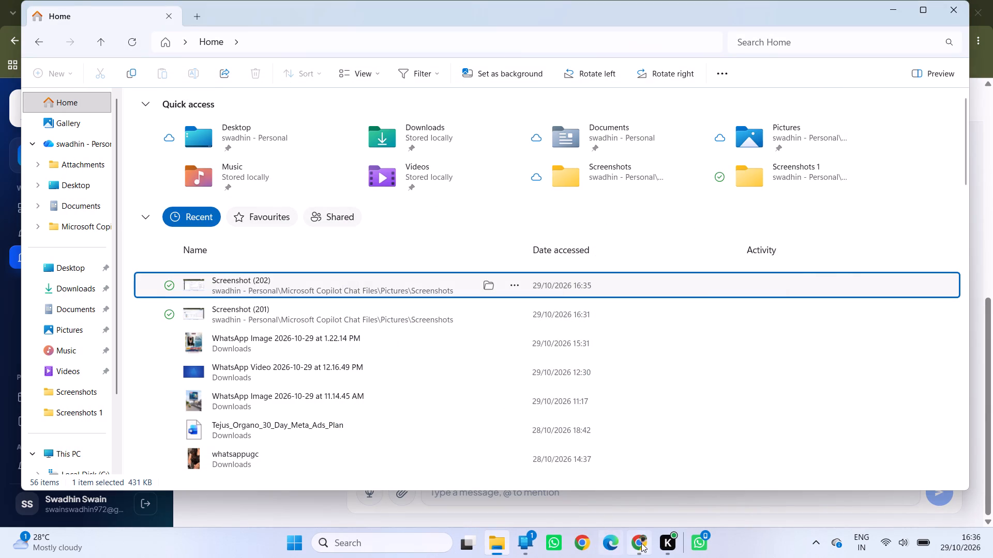
Return to the MGR Technologies chat in DigitalDuo and attach the copied Screenshot (202).png.
{"action": "left_click", "coordinate": [642, 543]}
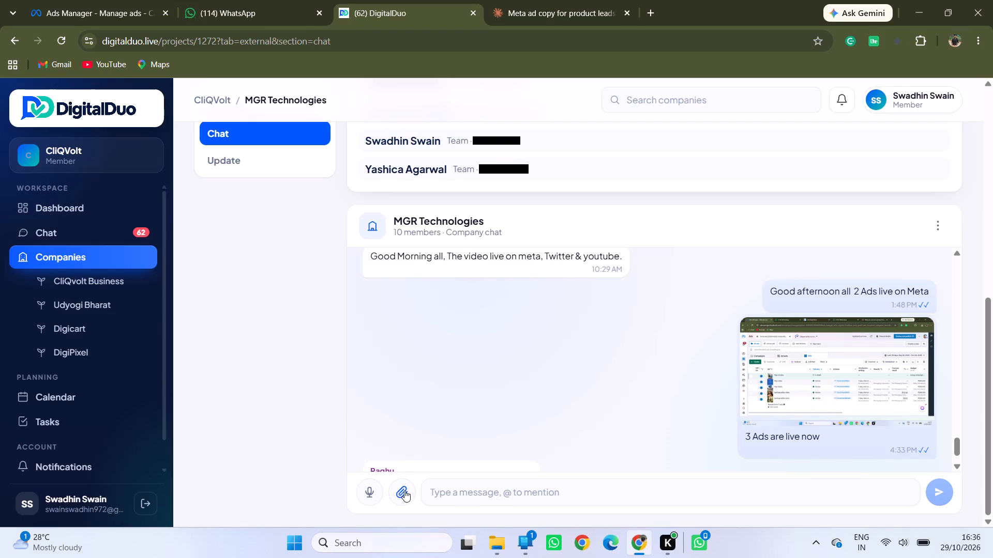
{"action": "left_click", "coordinate": [396, 490]}
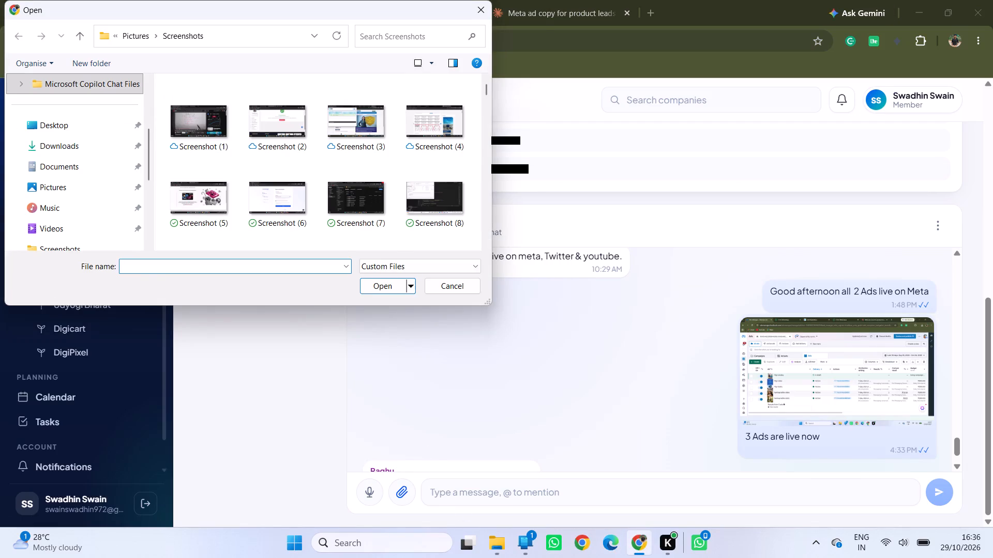
{"action": "left_click", "coordinate": [144, 265]}
{"action": "key", "text": "ctrl+v"}
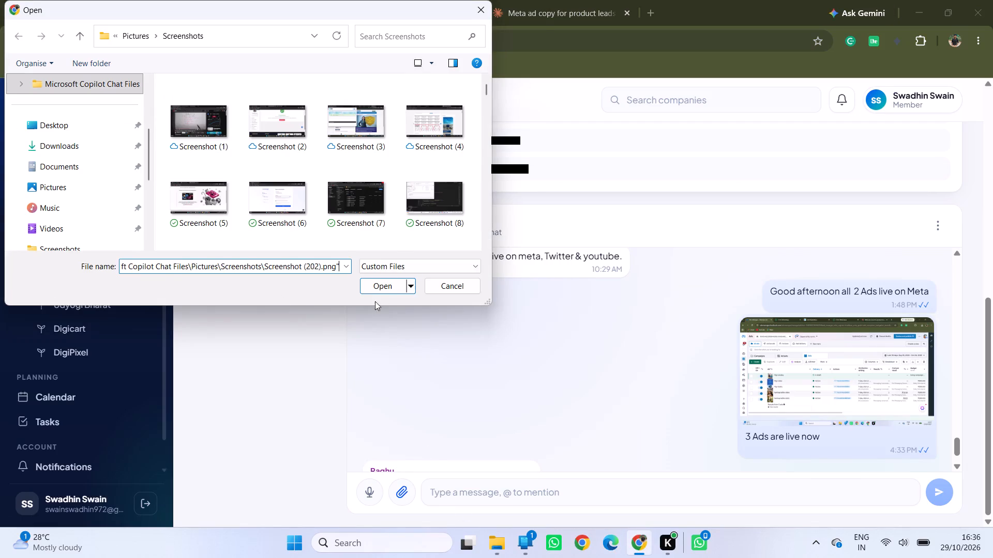
{"action": "left_click", "coordinate": [399, 285]}
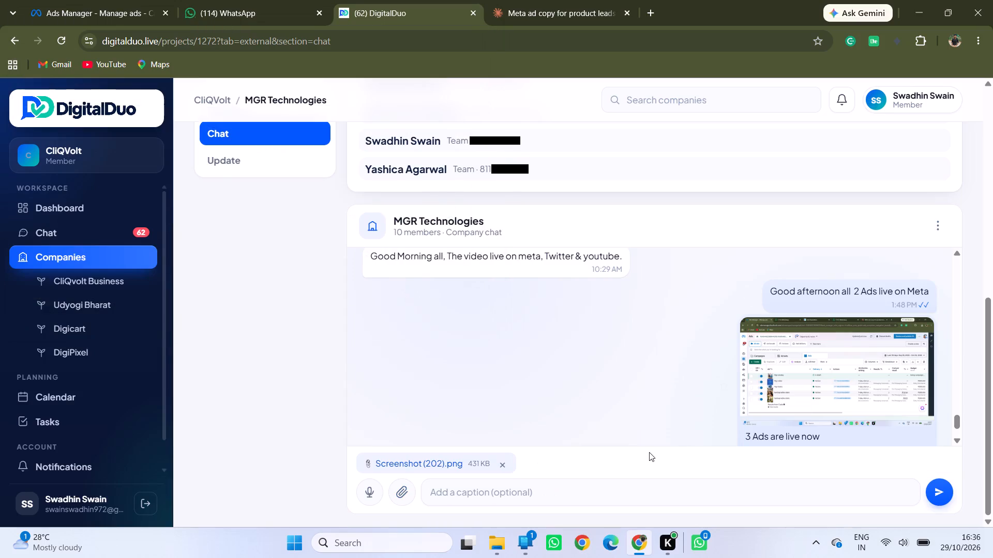
Caption the attached screenshot "Mgr single day" and send it to the MGR Technologies chat.
{"action": "left_click", "coordinate": [742, 497]}
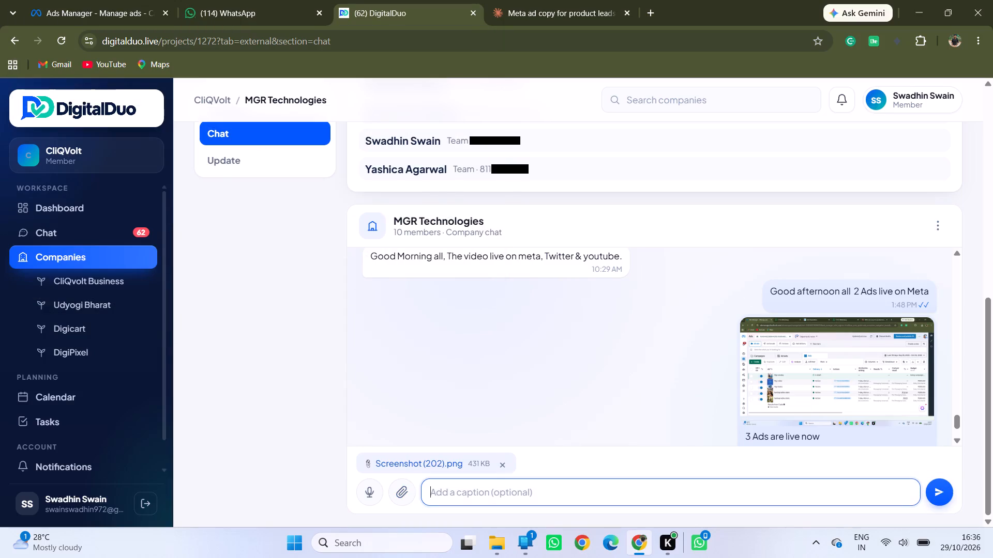
{"action": "type", "text": "Mgr"}
{"action": "key", "text": "space"}
{"action": "type", "text": "sin"}
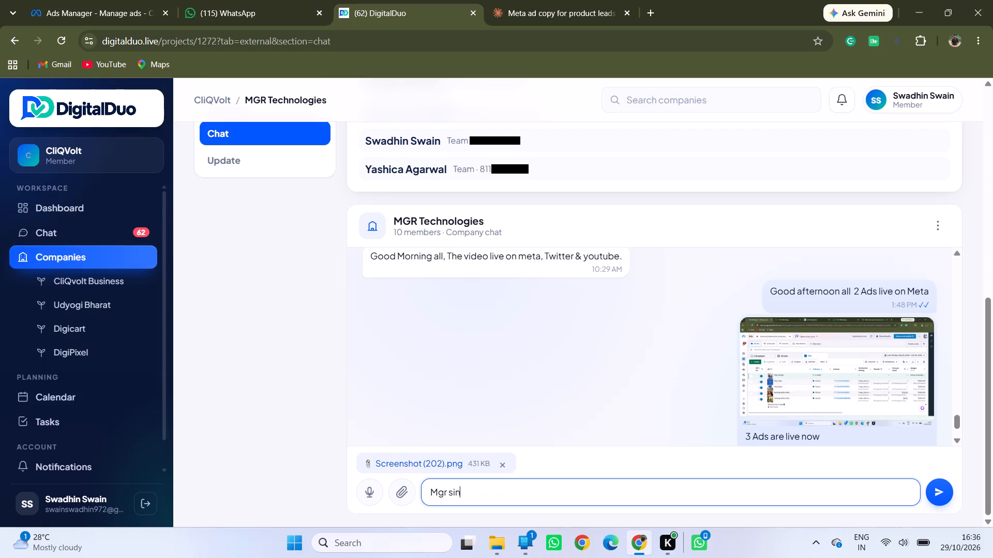
{"action": "type", "text": "gle"}
{"action": "key", "text": "space"}
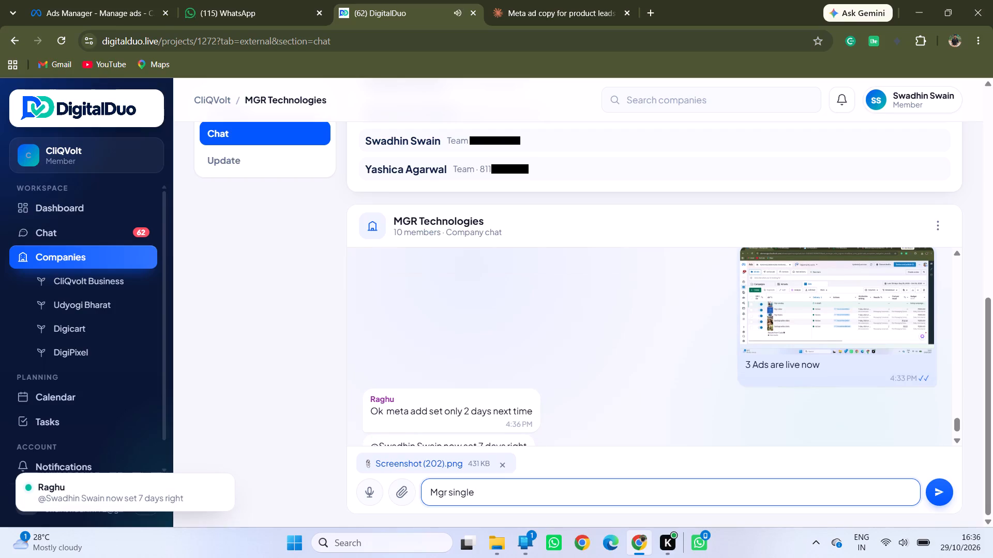
{"action": "type", "text": "day"}
{"action": "key", "text": "space"}
{"action": "key", "text": "Return"}
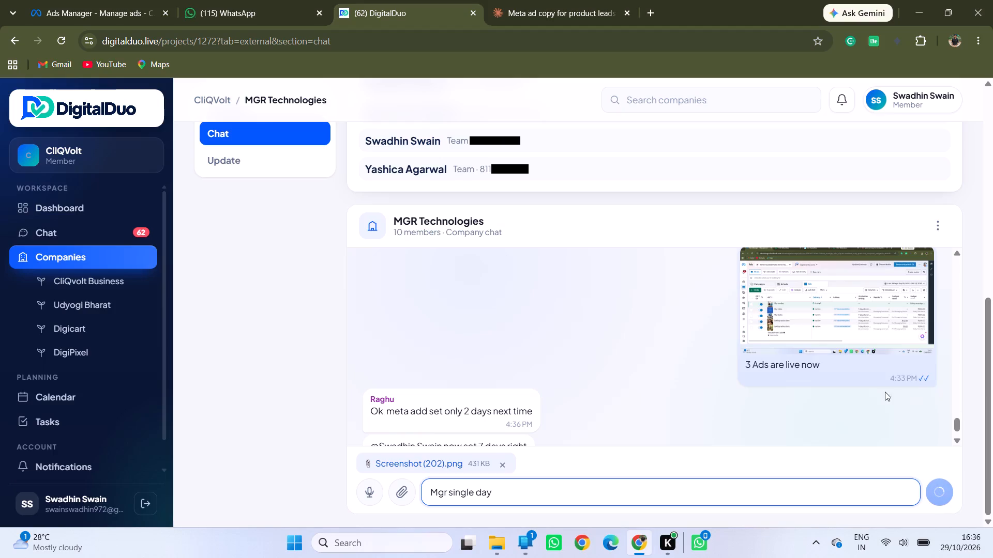
Read the latest messages in the MGR Technologies chat and reply "okay sir".
{"action": "scroll", "coordinate": [701, 410], "scroll_direction": "down", "scroll_amount": 4}
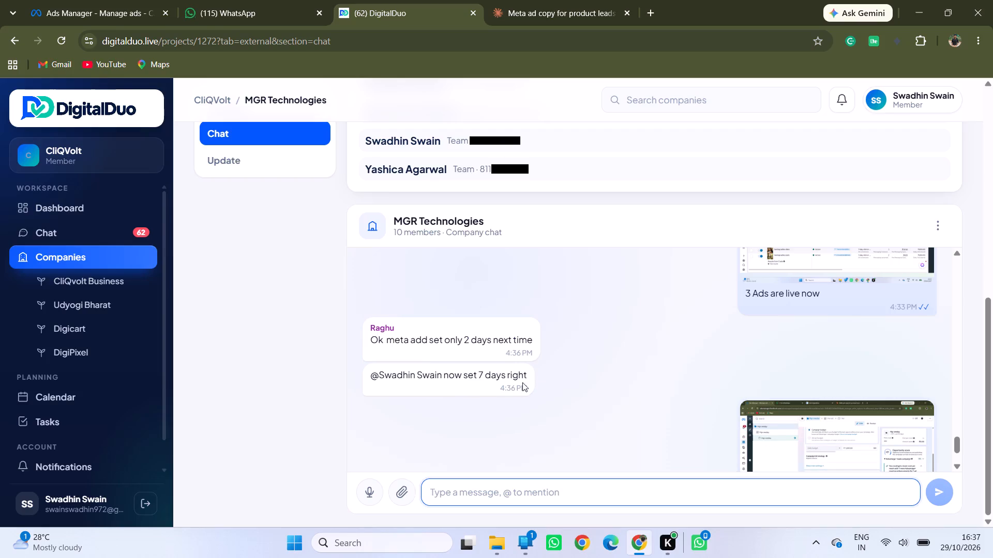
{"action": "left_click", "coordinate": [472, 499]}
{"action": "type", "text": "ok"}
{"action": "key", "text": "BackSpace"}
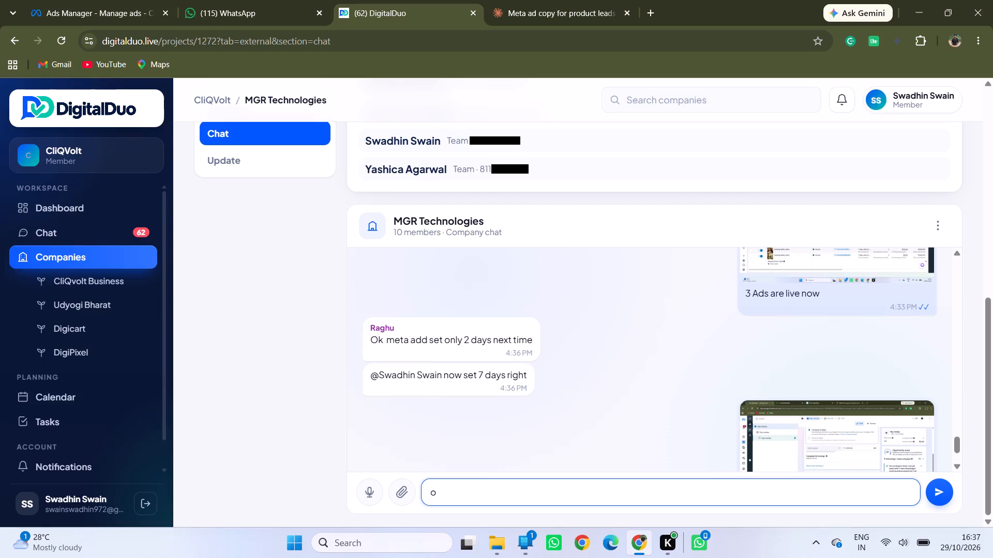
{"action": "key", "text": "k"}
{"action": "type", "text": "ay"}
{"action": "key", "text": "space"}
{"action": "type", "text": "sir"}
{"action": "key", "text": "Return"}
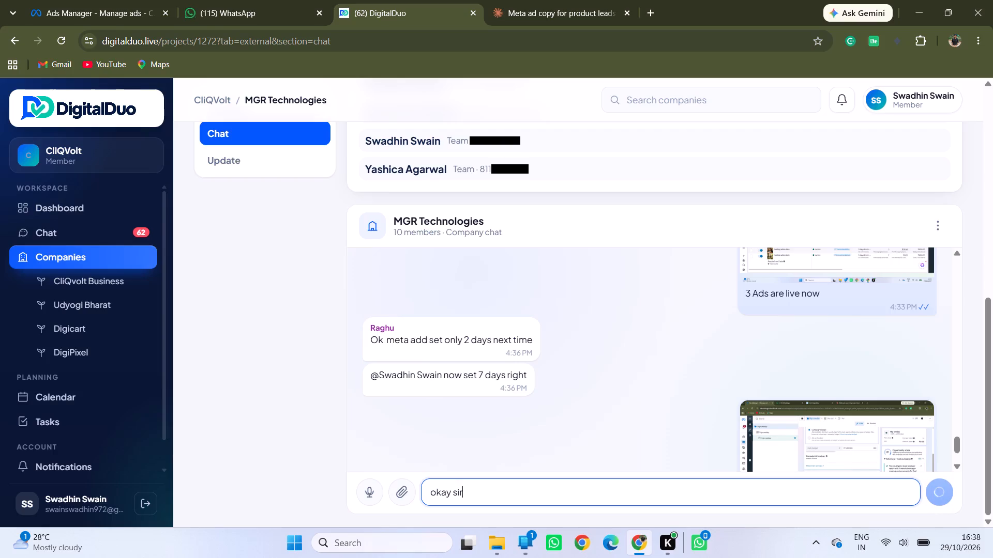
{"action": "scroll", "coordinate": [693, 381], "scroll_direction": "down", "scroll_amount": 6}
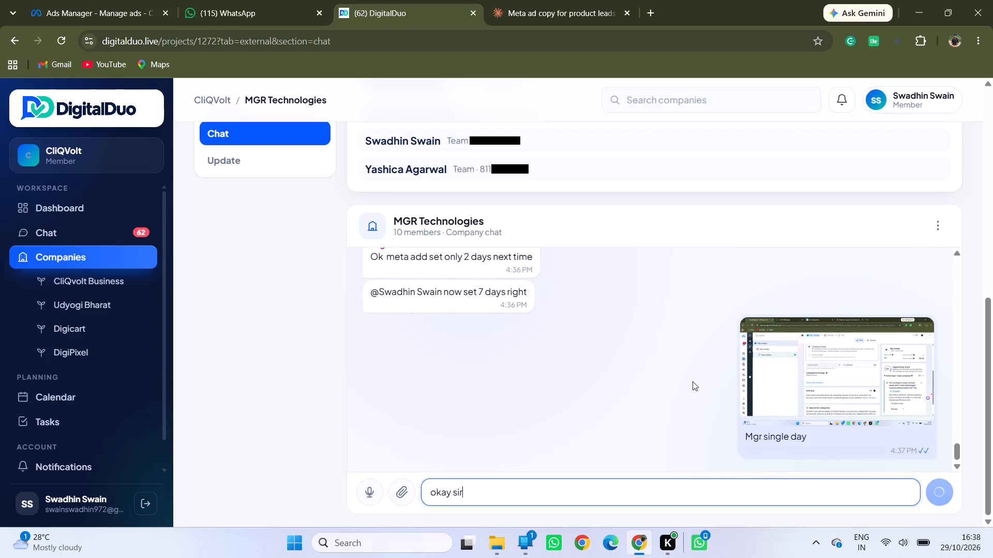
{"action": "scroll", "coordinate": [693, 381], "scroll_direction": "down", "scroll_amount": 5}
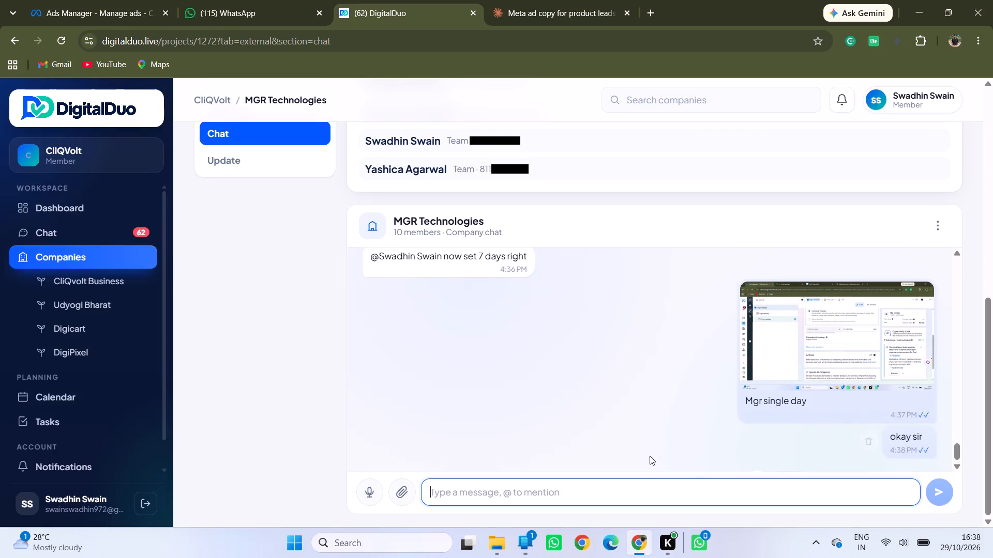
{"action": "scroll", "coordinate": [528, 310], "scroll_direction": "up", "scroll_amount": 1}
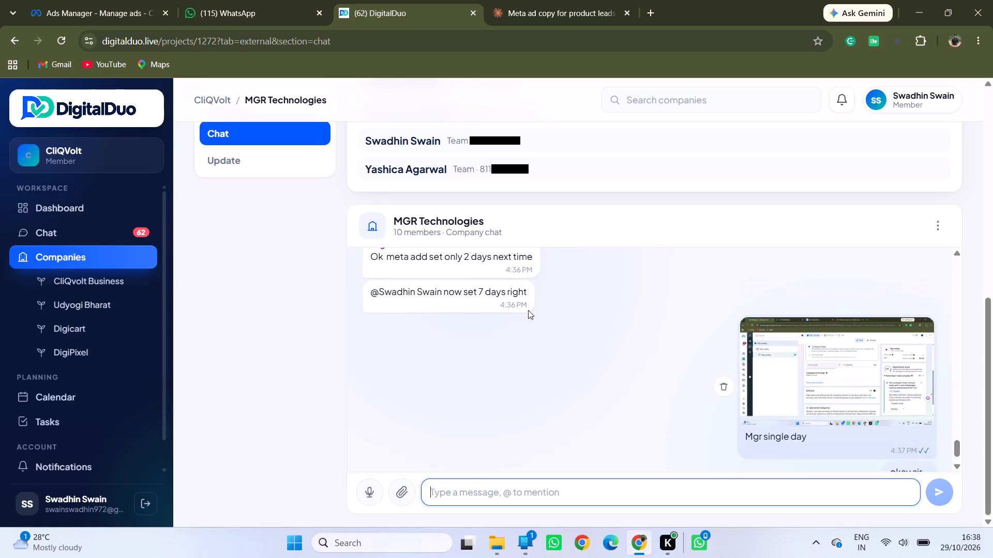
{"action": "scroll", "coordinate": [528, 310], "scroll_direction": "up", "scroll_amount": 1}
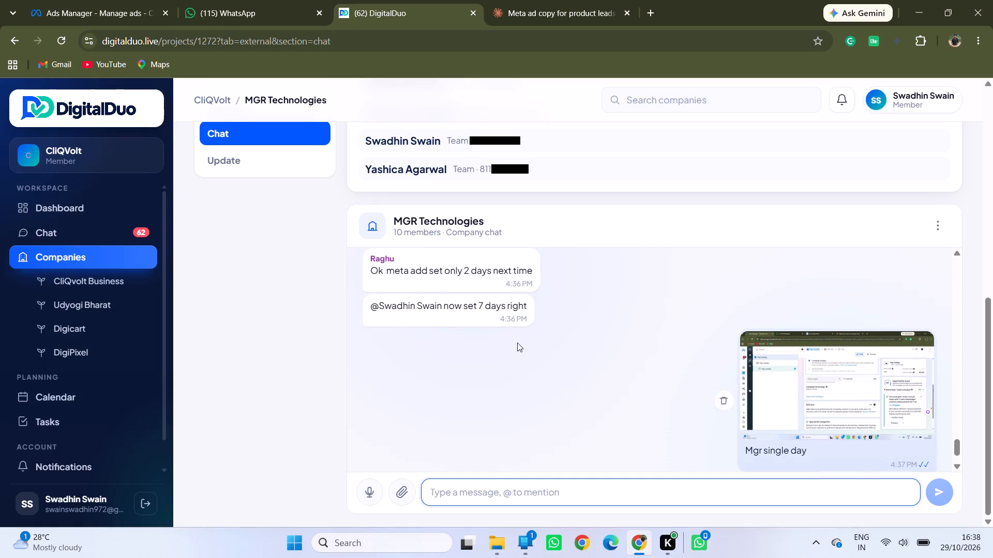
Return to Ads Manager and review the Mgr oneday campaign settings, then the ad's creative, instant form and tracking sections.
{"action": "left_click", "coordinate": [114, 3]}
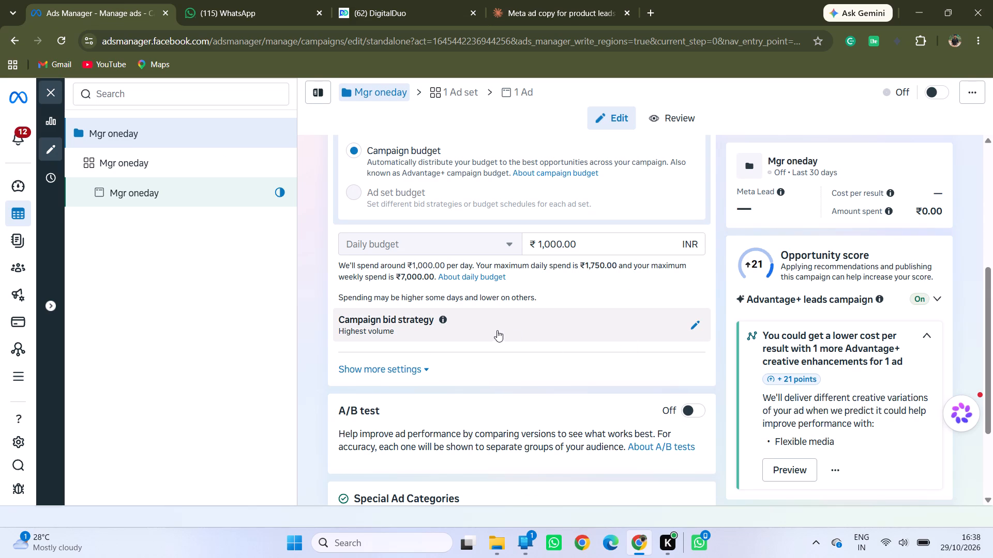
{"action": "scroll", "coordinate": [548, 337], "scroll_direction": "down", "scroll_amount": 12}
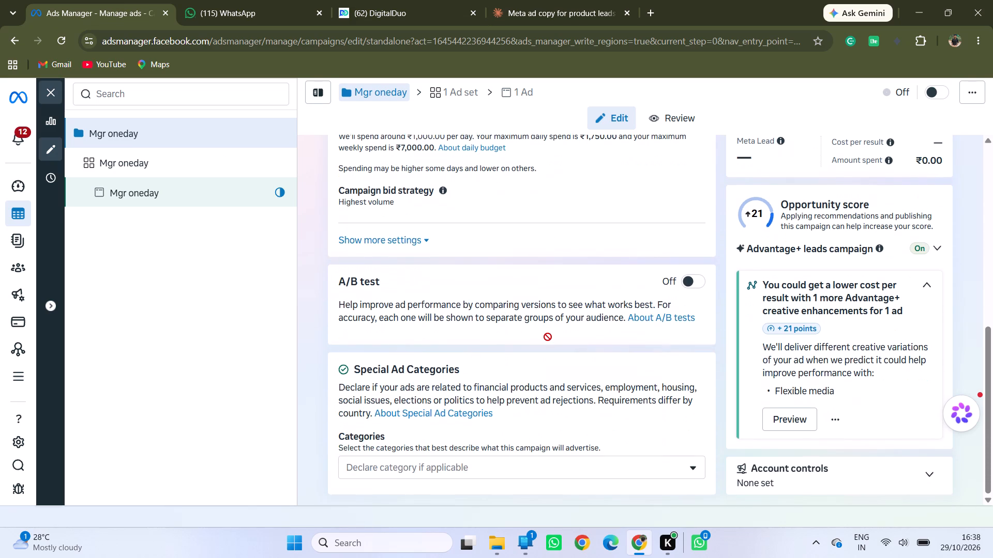
{"action": "scroll", "coordinate": [548, 337], "scroll_direction": "down", "scroll_amount": 4}
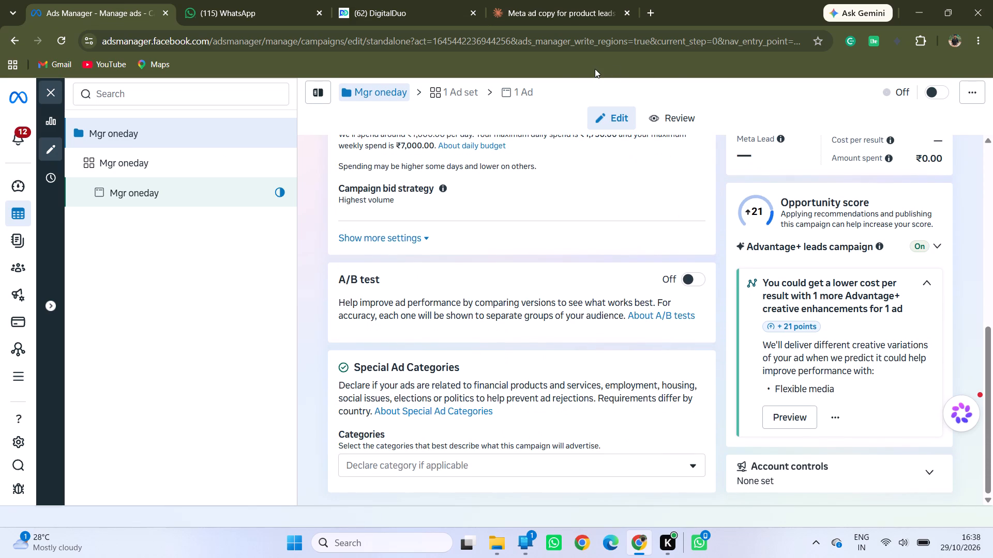
{"action": "left_click", "coordinate": [523, 98]}
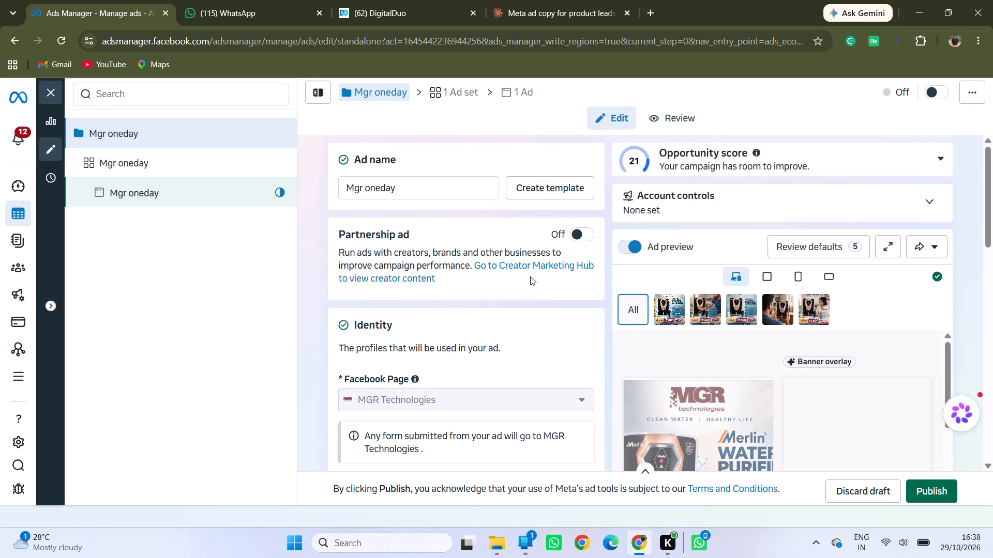
{"action": "scroll", "coordinate": [458, 360], "scroll_direction": "down", "scroll_amount": 2}
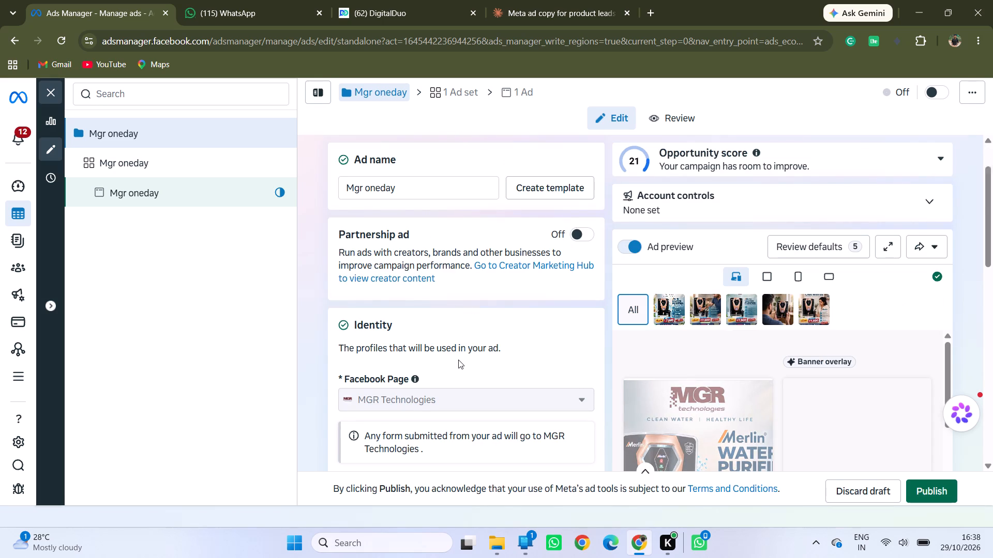
{"action": "scroll", "coordinate": [458, 360], "scroll_direction": "down", "scroll_amount": 9}
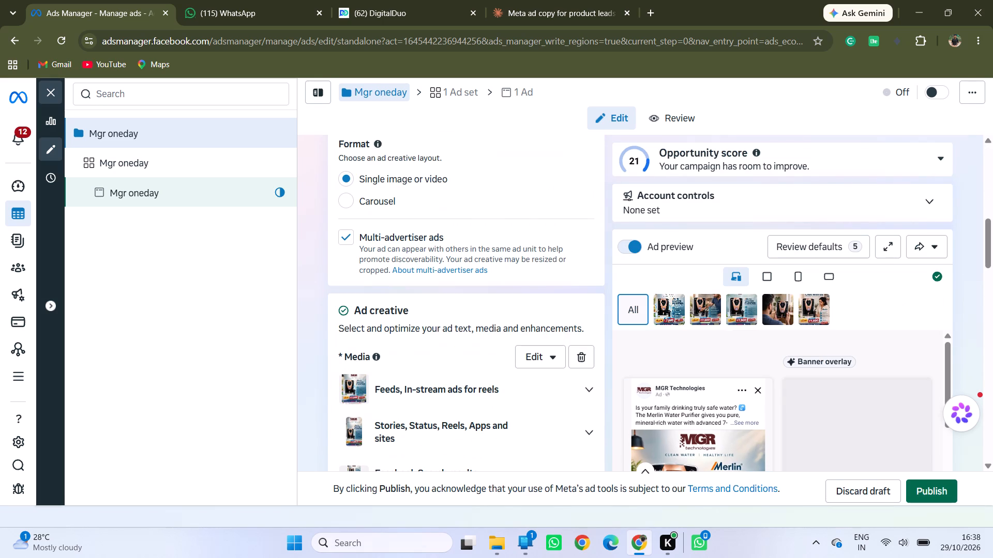
{"action": "scroll", "coordinate": [458, 360], "scroll_direction": "down", "scroll_amount": 12}
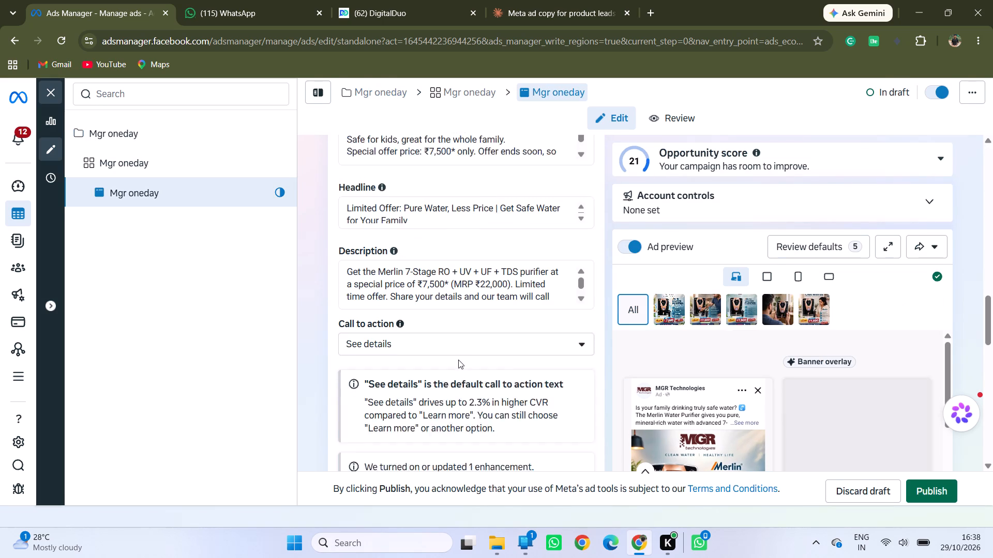
{"action": "scroll", "coordinate": [458, 360], "scroll_direction": "down", "scroll_amount": 11}
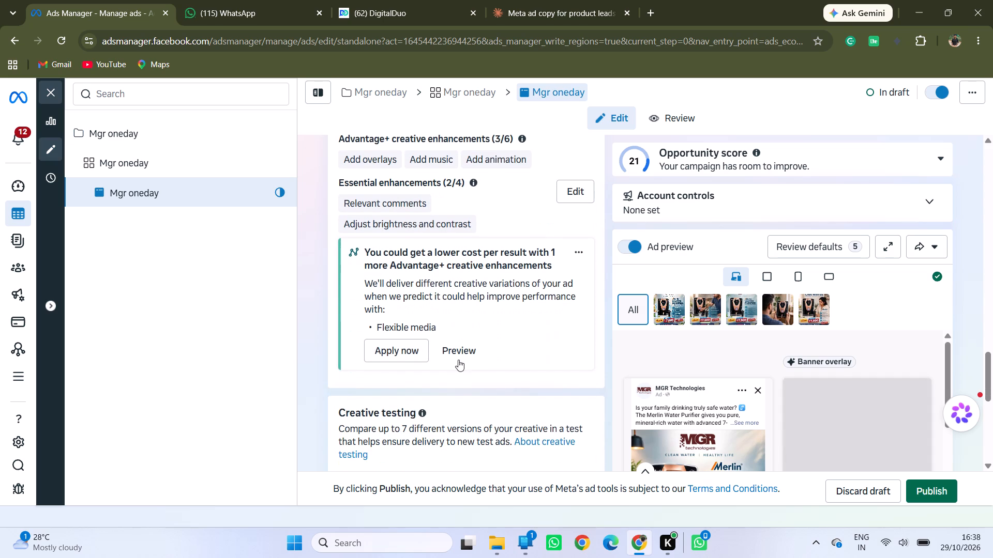
{"action": "scroll", "coordinate": [458, 360], "scroll_direction": "down", "scroll_amount": 16}
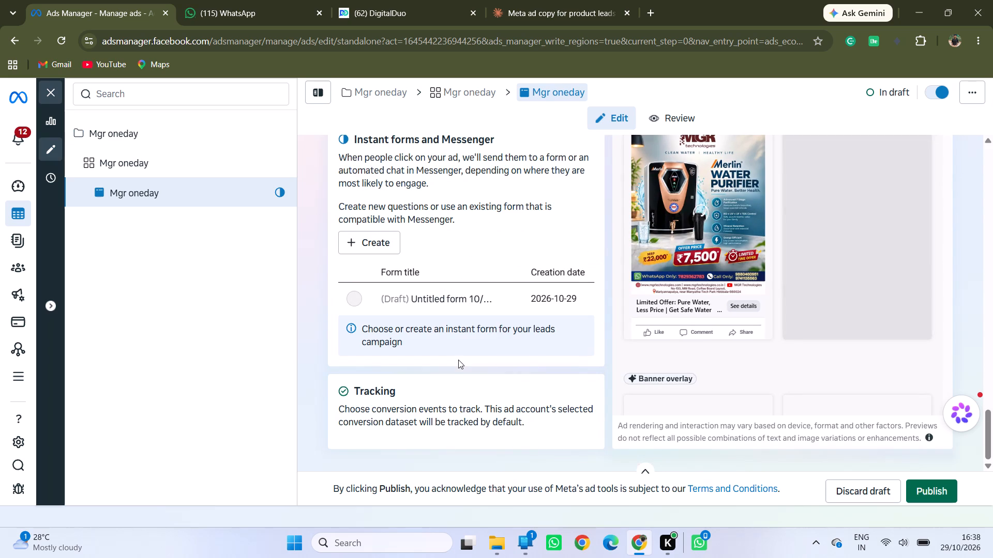
{"action": "scroll", "coordinate": [458, 360], "scroll_direction": "down", "scroll_amount": 4}
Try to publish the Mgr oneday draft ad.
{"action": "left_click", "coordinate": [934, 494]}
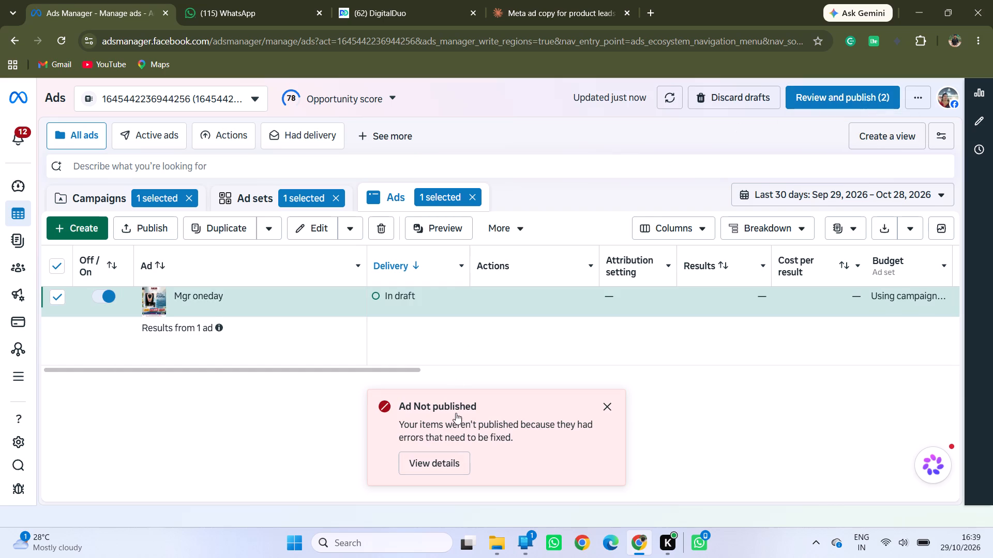
Check the publishing error details for the Mgr oneday ad and reopen the ad to fix them.
{"action": "left_click", "coordinate": [452, 459]}
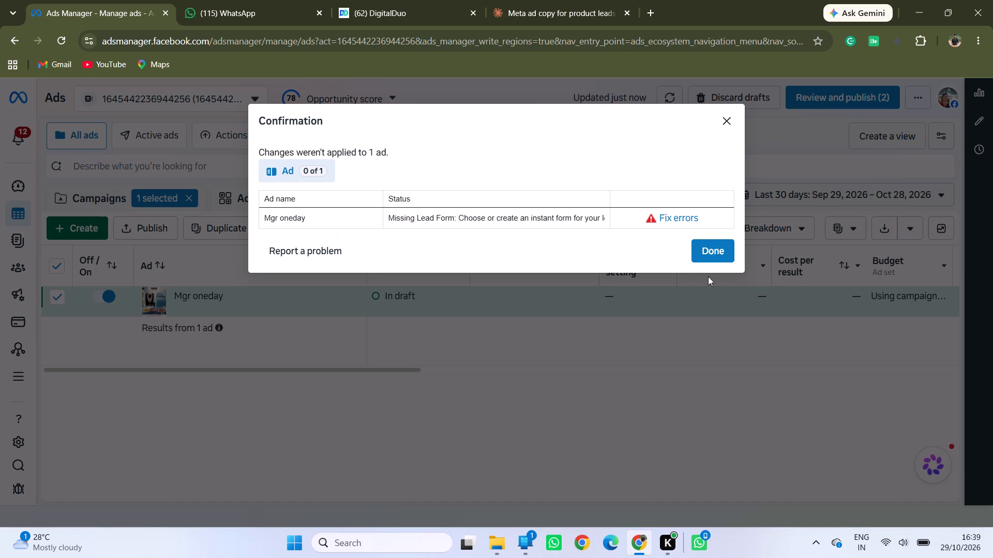
{"action": "left_click", "coordinate": [668, 219]}
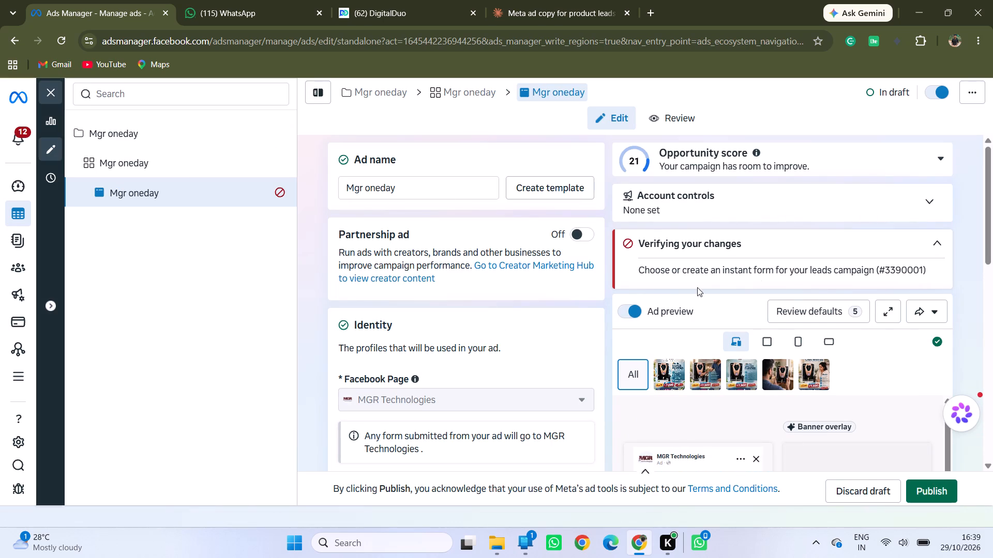
{"action": "left_click", "coordinate": [936, 242]}
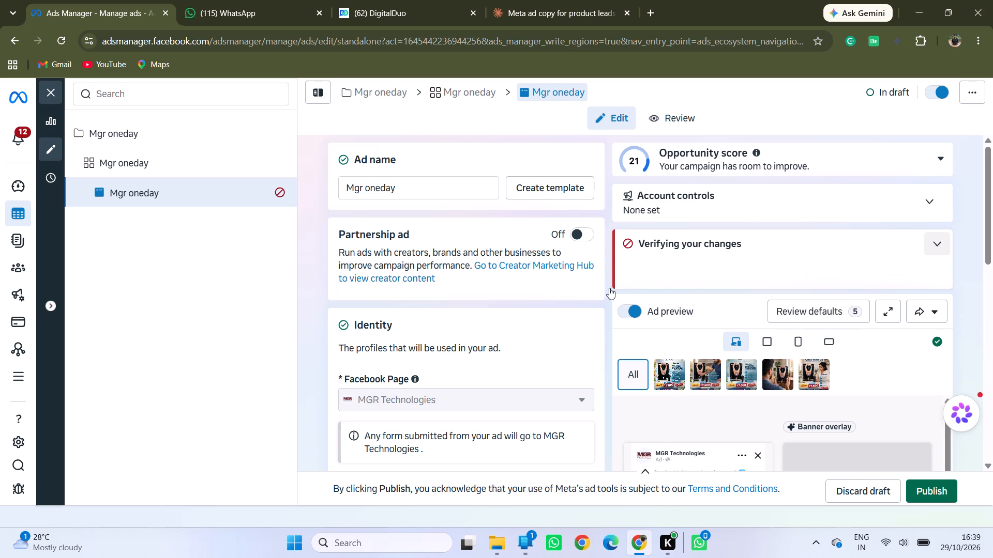
Open the draft untitled form under the ad's Instant forms and Messenger section for editing.
{"action": "scroll", "coordinate": [490, 326], "scroll_direction": "down", "scroll_amount": 7}
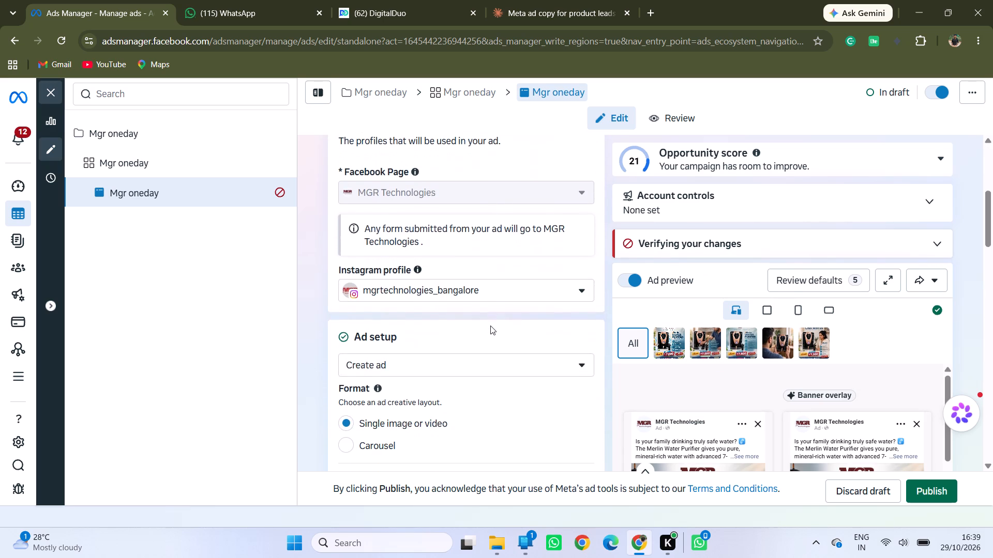
{"action": "scroll", "coordinate": [490, 326], "scroll_direction": "down", "scroll_amount": 11}
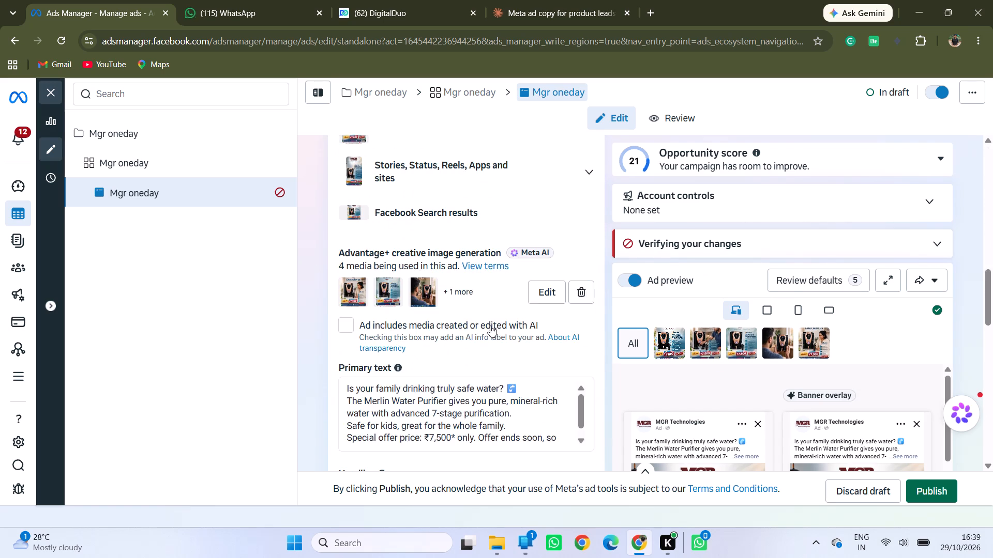
{"action": "scroll", "coordinate": [490, 326], "scroll_direction": "down", "scroll_amount": 1}
{"action": "scroll", "coordinate": [420, 392], "scroll_direction": "down", "scroll_amount": 3}
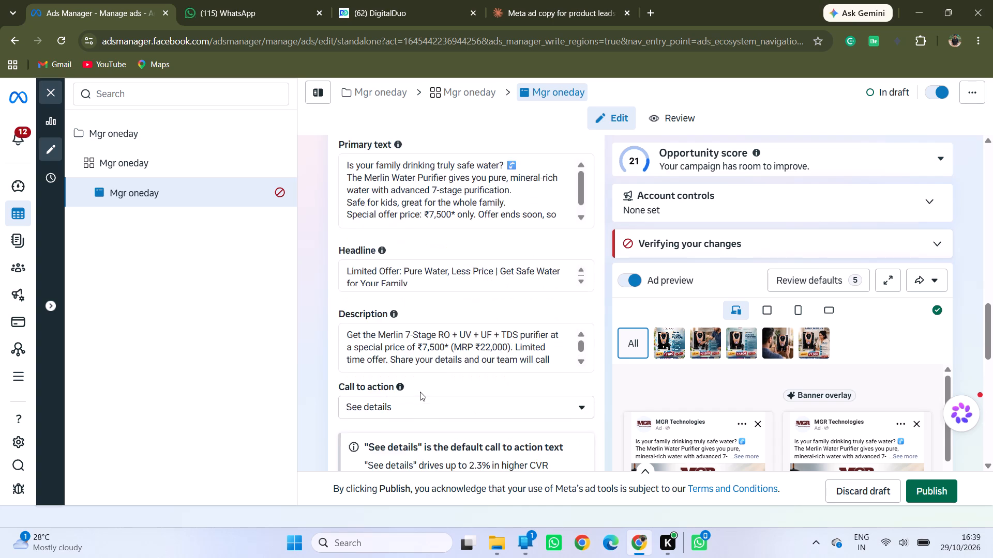
{"action": "scroll", "coordinate": [420, 392], "scroll_direction": "down", "scroll_amount": 10}
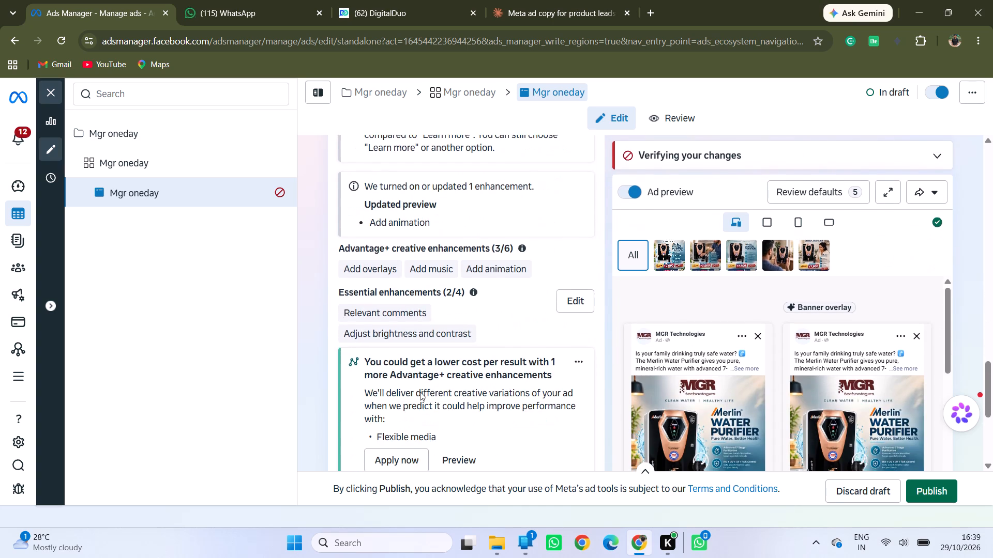
{"action": "scroll", "coordinate": [420, 392], "scroll_direction": "down", "scroll_amount": 9}
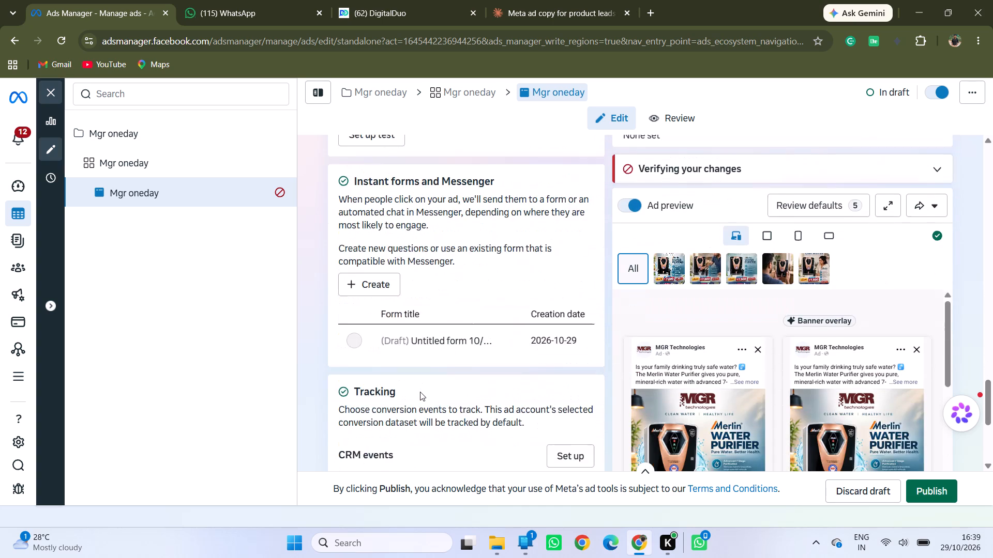
{"action": "scroll", "coordinate": [420, 392], "scroll_direction": "down", "scroll_amount": 1}
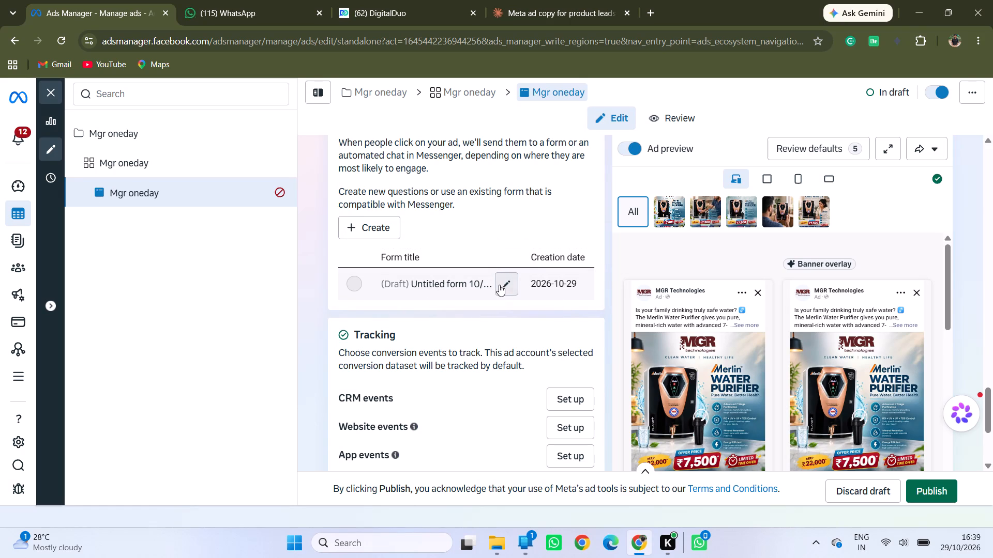
{"action": "left_click", "coordinate": [502, 285]}
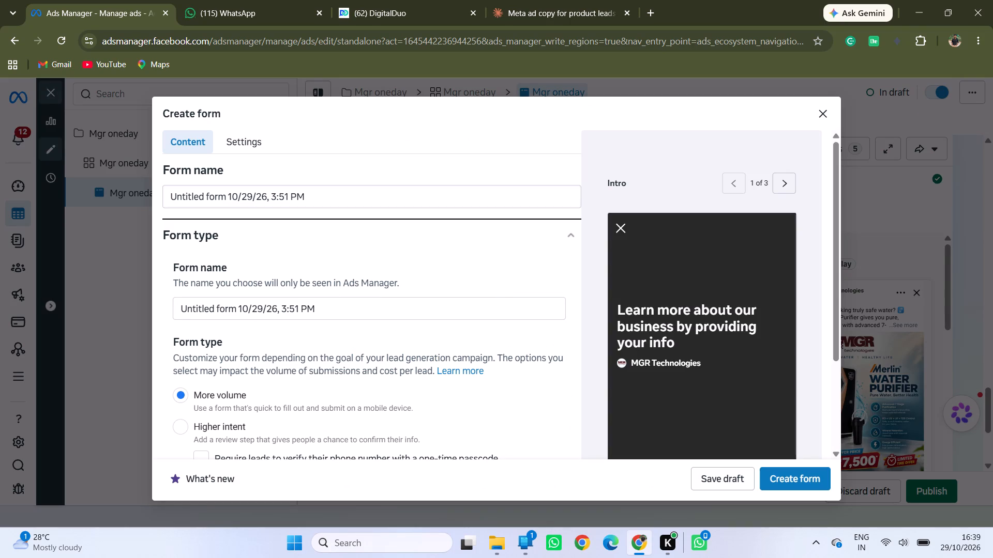
Open the instant form's name for editing.
{"action": "left_click", "coordinate": [317, 197]}
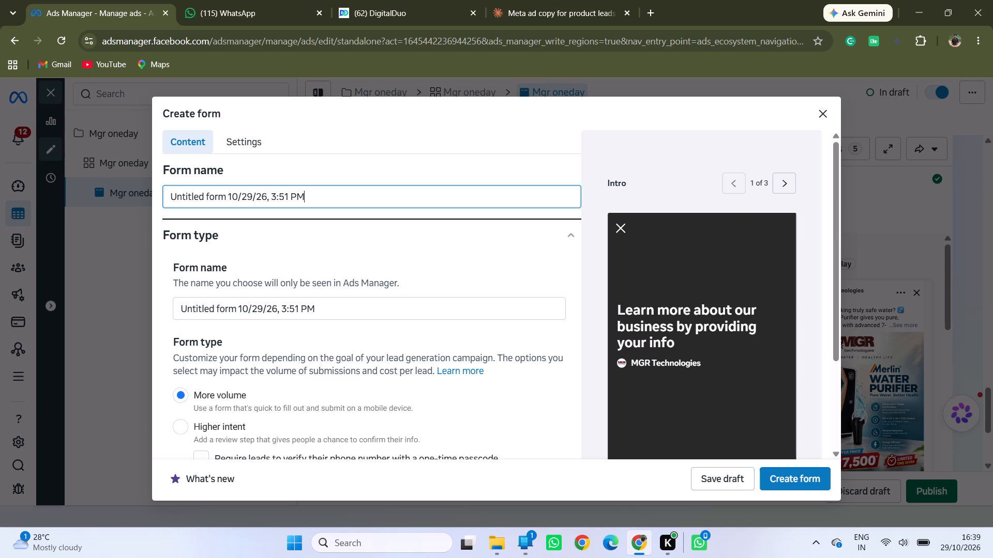
Replace the new lead form's default name with "Mgr form".
{"action": "key", "text": "BackSpace"}
{"action": "key", "text": "BackSpace"}
{"action": "key", "text": "BackSpace"}
{"action": "key", "text": "BackSpace"}
{"action": "key", "text": "BackSpace"}
{"action": "key", "text": "BackSpace"}
{"action": "key", "text": "BackSpace"}
{"action": "key", "text": "BackSpace"}
{"action": "key", "text": "BackSpace"}
{"action": "key", "text": "BackSpace"}
{"action": "key", "text": "BackSpace"}
{"action": "key", "text": "BackSpace"}
{"action": "key", "text": "BackSpace"}
{"action": "key", "text": "BackSpace"}
{"action": "key", "text": "BackSpace"}
{"action": "key", "text": "BackSpace"}
{"action": "key", "text": "BackSpace"}
{"action": "key", "text": "BackSpace"}
{"action": "key", "text": "BackSpace"}
{"action": "key", "text": "BackSpace"}
{"action": "key", "text": "BackSpace"}
{"action": "key", "text": "BackSpace"}
{"action": "key", "text": "BackSpace"}
{"action": "key", "text": "BackSpace"}
{"action": "key", "text": "BackSpace"}
{"action": "key", "text": "BackSpace"}
{"action": "key", "text": "BackSpace"}
{"action": "key", "text": "BackSpace"}
{"action": "key", "text": "BackSpace"}
{"action": "key", "text": "BackSpace"}
{"action": "key", "text": "BackSpace"}
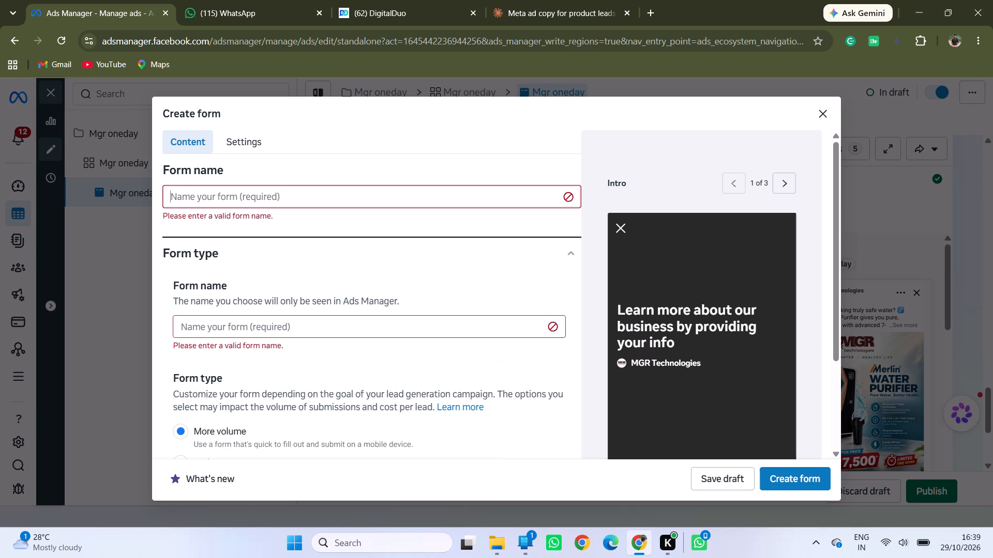
{"action": "type", "text": "Mgr"}
{"action": "key", "text": "space"}
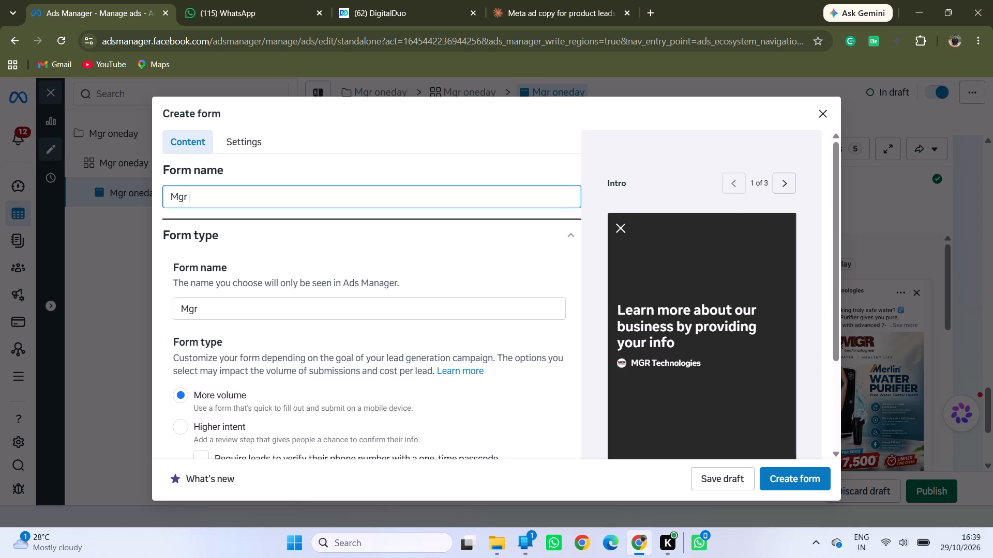
{"action": "type", "text": "form"}
Review the form's type and flexible delivery options, and look through its intro, prefill information and lead message previews.
{"action": "scroll", "coordinate": [259, 329], "scroll_direction": "down", "scroll_amount": 2}
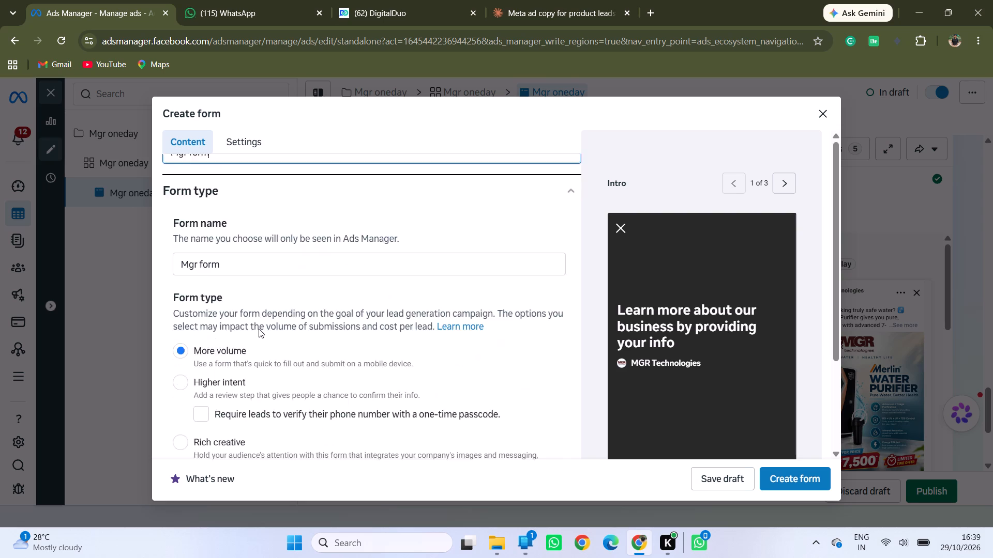
{"action": "scroll", "coordinate": [259, 329], "scroll_direction": "down", "scroll_amount": 3}
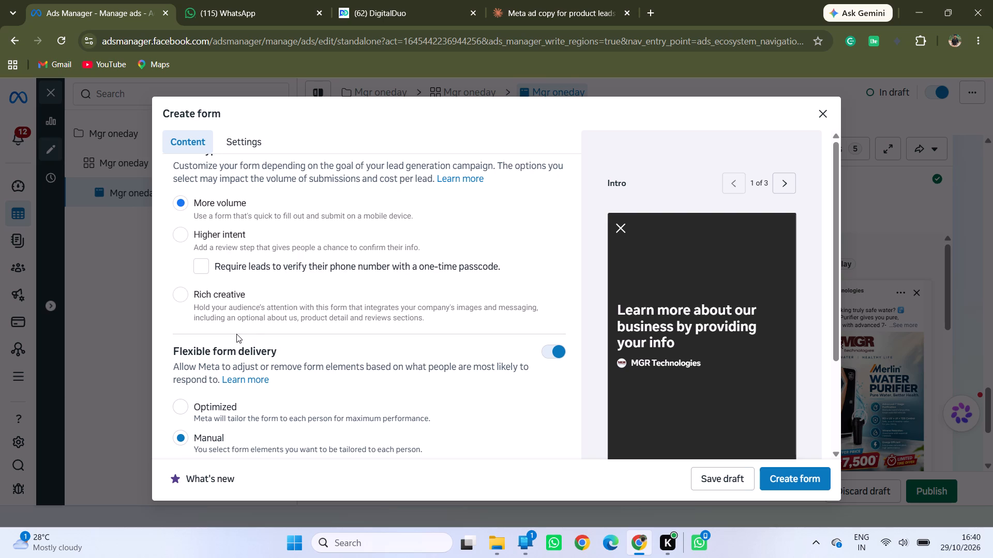
{"action": "scroll", "coordinate": [237, 336], "scroll_direction": "down", "scroll_amount": 7}
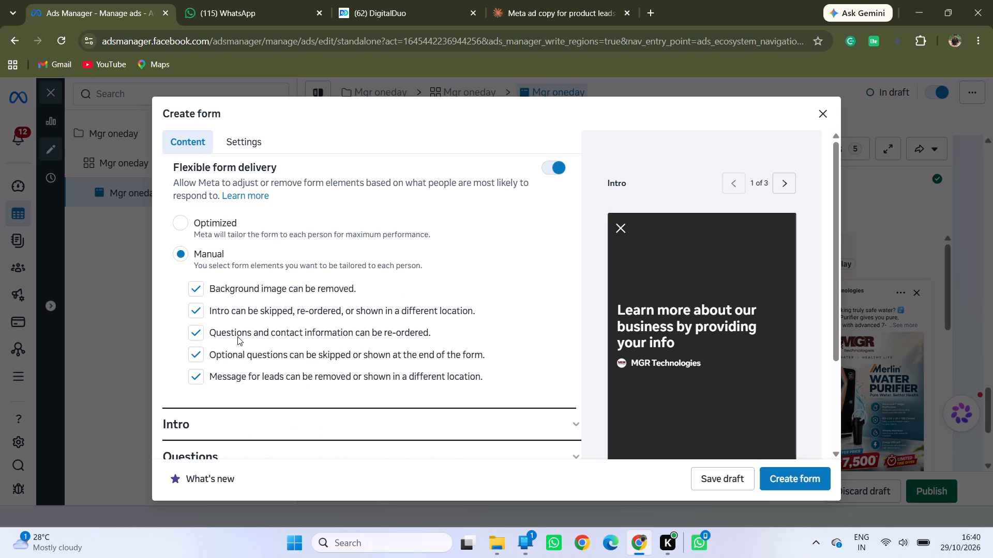
{"action": "scroll", "coordinate": [237, 336], "scroll_direction": "down", "scroll_amount": 2}
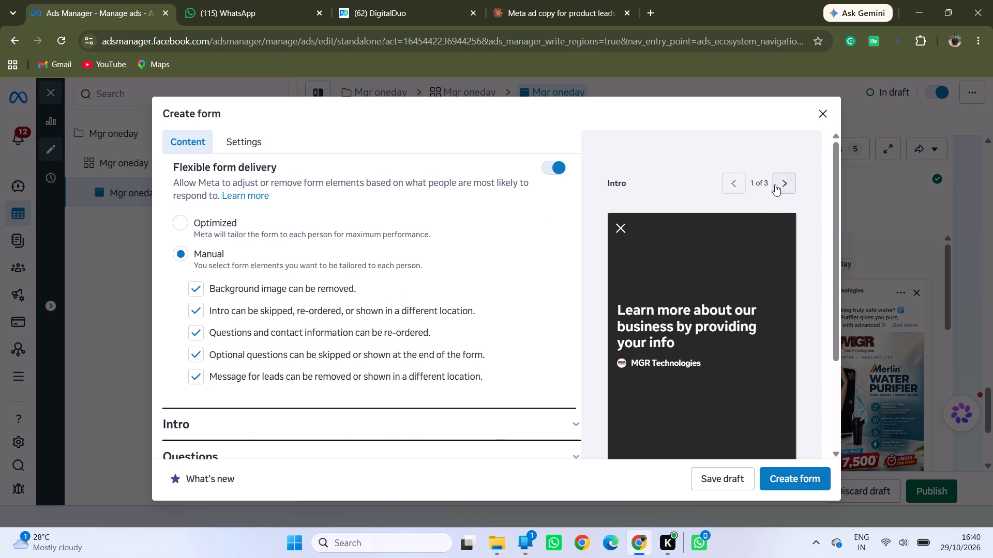
{"action": "left_click", "coordinate": [778, 184]}
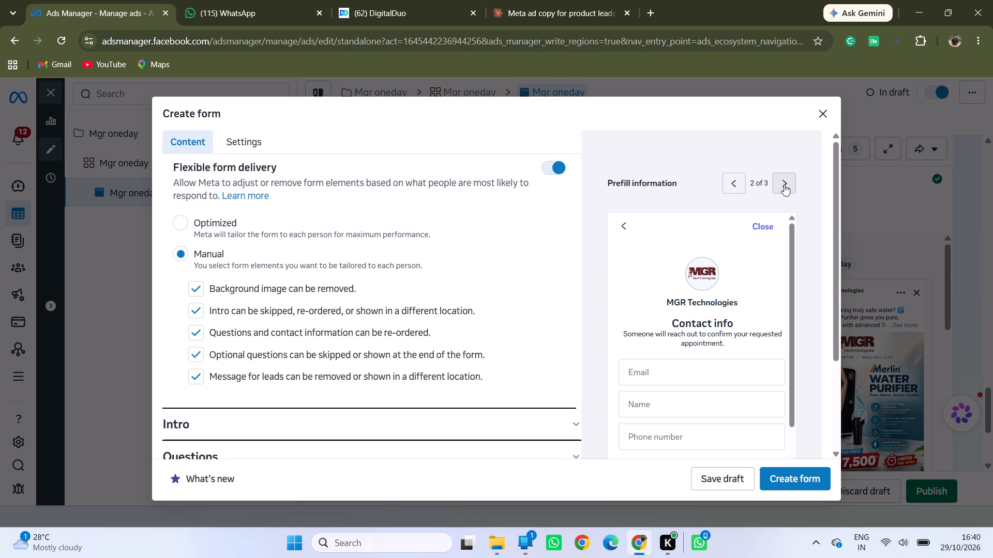
{"action": "left_click", "coordinate": [784, 184]}
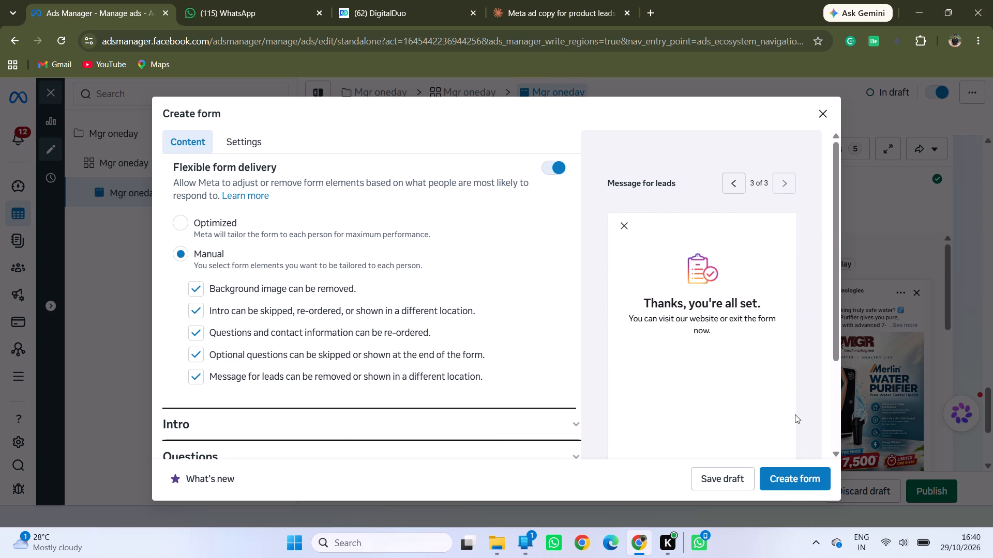
Try to create the form, then turn off the optional greeting in its Intro section.
{"action": "left_click", "coordinate": [795, 483]}
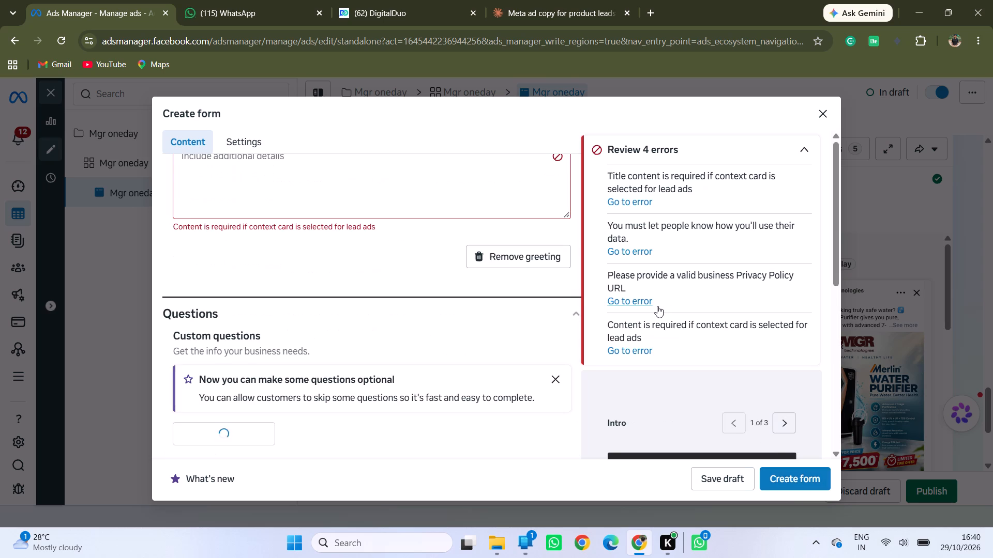
{"action": "scroll", "coordinate": [394, 290], "scroll_direction": "up", "scroll_amount": 3}
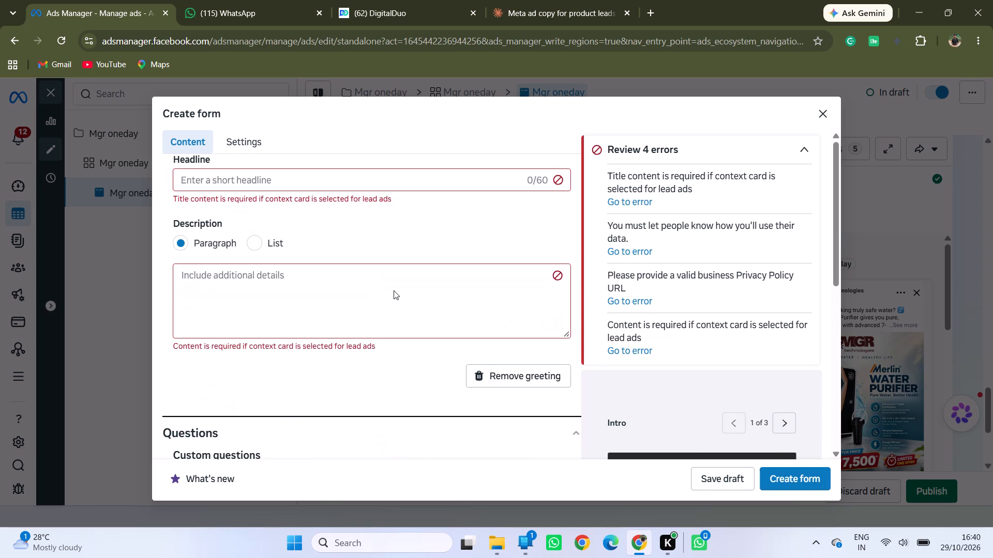
{"action": "scroll", "coordinate": [394, 290], "scroll_direction": "up", "scroll_amount": 2}
{"action": "left_click", "coordinate": [250, 273]}
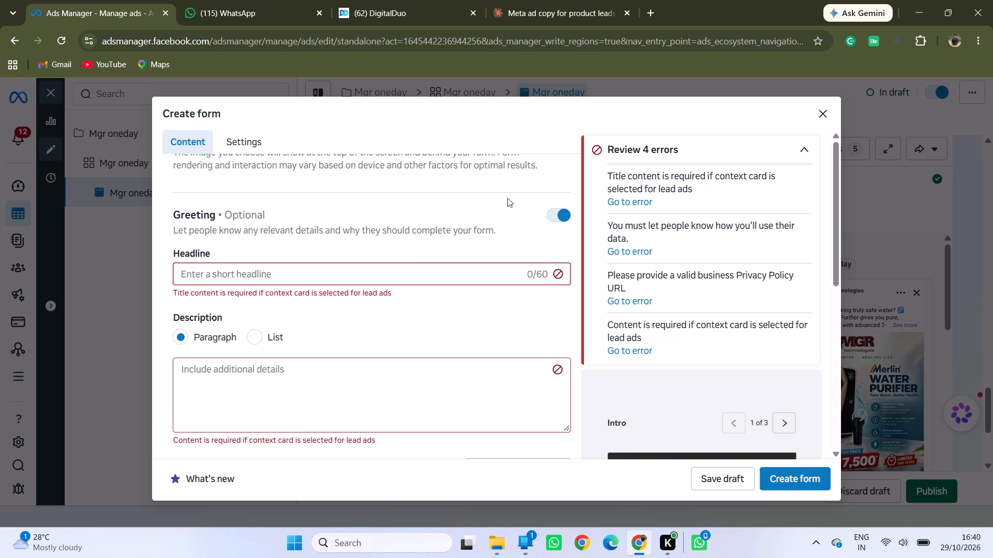
{"action": "left_click", "coordinate": [560, 213]}
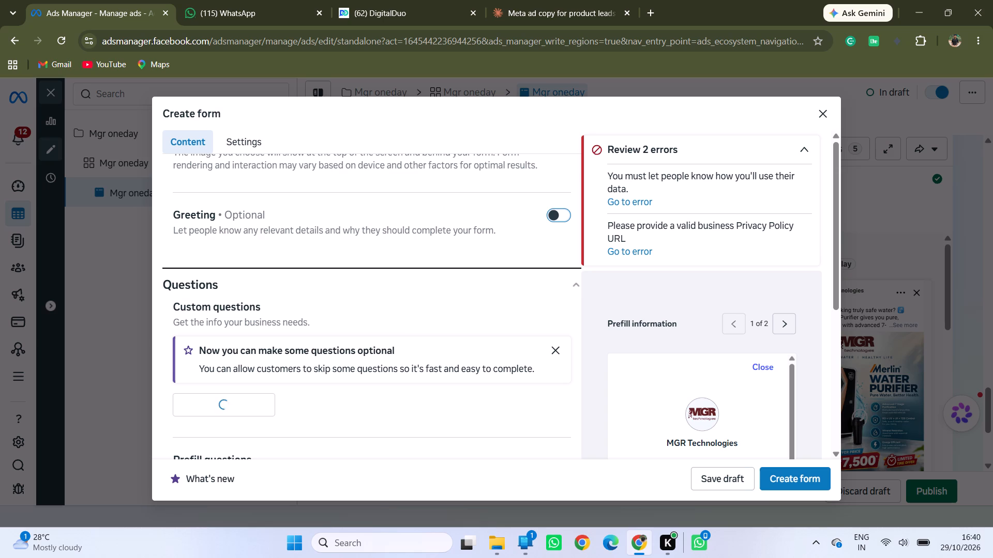
Examine the form's prefill questions, privacy policy and intro sections, along with the contact info preview.
{"action": "scroll", "coordinate": [344, 347], "scroll_direction": "down", "scroll_amount": 7}
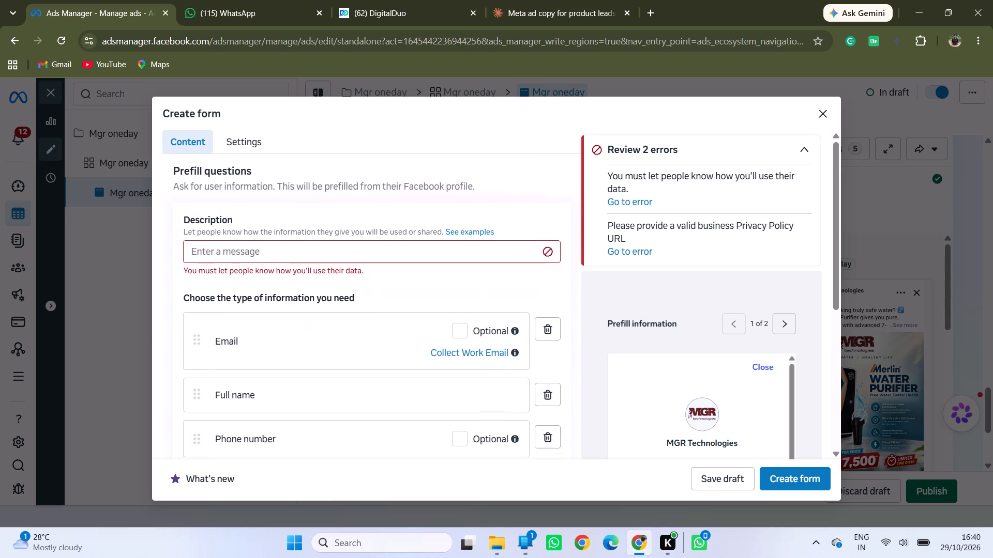
{"action": "scroll", "coordinate": [344, 347], "scroll_direction": "down", "scroll_amount": 1}
{"action": "scroll", "coordinate": [344, 347], "scroll_direction": "up", "scroll_amount": 2}
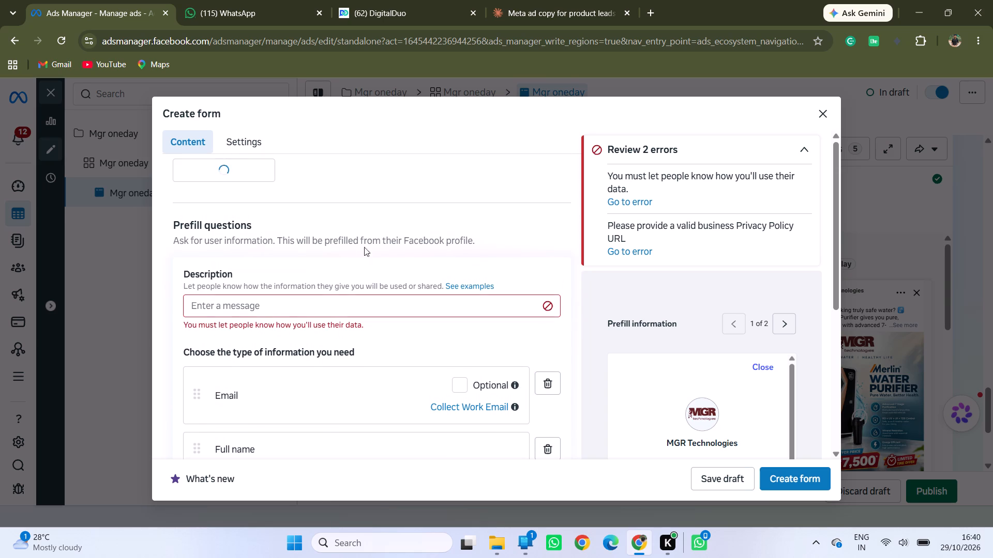
{"action": "scroll", "coordinate": [290, 347], "scroll_direction": "down", "scroll_amount": 5}
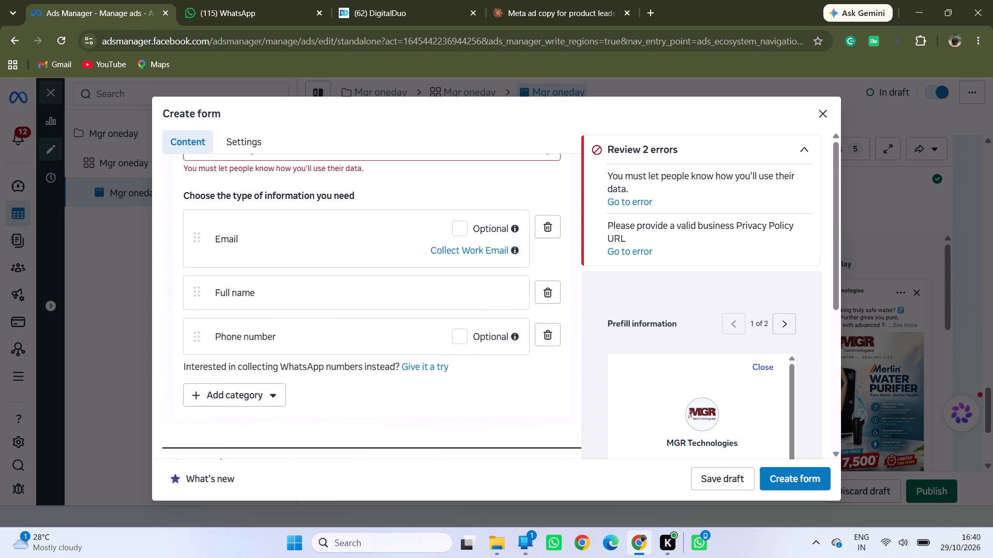
{"action": "scroll", "coordinate": [290, 347], "scroll_direction": "down", "scroll_amount": 12}
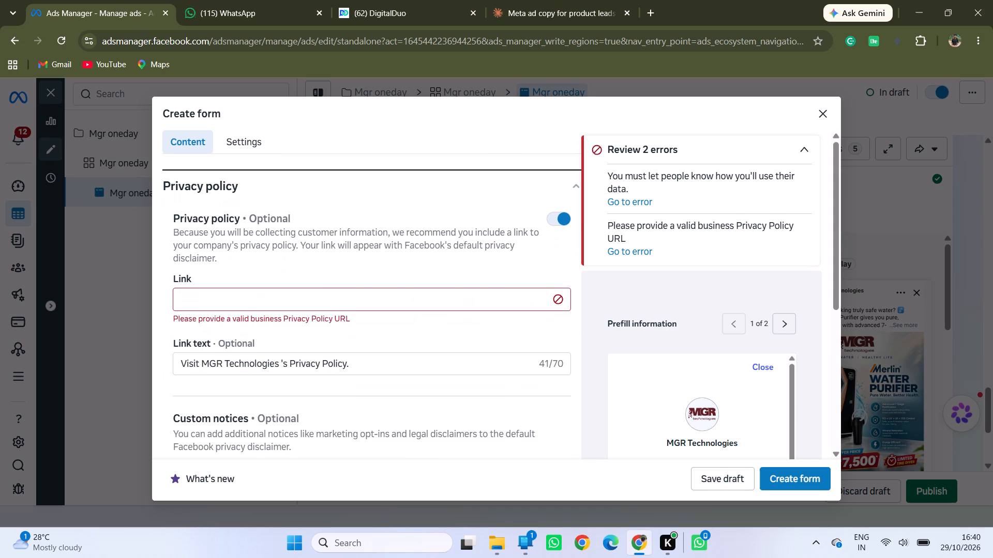
{"action": "scroll", "coordinate": [290, 347], "scroll_direction": "down", "scroll_amount": 4}
{"action": "scroll", "coordinate": [290, 347], "scroll_direction": "up", "scroll_amount": 10}
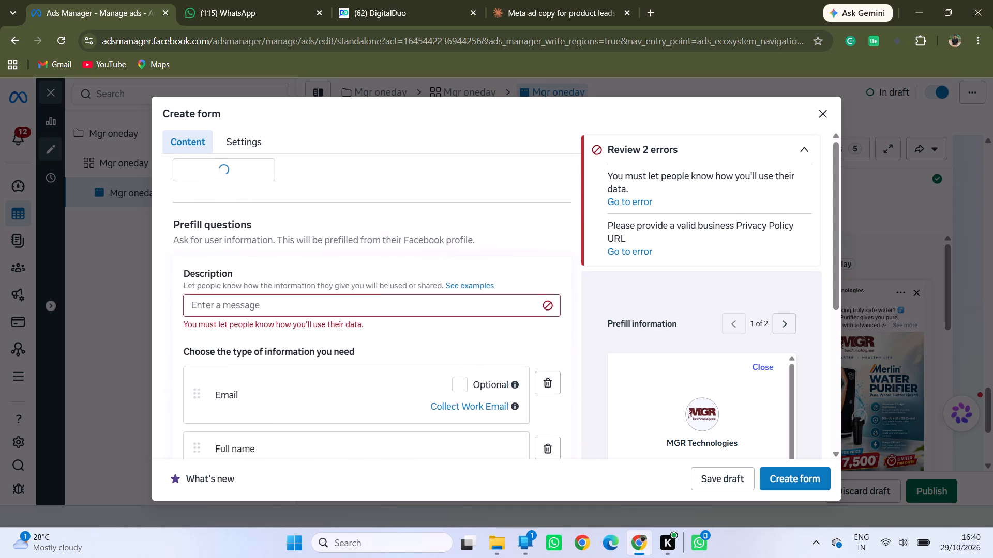
{"action": "scroll", "coordinate": [290, 347], "scroll_direction": "up", "scroll_amount": 3}
{"action": "scroll", "coordinate": [290, 347], "scroll_direction": "down", "scroll_amount": 4}
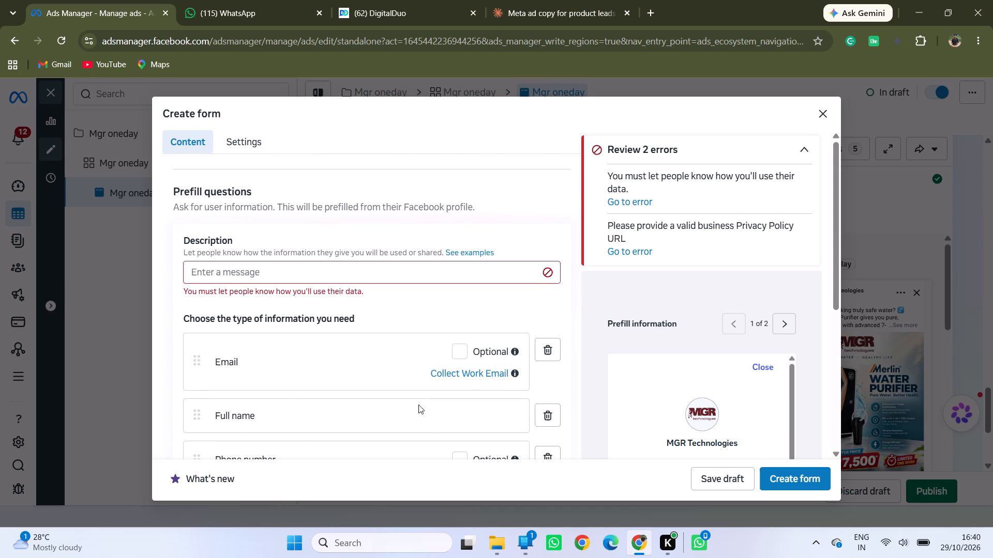
{"action": "scroll", "coordinate": [334, 271], "scroll_direction": "up", "scroll_amount": 5}
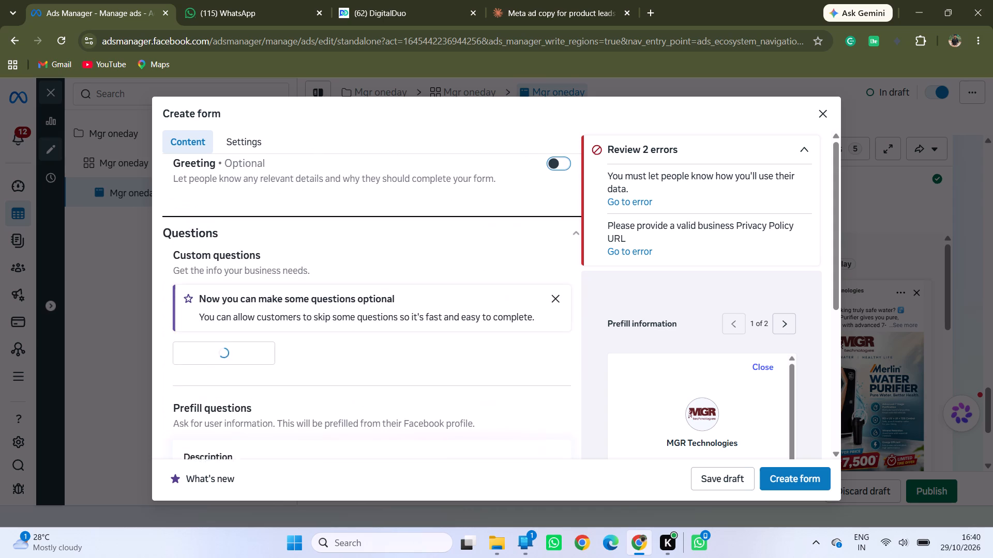
{"action": "scroll", "coordinate": [334, 271], "scroll_direction": "up", "scroll_amount": 1}
{"action": "scroll", "coordinate": [433, 223], "scroll_direction": "up", "scroll_amount": 9}
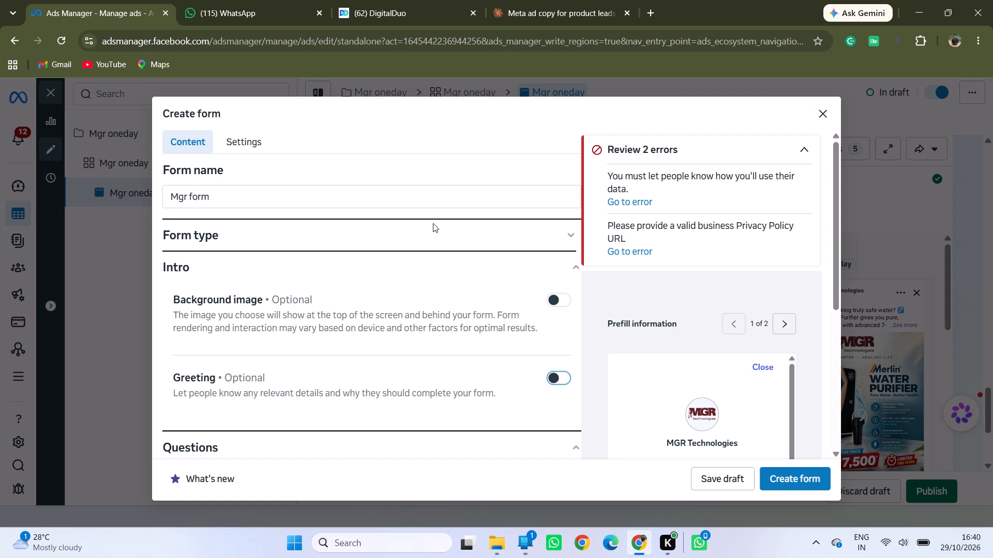
{"action": "scroll", "coordinate": [433, 223], "scroll_direction": "up", "scroll_amount": 3}
{"action": "scroll", "coordinate": [665, 405], "scroll_direction": "down", "scroll_amount": 4}
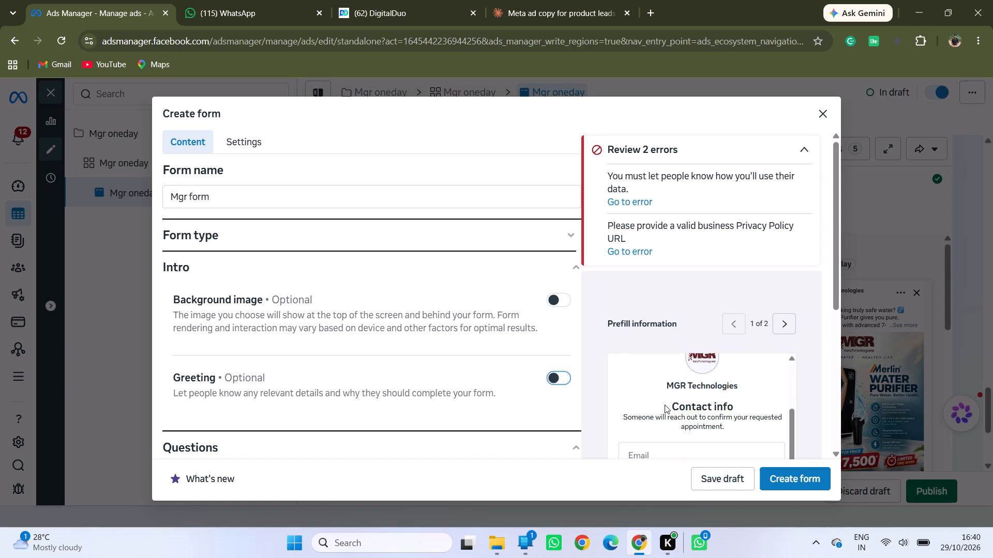
{"action": "scroll", "coordinate": [748, 298], "scroll_direction": "down", "scroll_amount": 4}
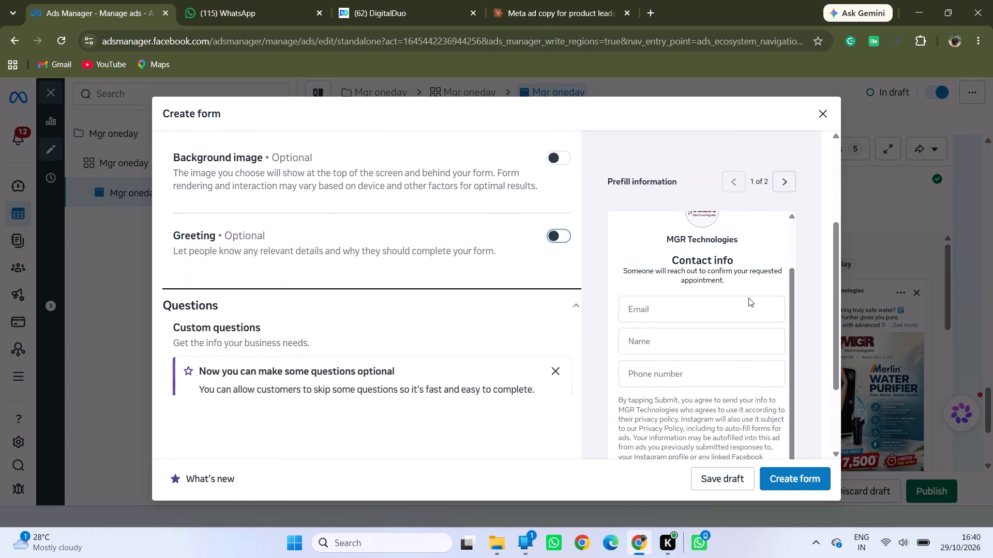
Try to create the form again and look through its custom questions, prefill questions and contact info preview.
{"action": "scroll", "coordinate": [721, 296], "scroll_direction": "down", "scroll_amount": 4}
{"action": "scroll", "coordinate": [721, 296], "scroll_direction": "up", "scroll_amount": 1}
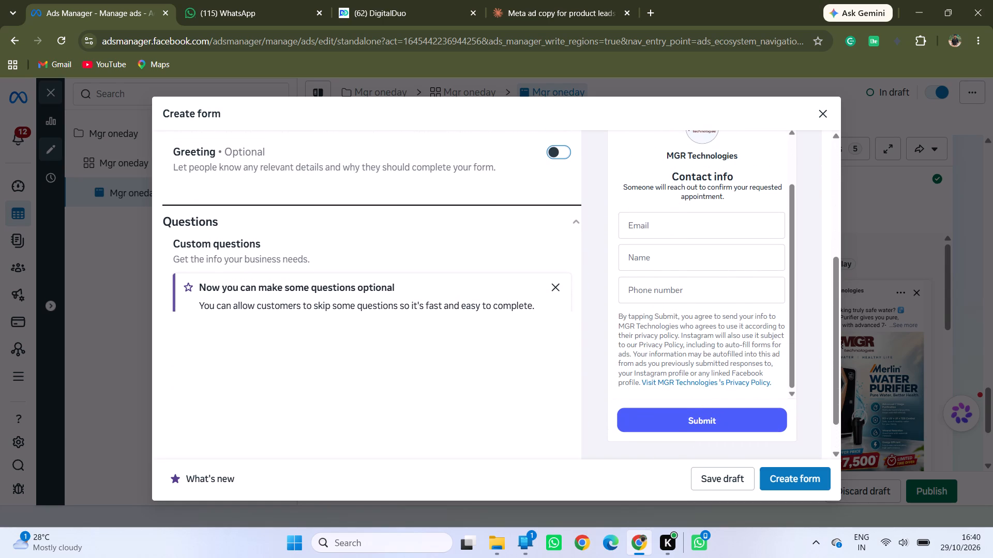
{"action": "scroll", "coordinate": [675, 367], "scroll_direction": "up", "scroll_amount": 4}
{"action": "left_click", "coordinate": [807, 483]}
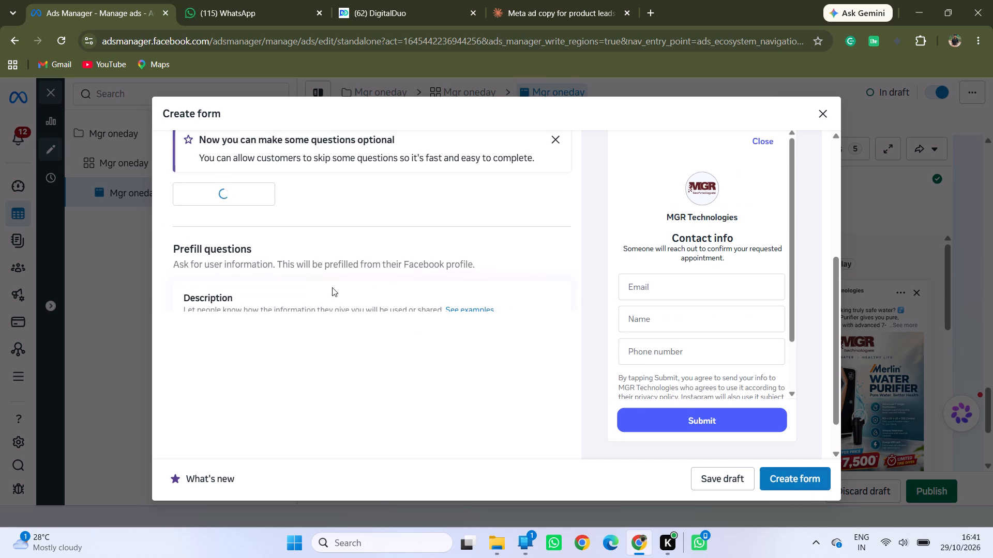
{"action": "scroll", "coordinate": [332, 287], "scroll_direction": "up", "scroll_amount": 1}
{"action": "scroll", "coordinate": [332, 287], "scroll_direction": "down", "scroll_amount": 5}
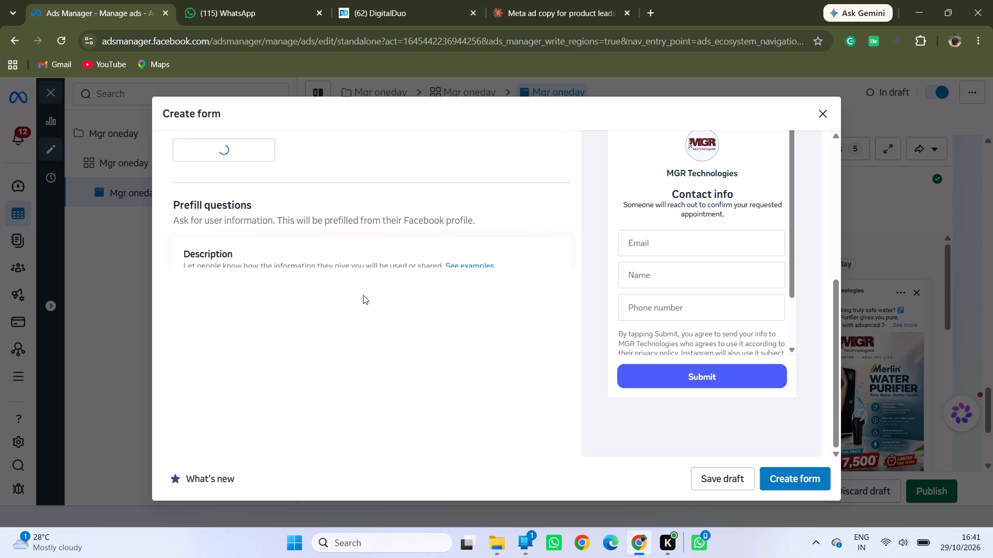
{"action": "scroll", "coordinate": [290, 283], "scroll_direction": "down", "scroll_amount": 11}
{"action": "scroll", "coordinate": [290, 283], "scroll_direction": "up", "scroll_amount": 8}
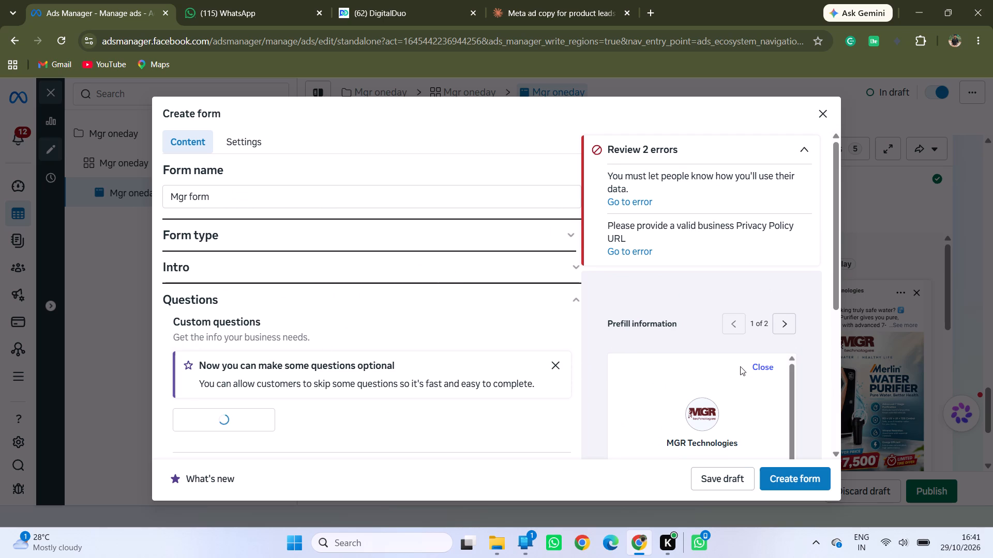
Collapse the form's error review list and dismiss the notice about optional questions under Custom questions.
{"action": "left_click", "coordinate": [802, 146]}
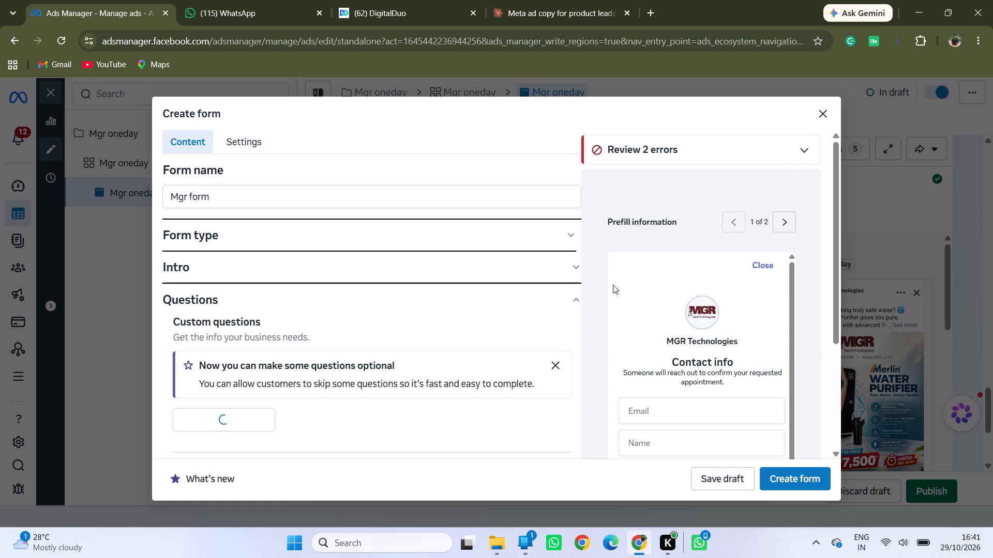
{"action": "scroll", "coordinate": [339, 336], "scroll_direction": "down", "scroll_amount": 6}
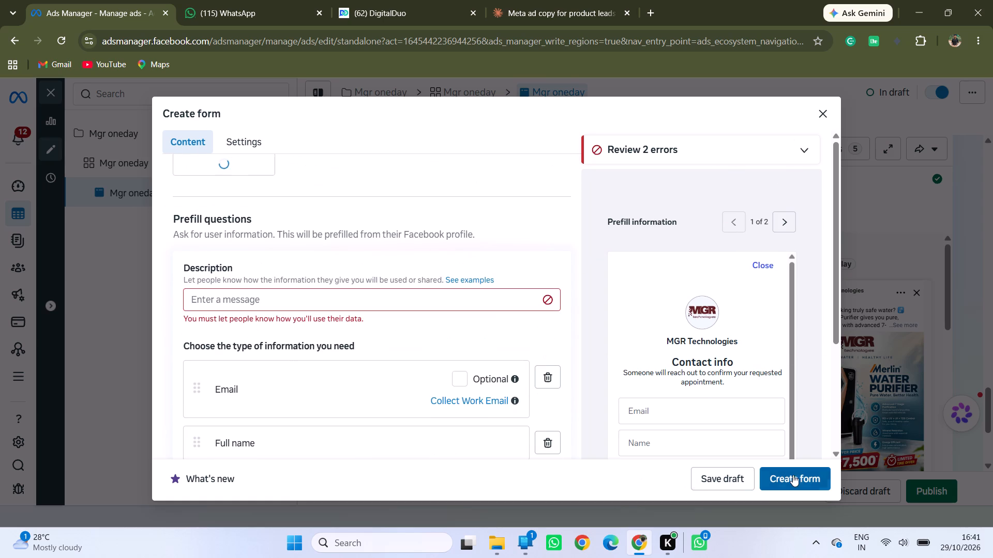
{"action": "scroll", "coordinate": [359, 277], "scroll_direction": "up", "scroll_amount": 3}
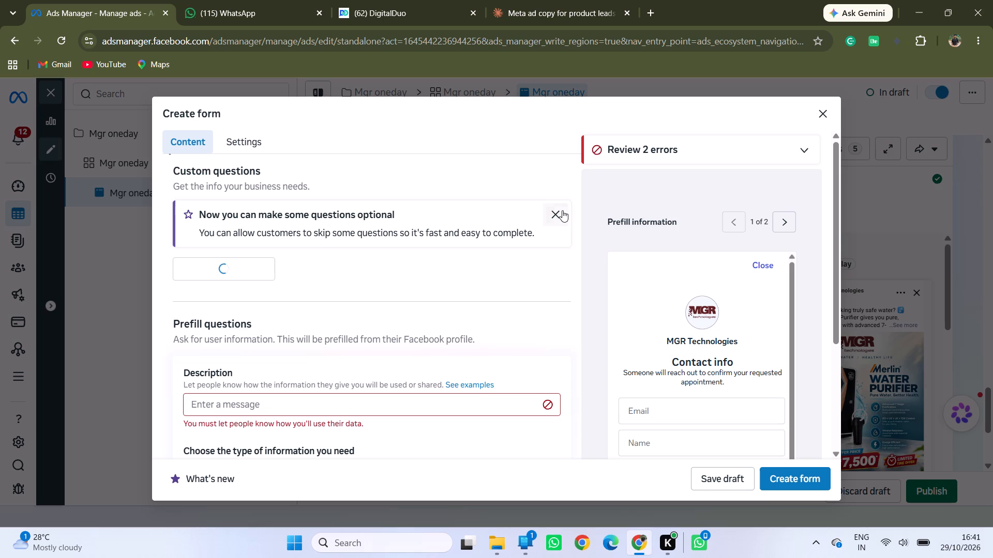
{"action": "left_click", "coordinate": [558, 213]}
Turn off the optional privacy policy link in the form's Privacy policy section.
{"action": "left_click", "coordinate": [238, 349]}
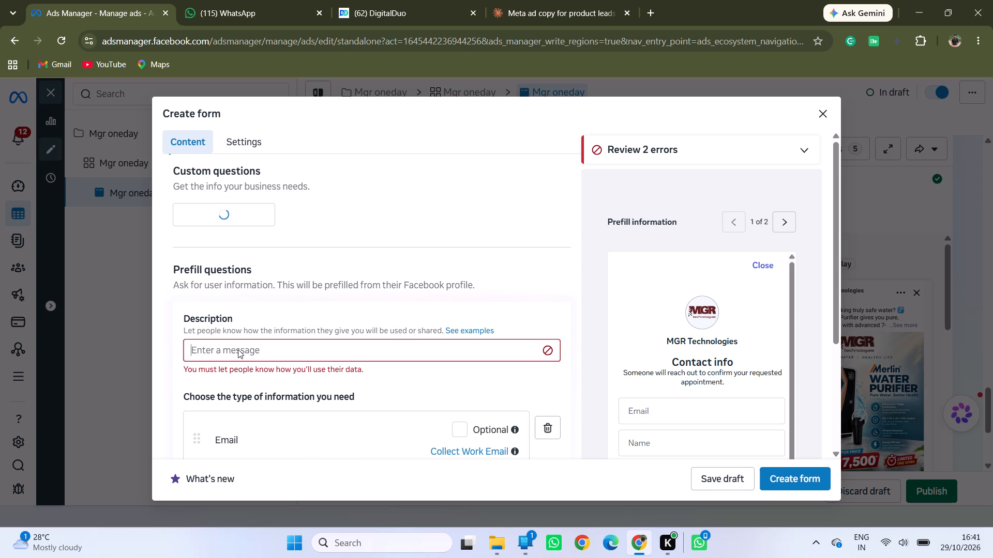
{"action": "scroll", "coordinate": [397, 382], "scroll_direction": "down", "scroll_amount": 3}
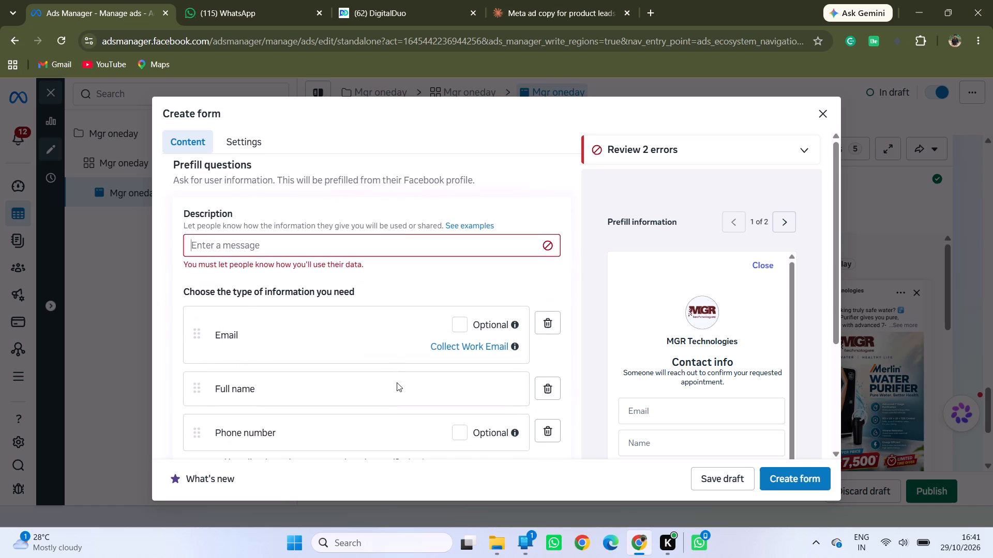
{"action": "scroll", "coordinate": [397, 382], "scroll_direction": "down", "scroll_amount": 1}
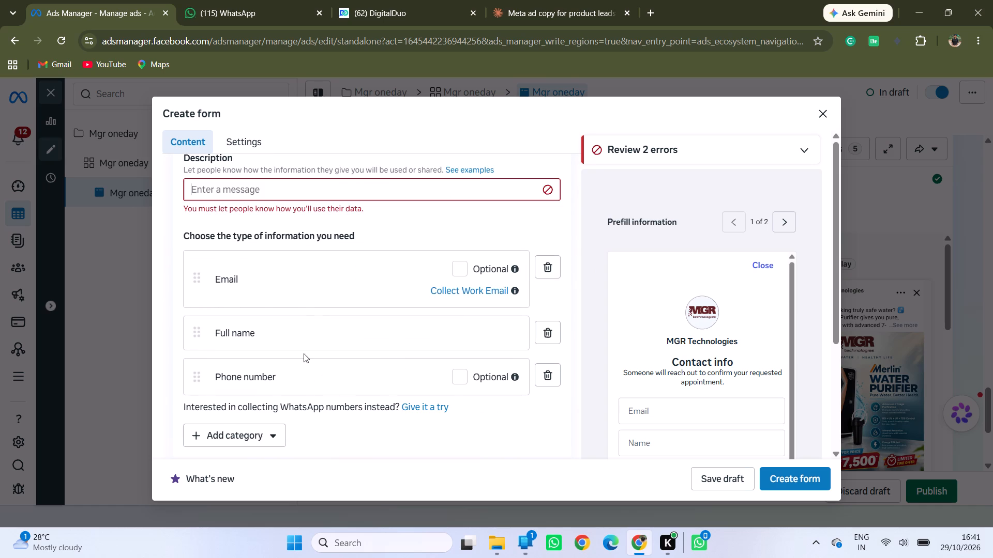
{"action": "scroll", "coordinate": [357, 224], "scroll_direction": "up", "scroll_amount": 2}
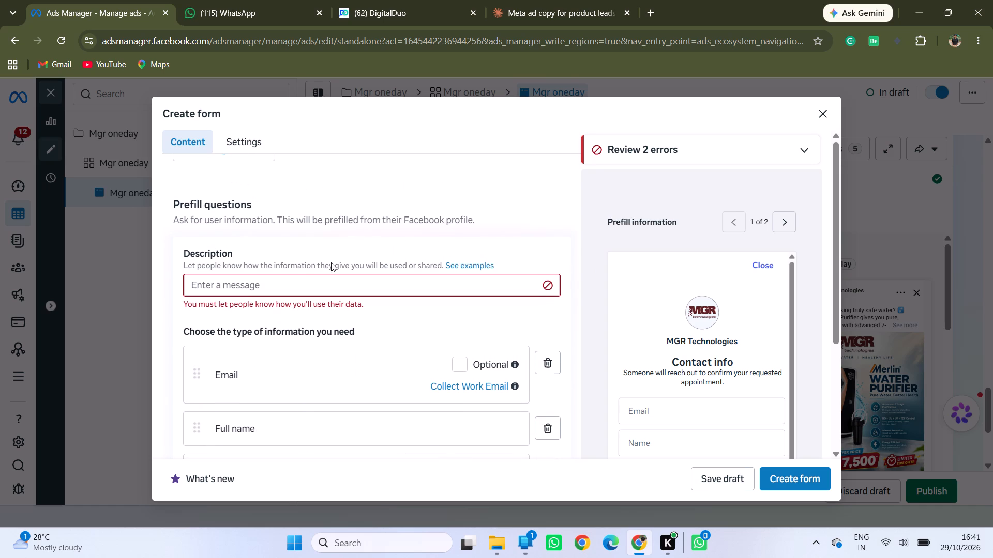
{"action": "left_click", "coordinate": [274, 285]}
{"action": "scroll", "coordinate": [274, 285], "scroll_direction": "down", "scroll_amount": 6}
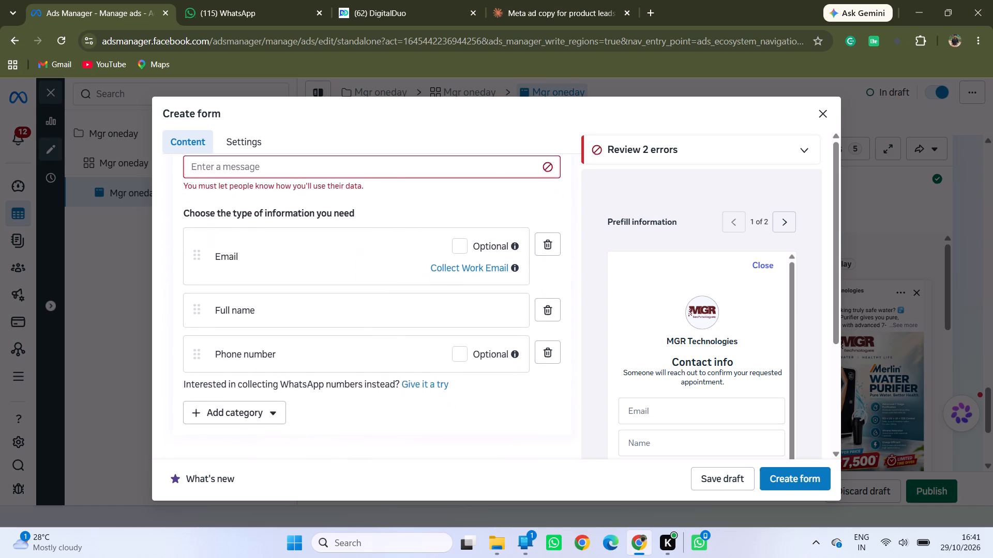
{"action": "scroll", "coordinate": [274, 285], "scroll_direction": "down", "scroll_amount": 18}
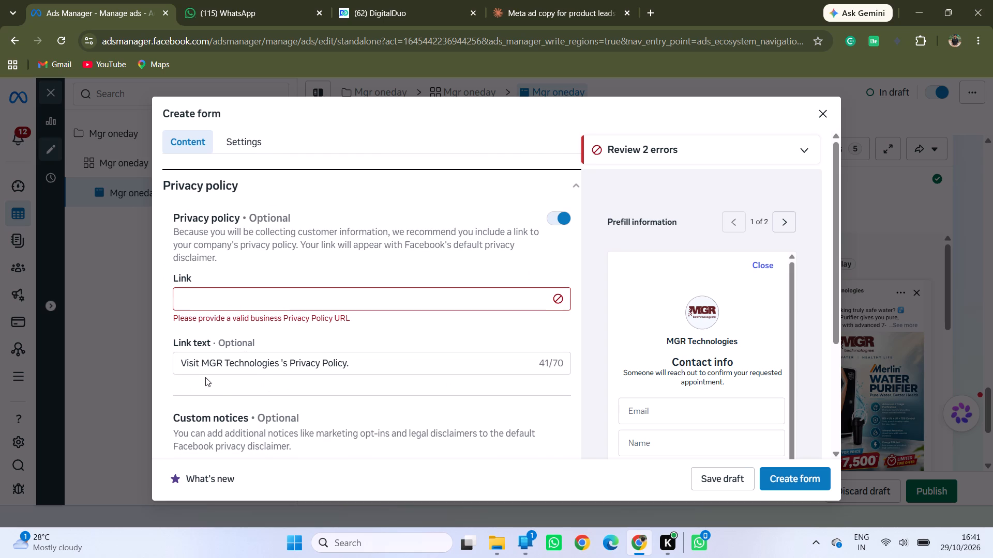
{"action": "left_click", "coordinate": [210, 298]}
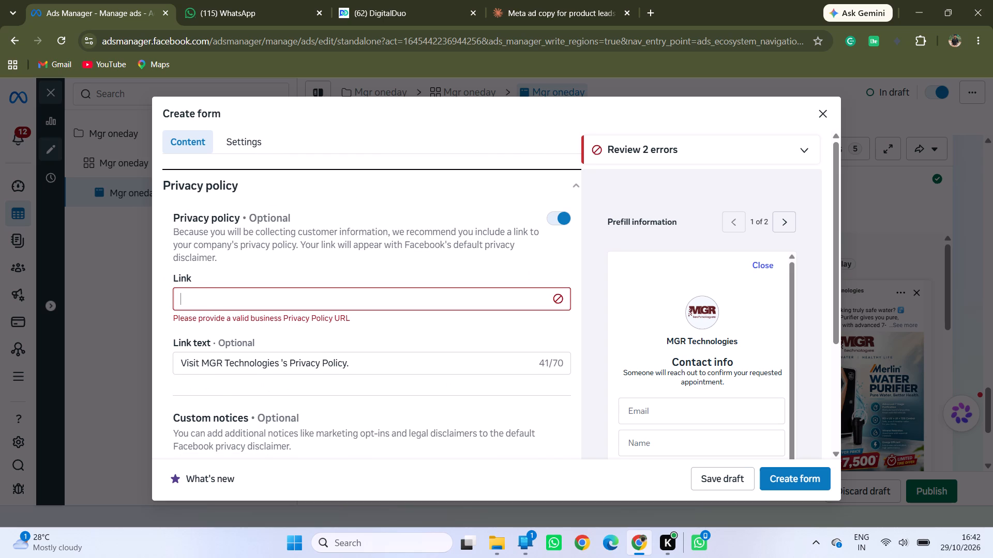
{"action": "left_click", "coordinate": [557, 219]}
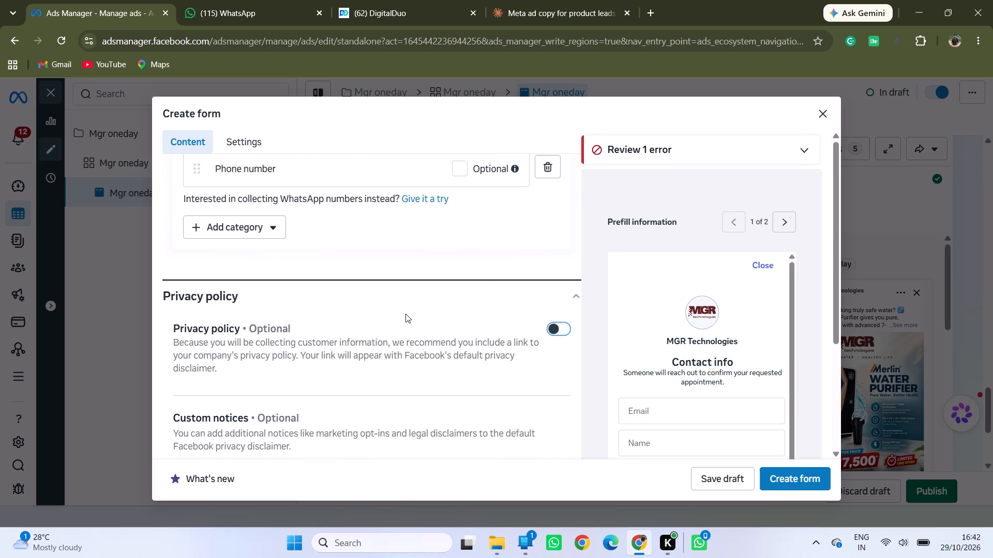
{"action": "scroll", "coordinate": [405, 314], "scroll_direction": "down", "scroll_amount": 7}
{"action": "scroll", "coordinate": [405, 314], "scroll_direction": "up", "scroll_amount": 3}
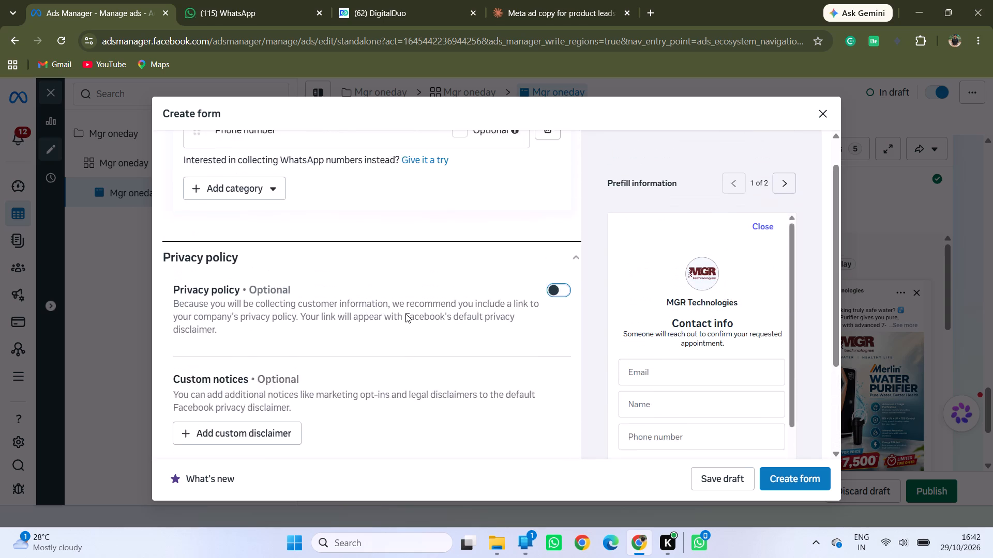
{"action": "scroll", "coordinate": [405, 314], "scroll_direction": "up", "scroll_amount": 6}
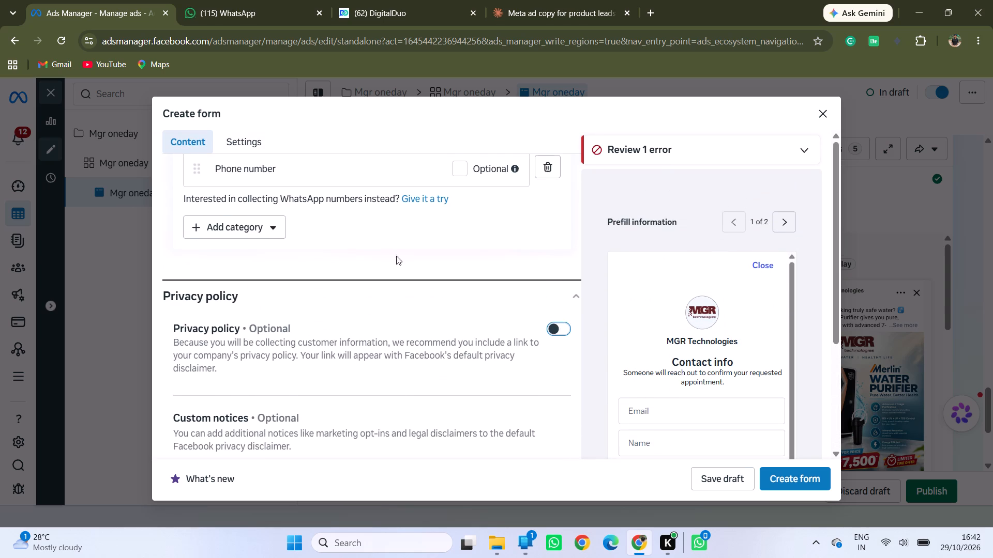
{"action": "scroll", "coordinate": [398, 258], "scroll_direction": "up", "scroll_amount": 8}
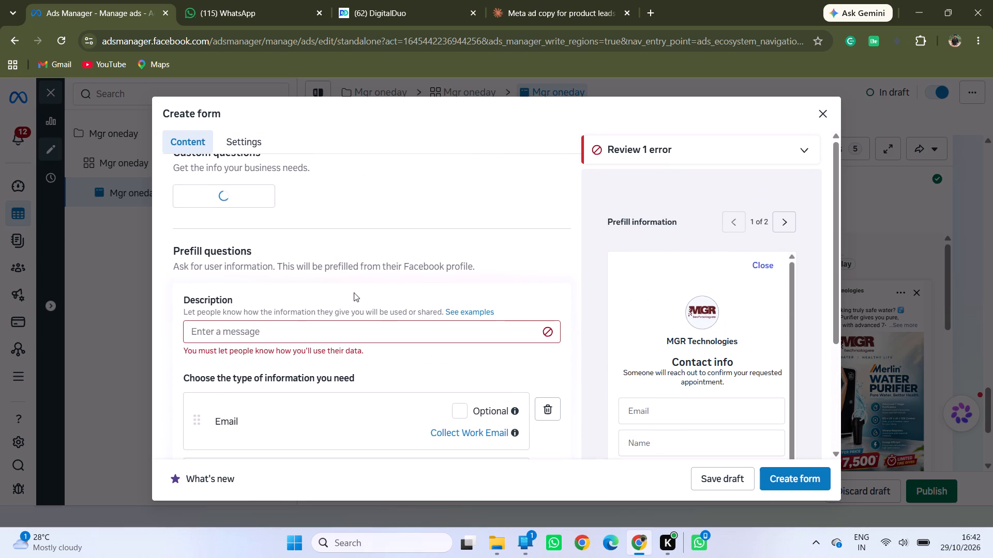
{"action": "left_click", "coordinate": [264, 324]}
{"action": "left_click", "coordinate": [237, 334]}
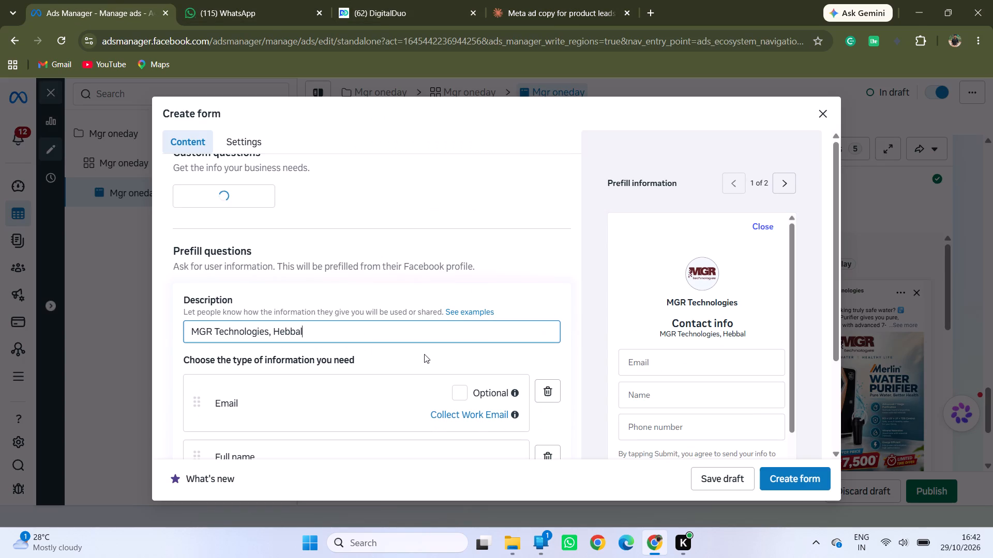
Create the completed Mgr form for the Mgr oneday ad.
{"action": "scroll", "coordinate": [447, 357], "scroll_direction": "down", "scroll_amount": 4}
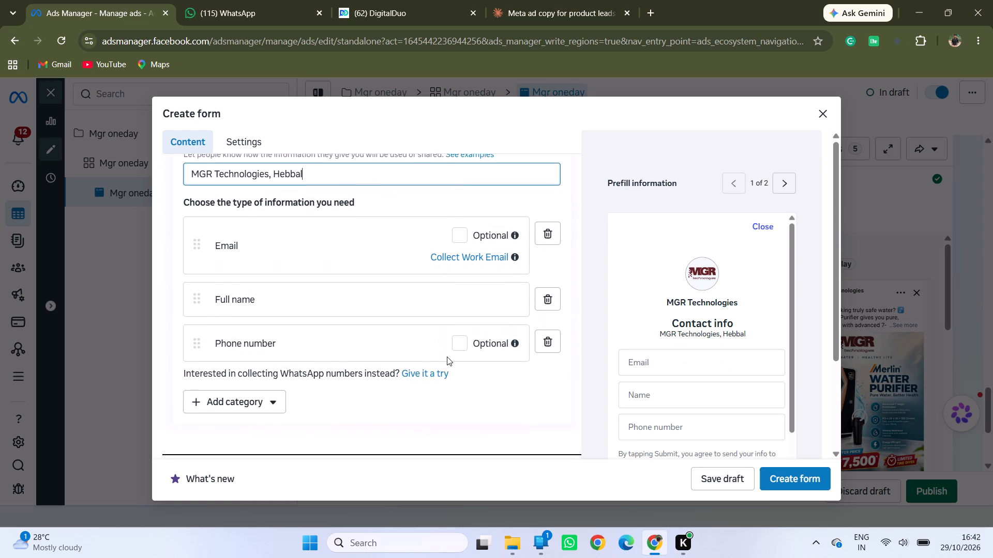
{"action": "scroll", "coordinate": [447, 357], "scroll_direction": "down", "scroll_amount": 2}
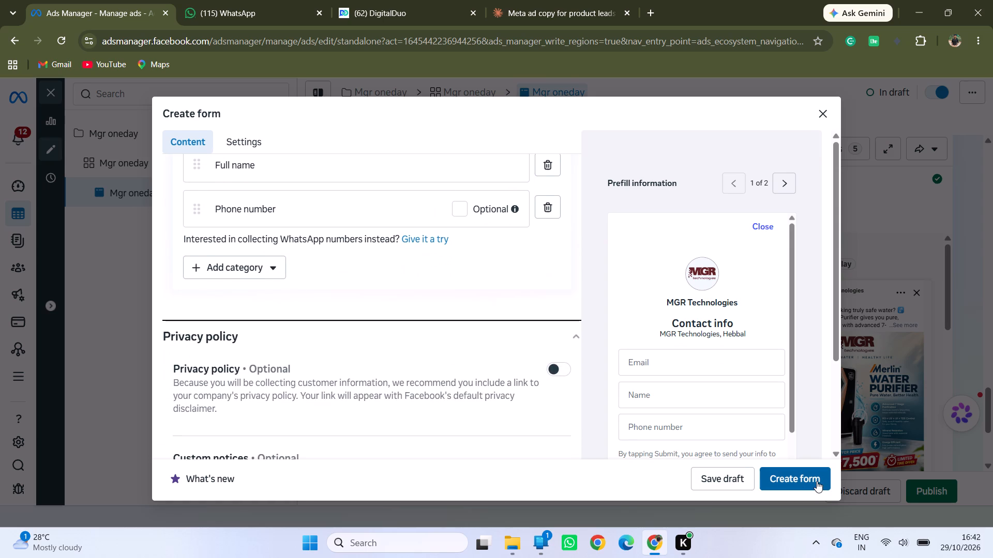
{"action": "left_click", "coordinate": [817, 481]}
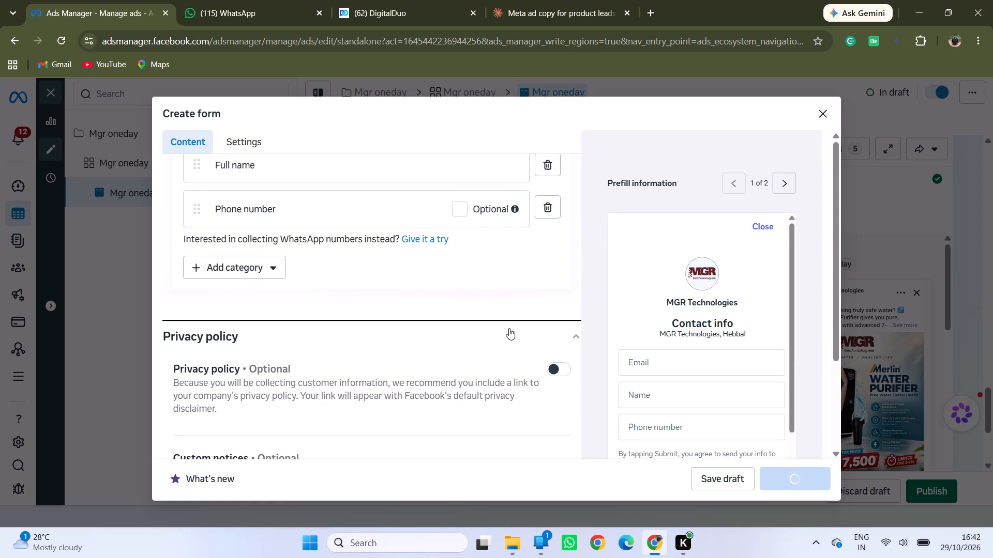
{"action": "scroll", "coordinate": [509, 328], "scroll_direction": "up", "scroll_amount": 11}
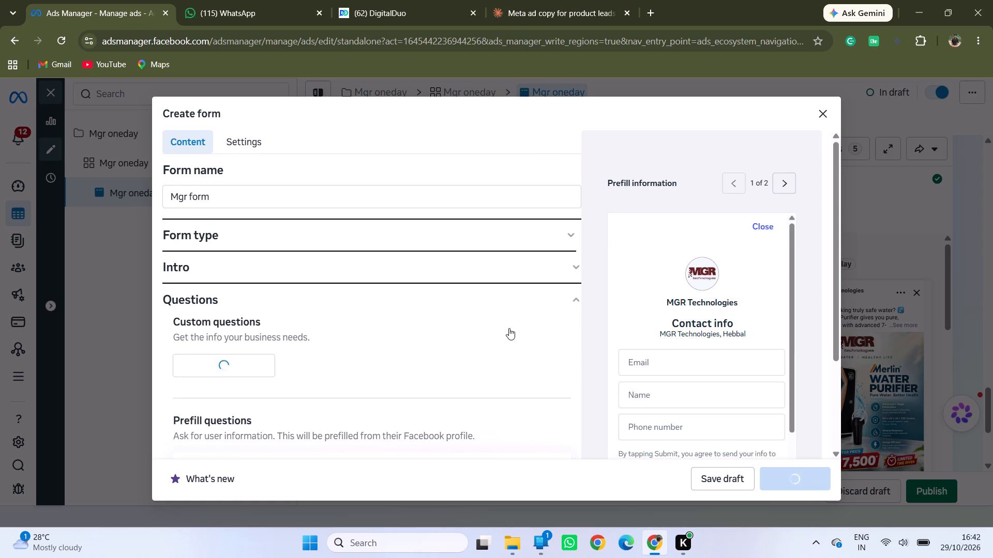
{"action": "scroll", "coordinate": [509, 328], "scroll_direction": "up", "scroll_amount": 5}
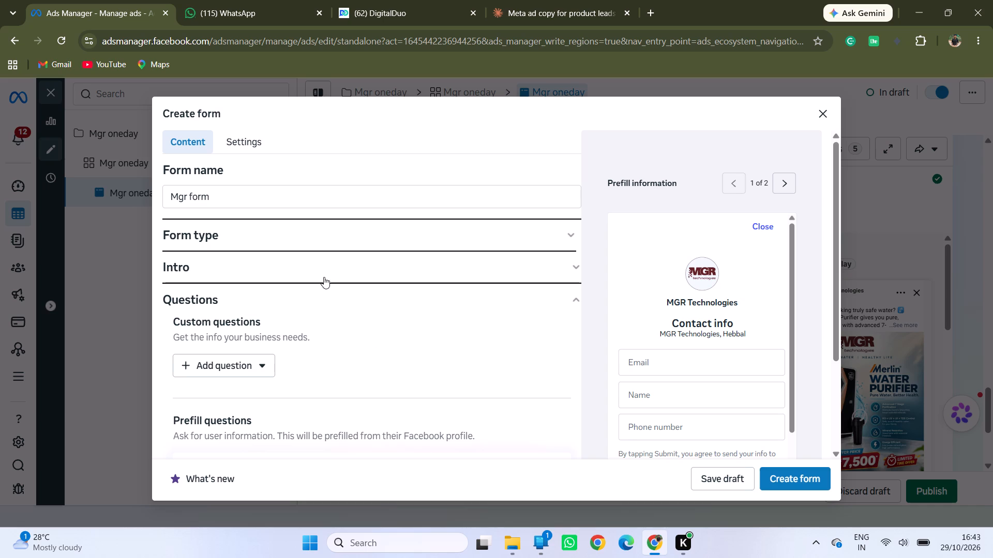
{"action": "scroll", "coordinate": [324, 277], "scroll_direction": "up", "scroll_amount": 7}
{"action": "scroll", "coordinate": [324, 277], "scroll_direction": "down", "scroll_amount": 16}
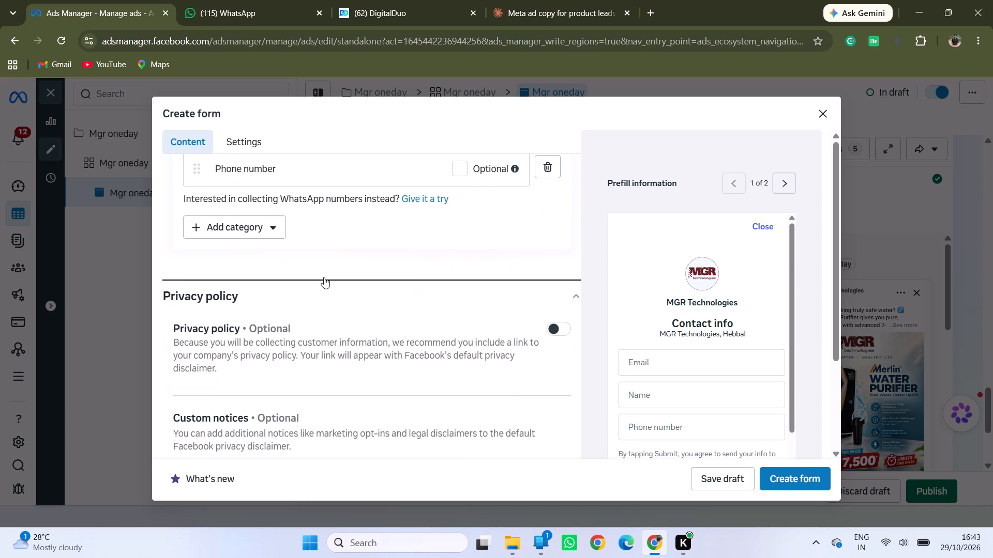
Check the Mgr form's content once more and submit it to create the instant form for the ad.
{"action": "scroll", "coordinate": [324, 277], "scroll_direction": "down", "scroll_amount": 13}
{"action": "scroll", "coordinate": [324, 277], "scroll_direction": "up", "scroll_amount": 13}
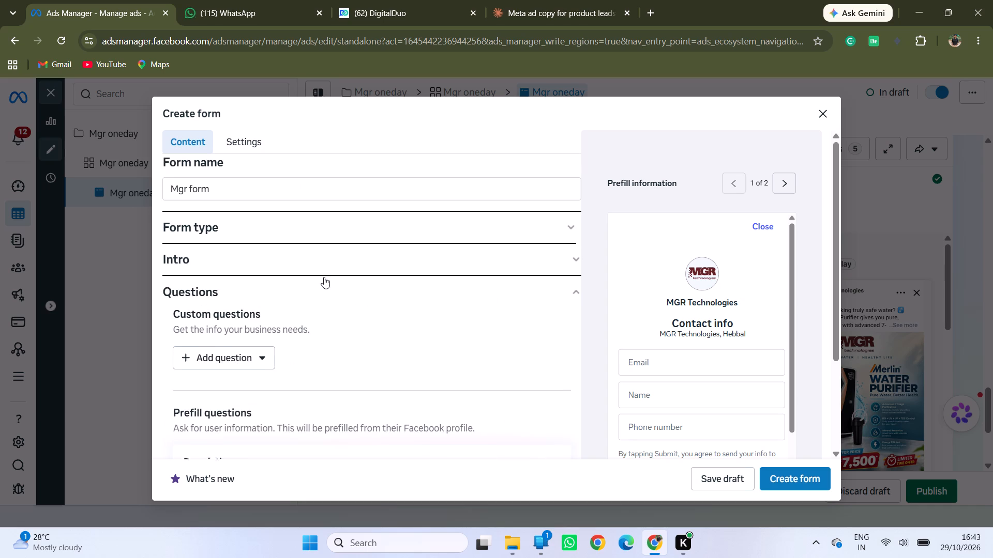
{"action": "scroll", "coordinate": [324, 277], "scroll_direction": "up", "scroll_amount": 6}
{"action": "left_click", "coordinate": [788, 482]}
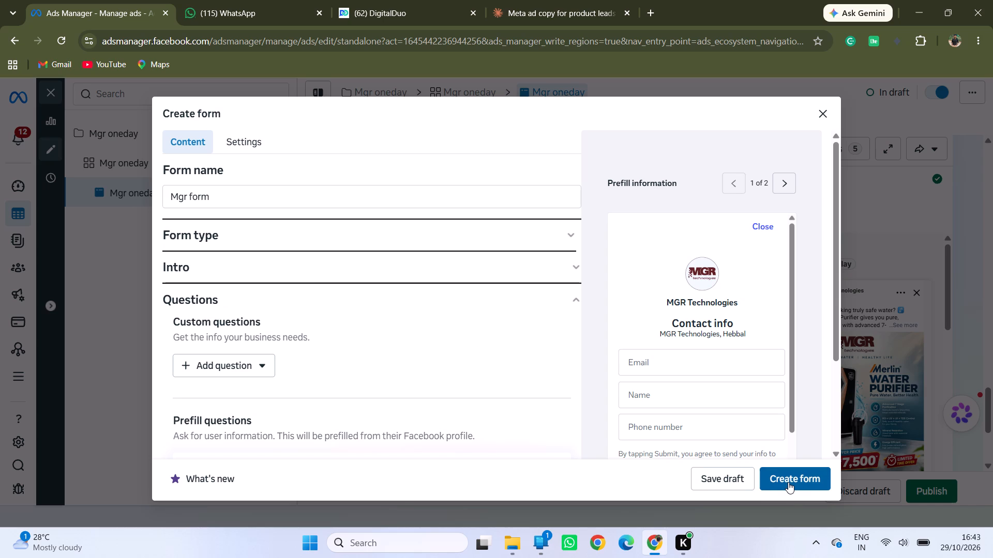
{"action": "left_click", "coordinate": [814, 479]}
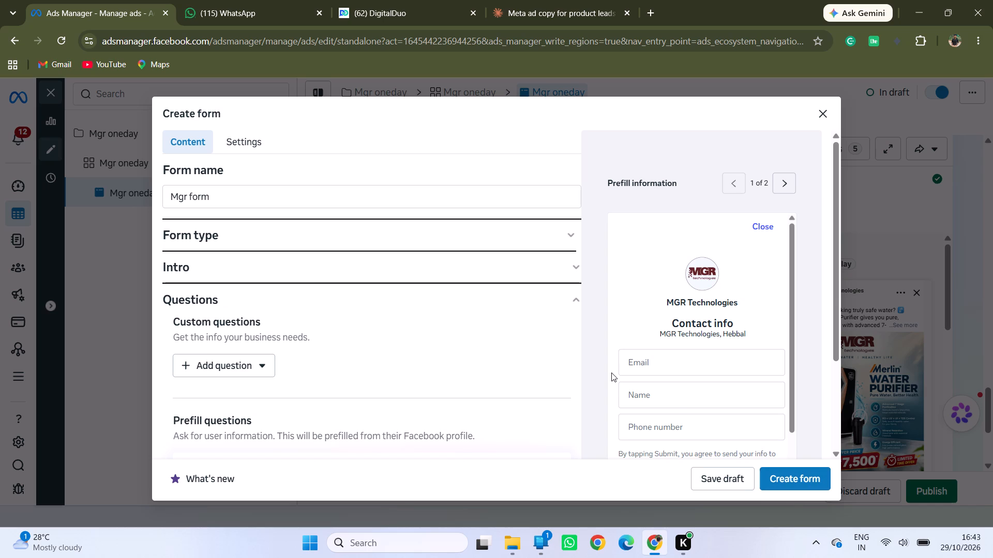
Review the Mgr oneday ad's setup, from its name and identity through ad creative, instant form and tracking.
{"action": "scroll", "coordinate": [611, 373], "scroll_direction": "down", "scroll_amount": 14}
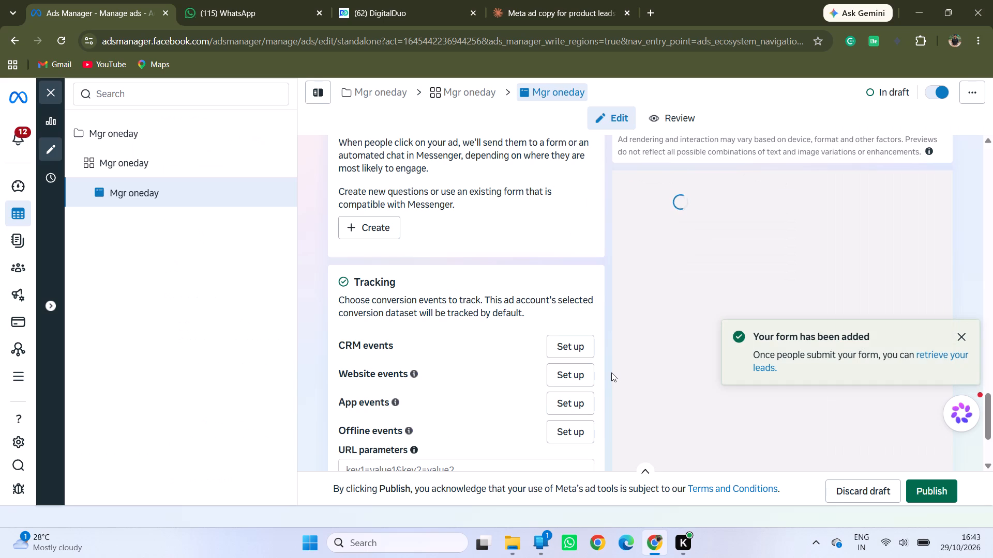
{"action": "scroll", "coordinate": [611, 373], "scroll_direction": "down", "scroll_amount": 7}
{"action": "scroll", "coordinate": [465, 384], "scroll_direction": "up", "scroll_amount": 9}
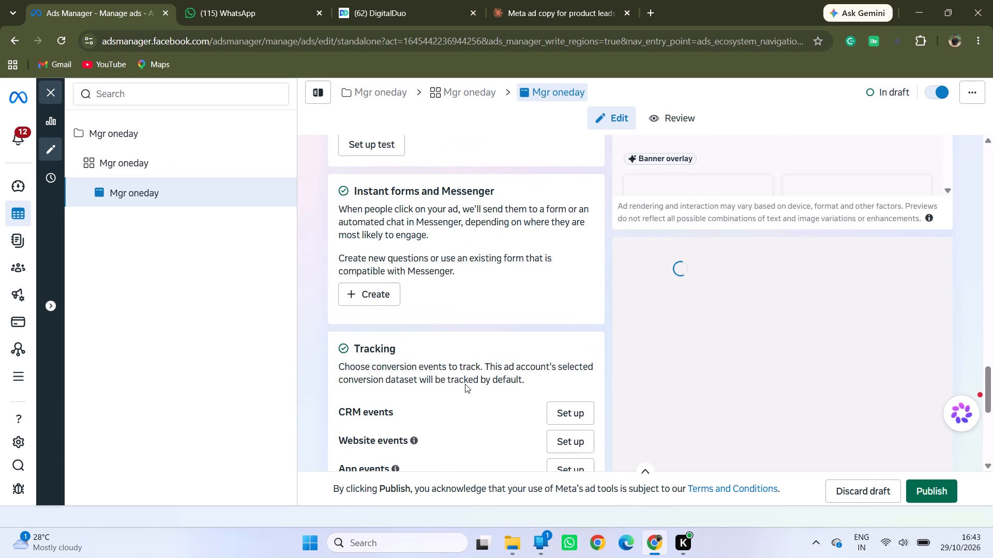
{"action": "scroll", "coordinate": [465, 384], "scroll_direction": "up", "scroll_amount": 16}
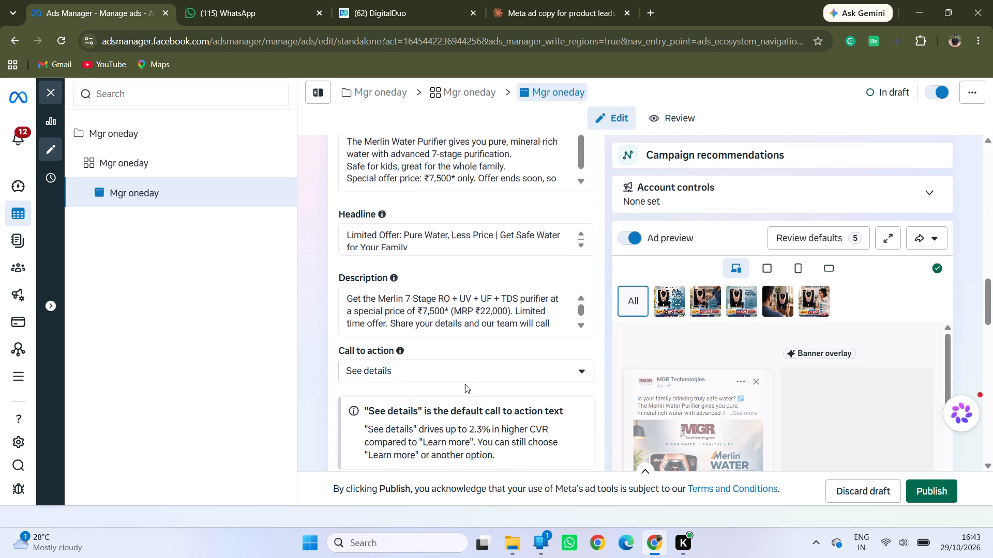
{"action": "scroll", "coordinate": [465, 384], "scroll_direction": "up", "scroll_amount": 15}
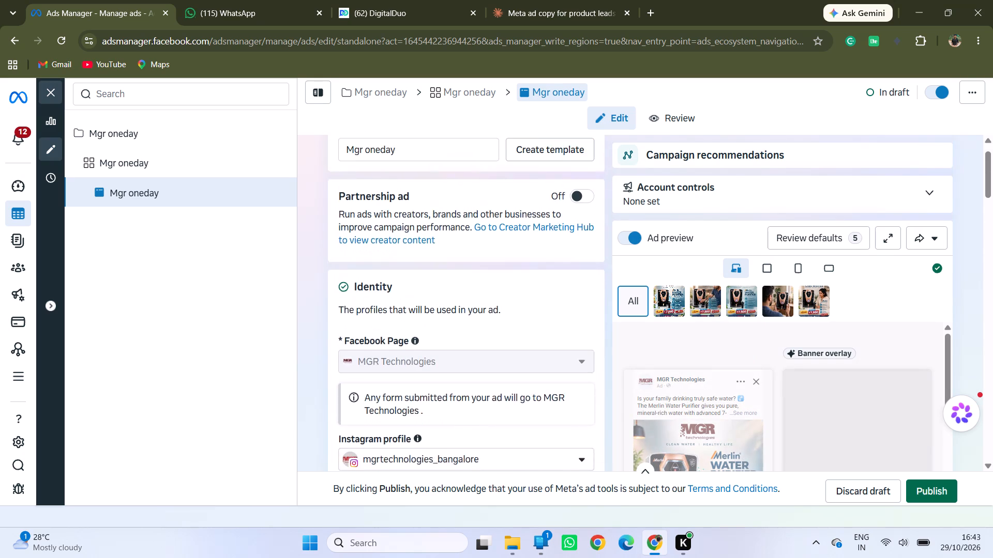
{"action": "scroll", "coordinate": [465, 384], "scroll_direction": "up", "scroll_amount": 2}
{"action": "scroll", "coordinate": [464, 320], "scroll_direction": "up", "scroll_amount": 6}
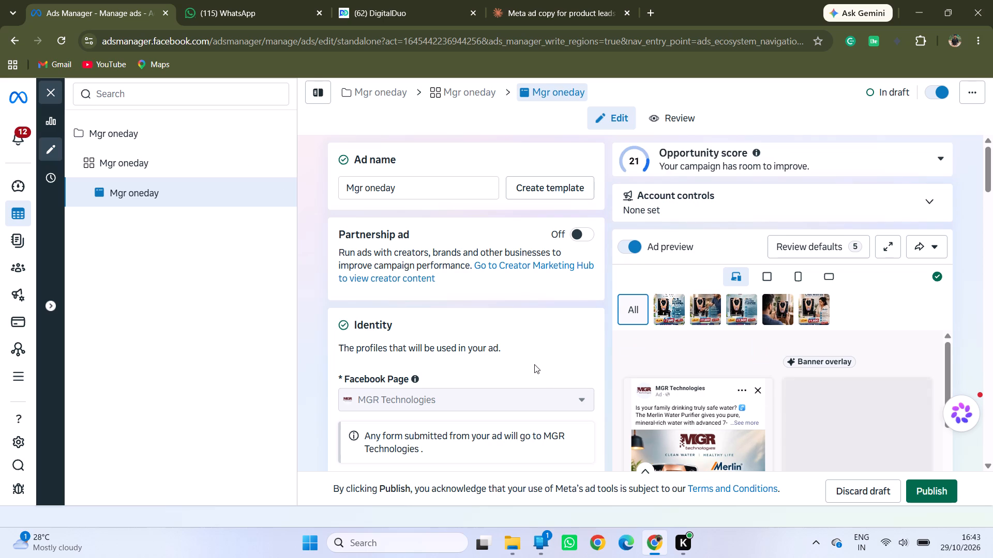
{"action": "scroll", "coordinate": [534, 364], "scroll_direction": "down", "scroll_amount": 13}
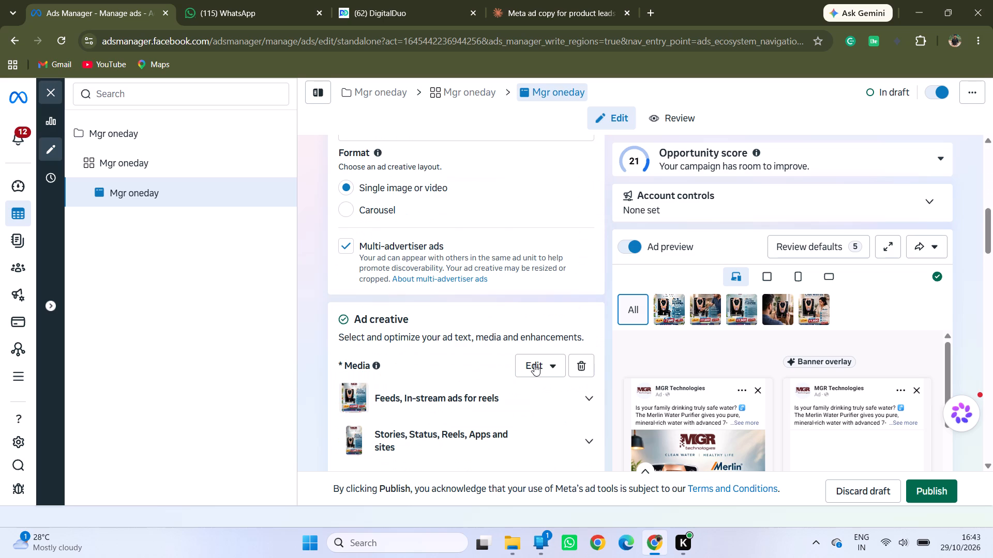
{"action": "scroll", "coordinate": [534, 364], "scroll_direction": "down", "scroll_amount": 20}
{"action": "scroll", "coordinate": [534, 364], "scroll_direction": "down", "scroll_amount": 2}
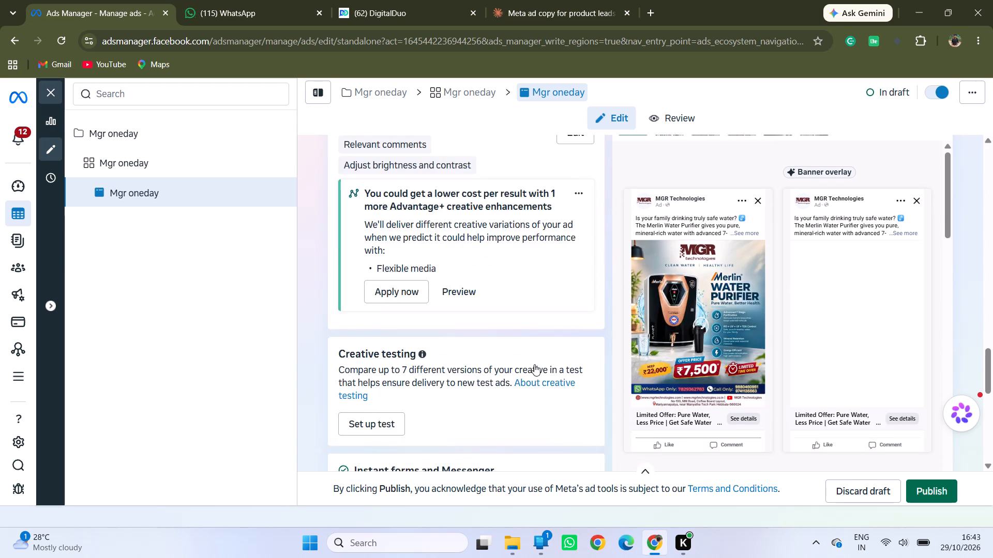
{"action": "scroll", "coordinate": [534, 364], "scroll_direction": "down", "scroll_amount": 4}
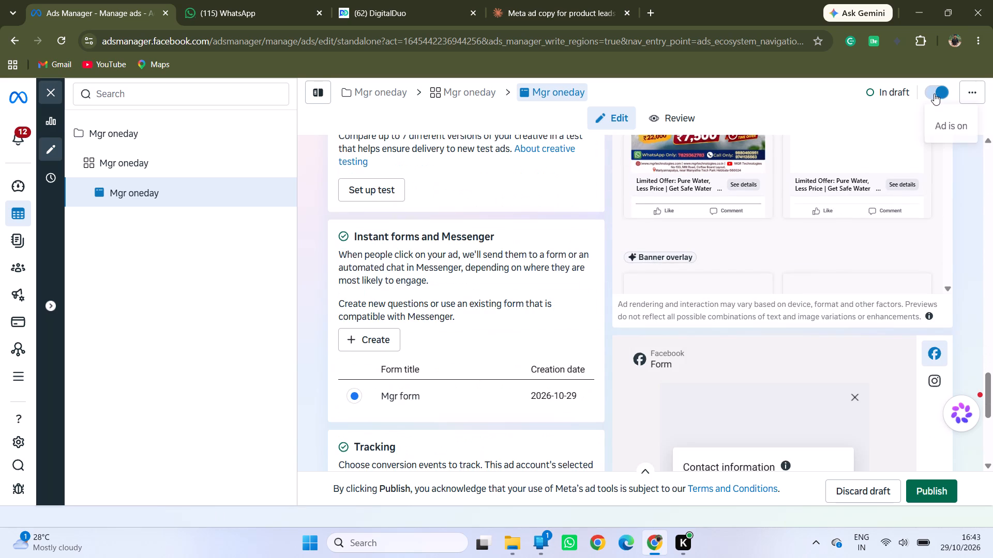
Switch the Mgr oneday ad off while it is still in draft.
{"action": "left_click", "coordinate": [934, 94]}
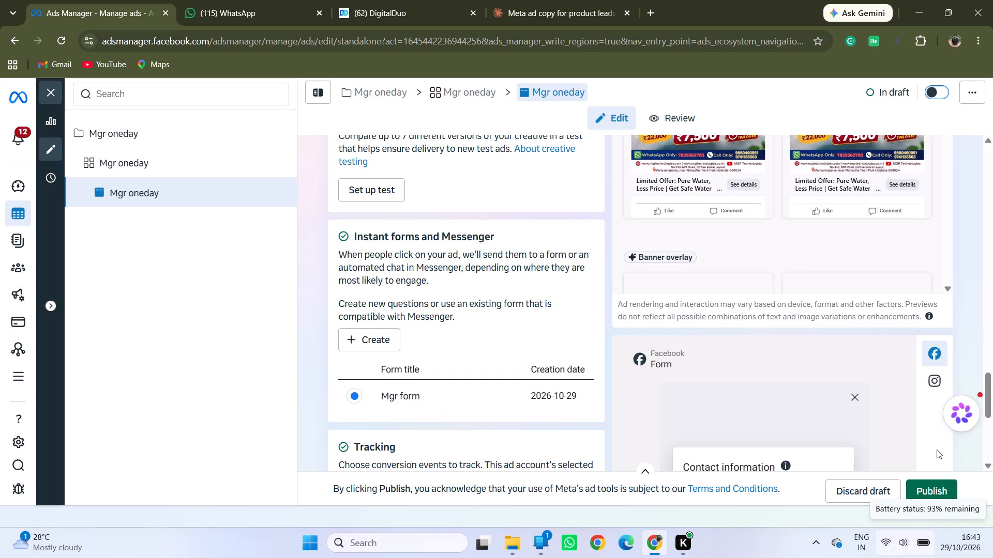
Publish the Mgr oneday ad.
{"action": "left_click", "coordinate": [935, 486]}
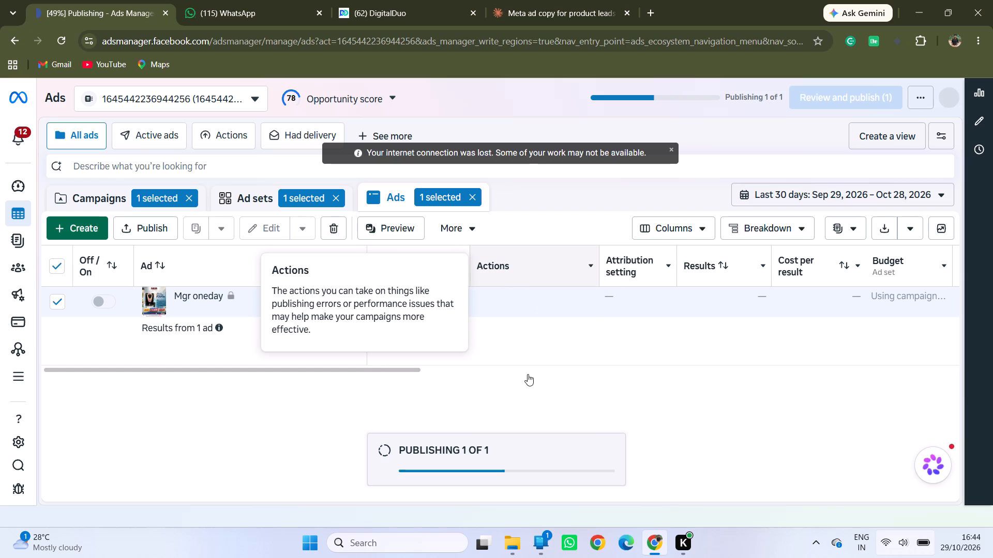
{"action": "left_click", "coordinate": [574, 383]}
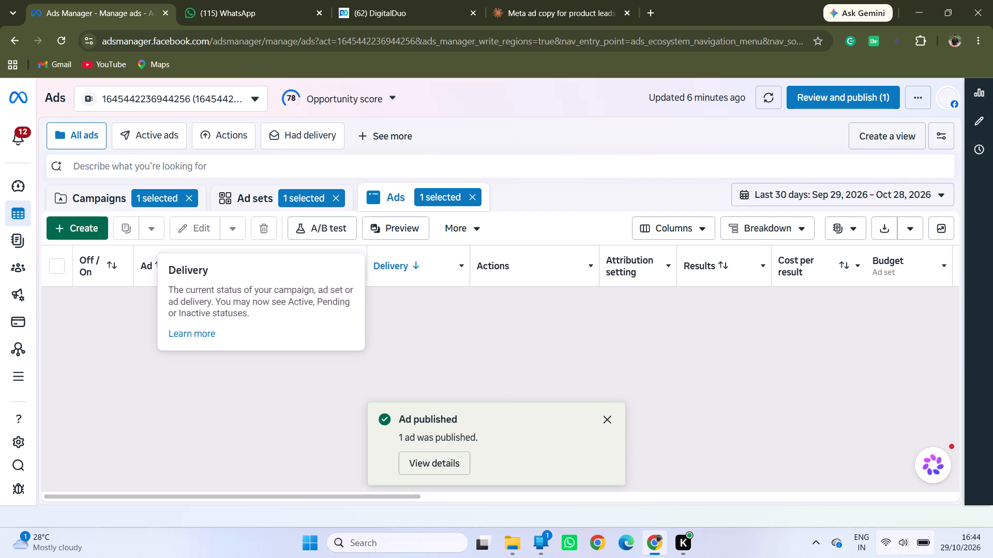
Clear the selected ad, ad set and campaign filters so the Ads table covers the whole account.
{"action": "left_click", "coordinate": [469, 194]}
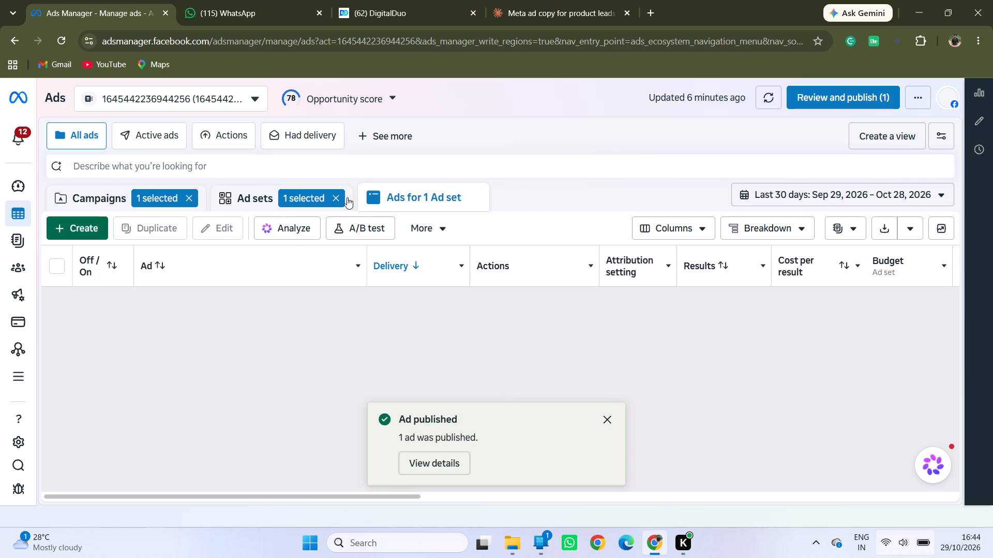
{"action": "left_click", "coordinate": [334, 196]}
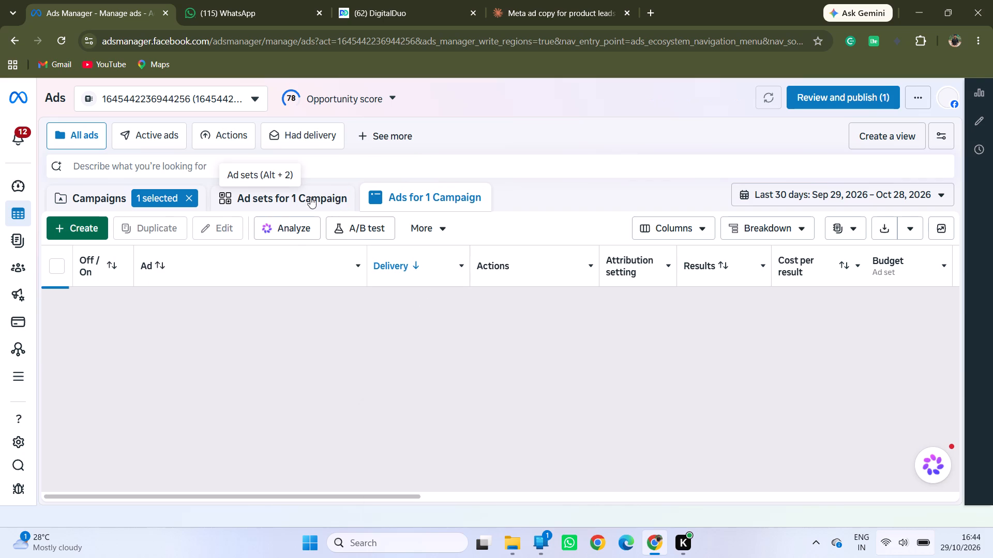
{"action": "left_click", "coordinate": [187, 197]}
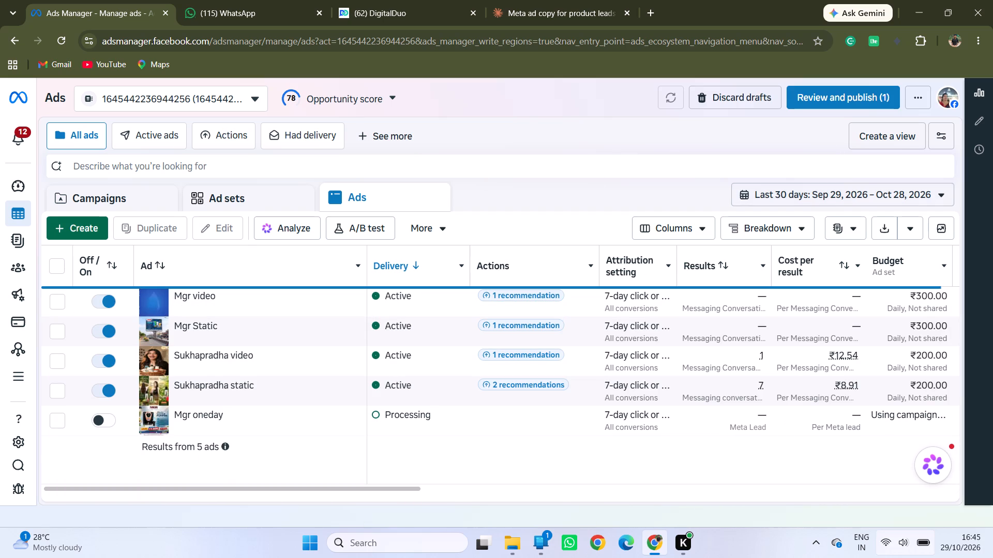
Turn on the Mgr oneday ad and deselect it in the Ads table.
{"action": "left_click", "coordinate": [108, 420]}
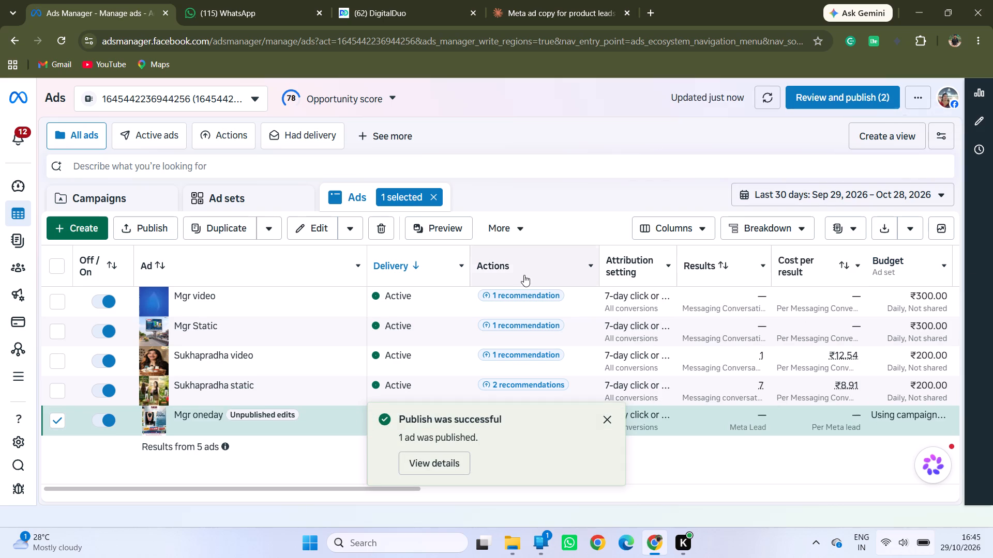
{"action": "left_click", "coordinate": [50, 423]}
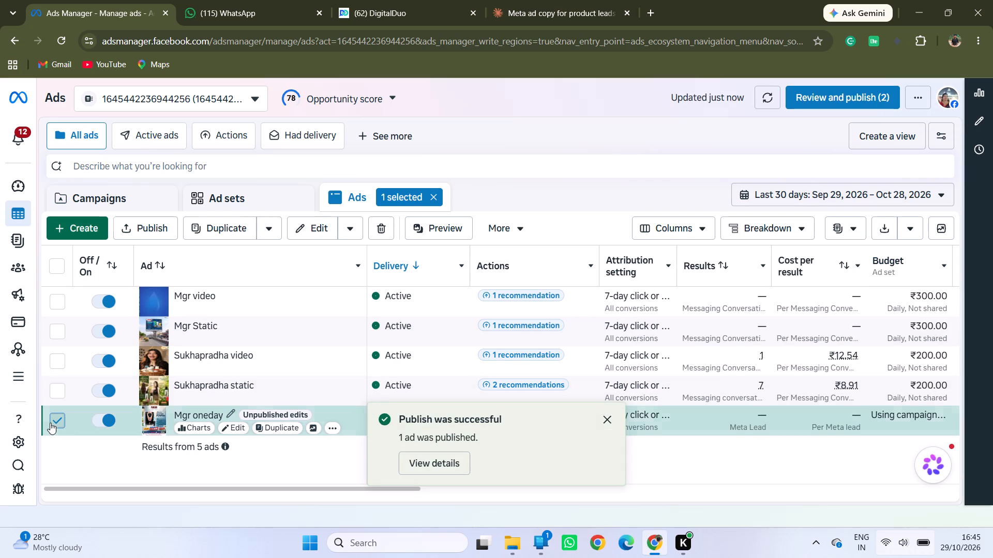
{"action": "left_click", "coordinate": [287, 470]}
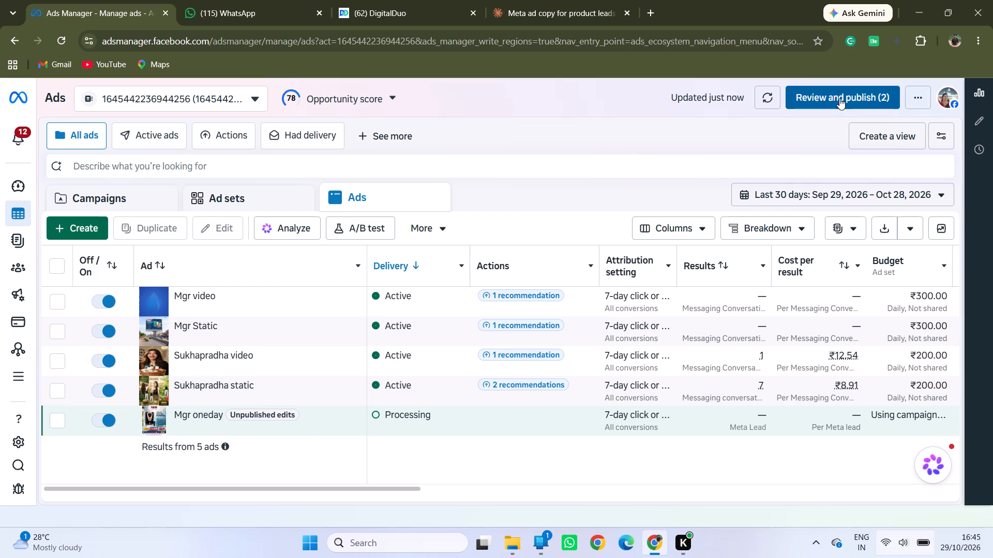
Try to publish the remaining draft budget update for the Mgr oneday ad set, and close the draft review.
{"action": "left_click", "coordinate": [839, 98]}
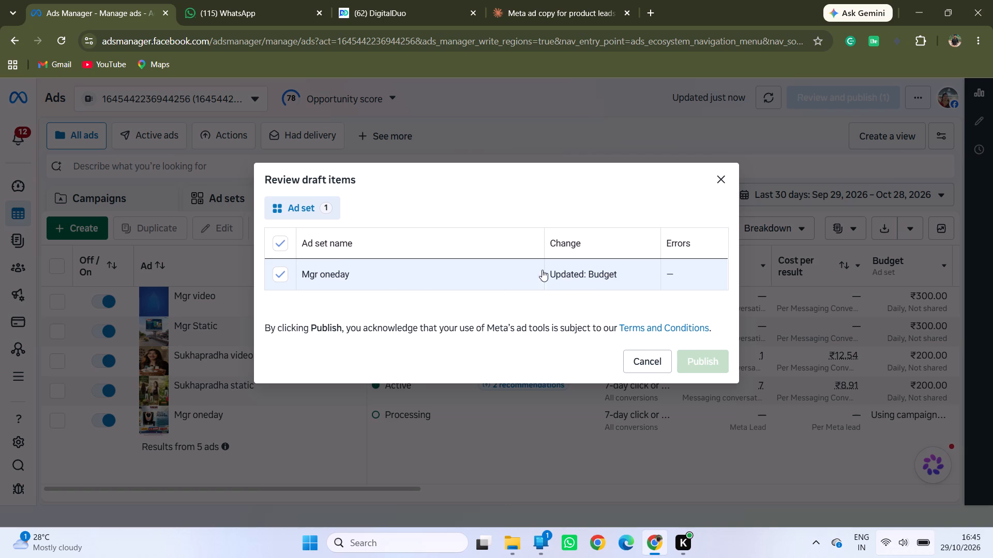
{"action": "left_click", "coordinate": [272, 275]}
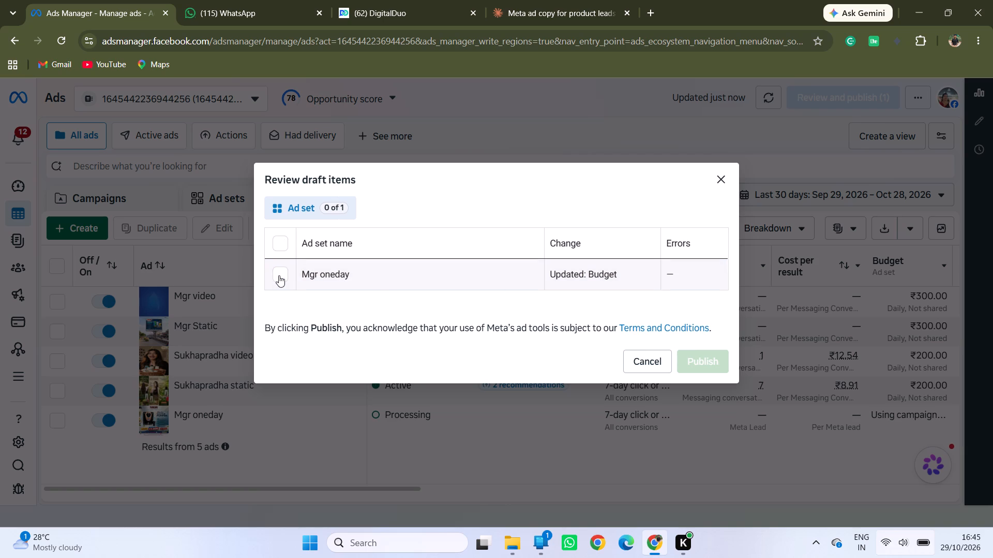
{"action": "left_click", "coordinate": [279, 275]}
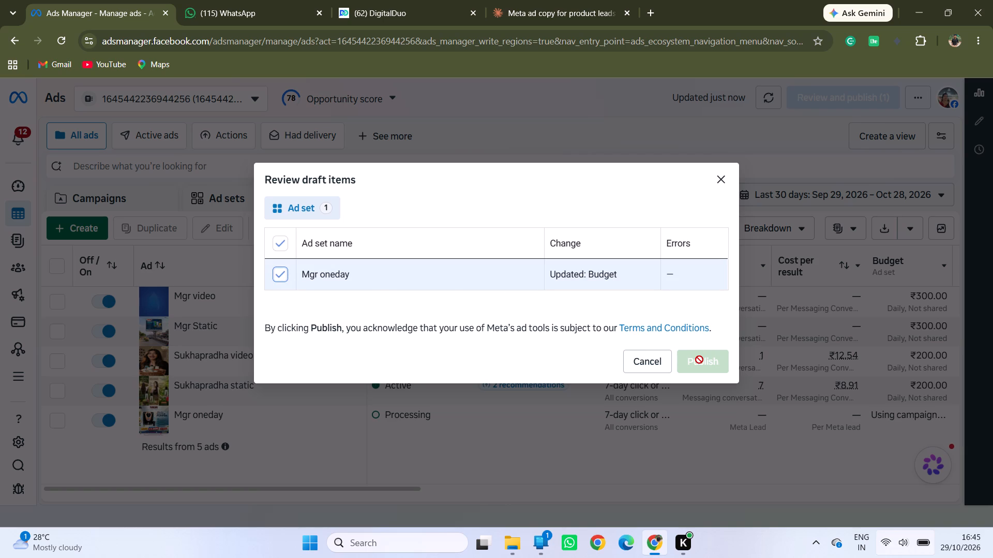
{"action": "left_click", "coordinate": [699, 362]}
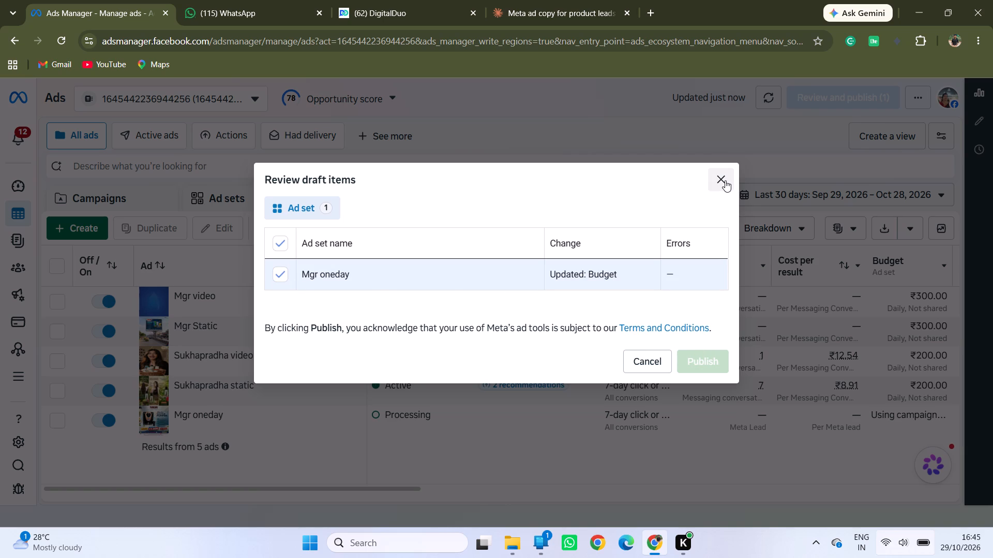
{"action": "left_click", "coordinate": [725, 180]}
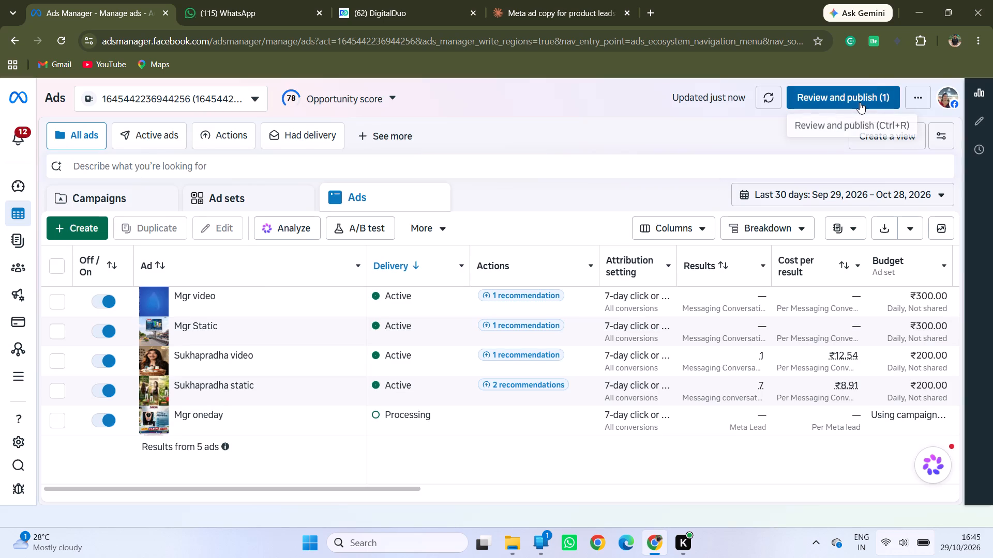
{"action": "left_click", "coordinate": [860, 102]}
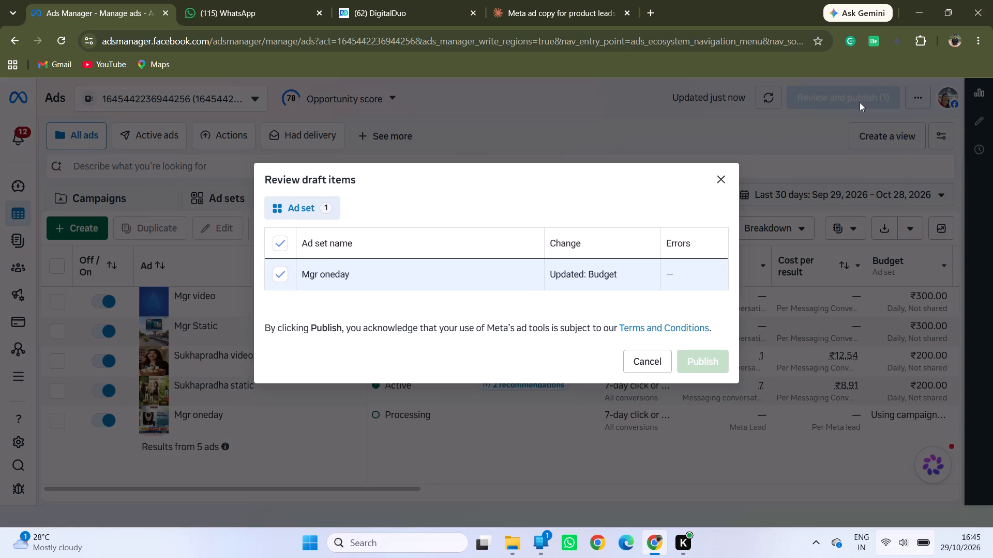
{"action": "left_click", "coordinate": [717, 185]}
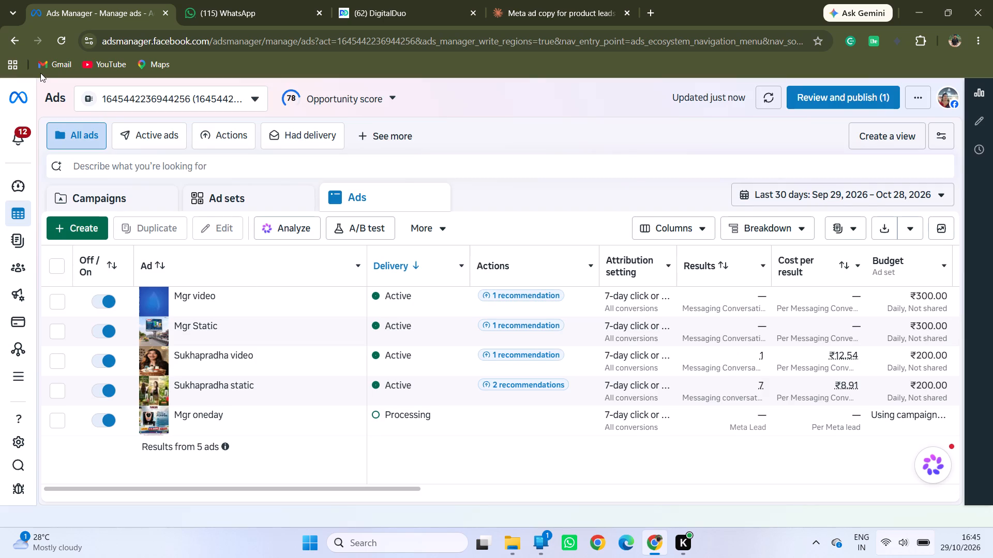
Reload the Ads Manager page.
{"action": "left_click", "coordinate": [65, 43]}
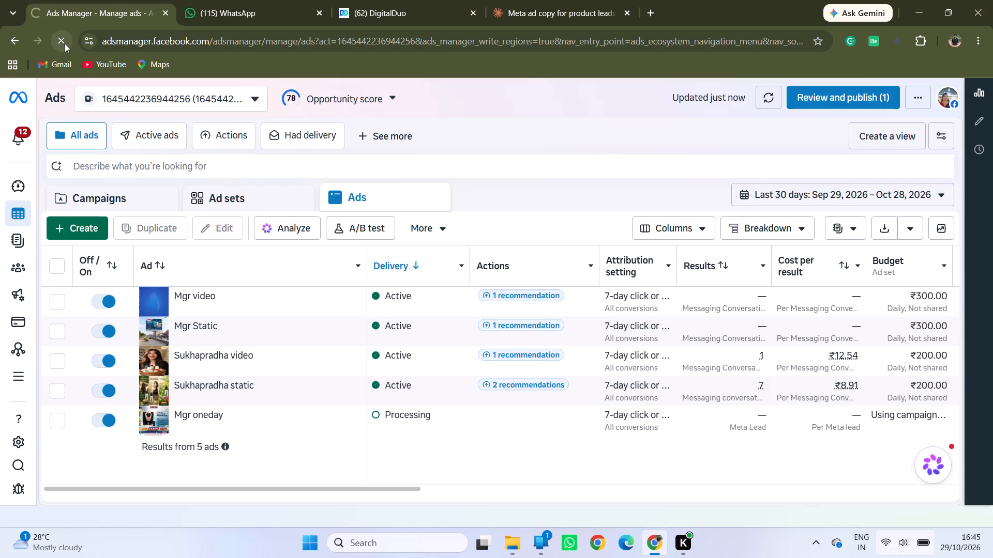
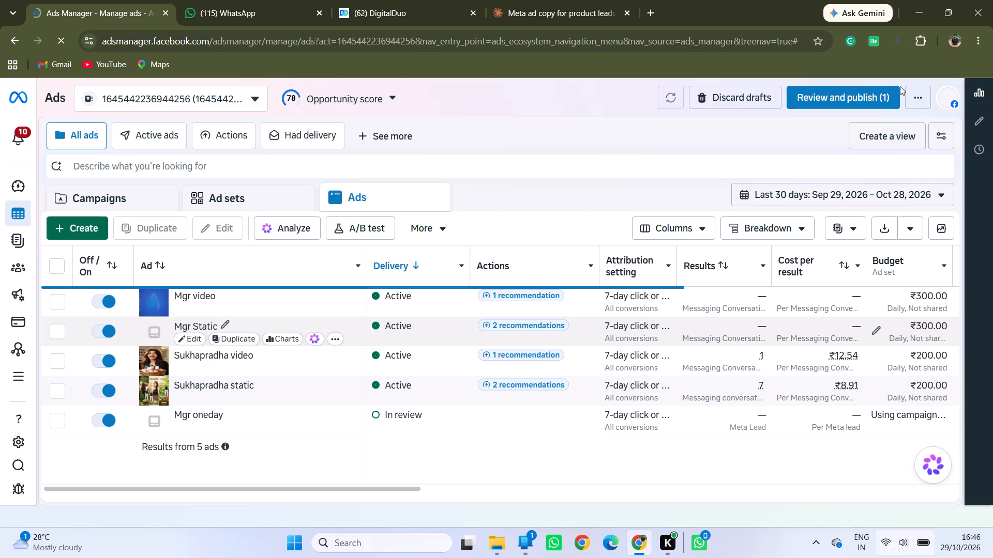
Publish the draft budget update for the Mgr oneday ad set, and recheck the draft review for any leftover items.
{"action": "left_click", "coordinate": [855, 95]}
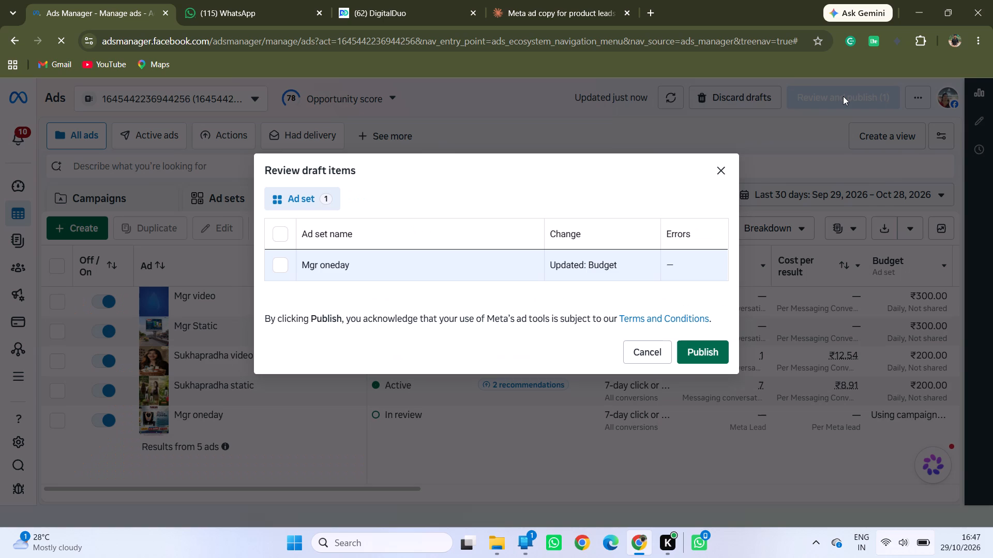
{"action": "left_click", "coordinate": [712, 360]}
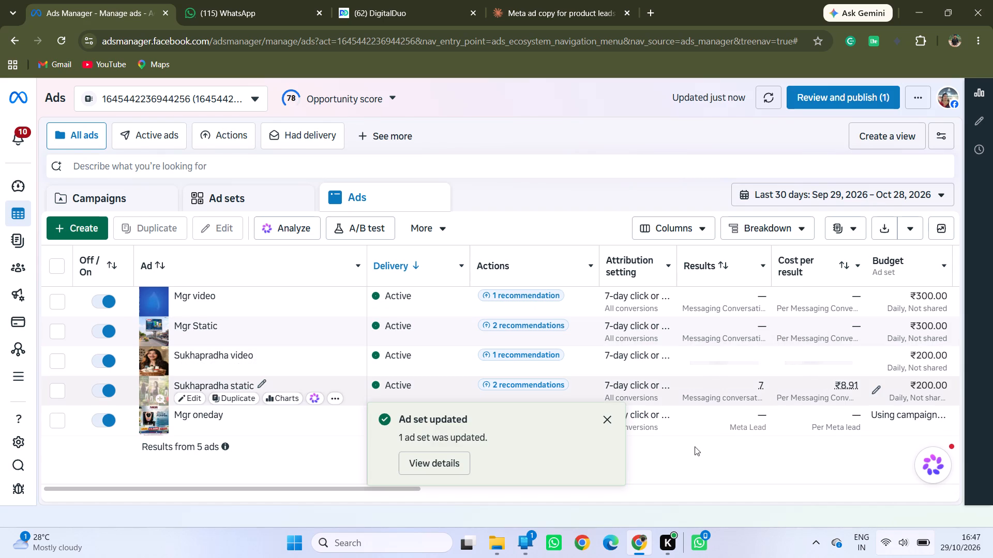
{"action": "left_click", "coordinate": [607, 422]}
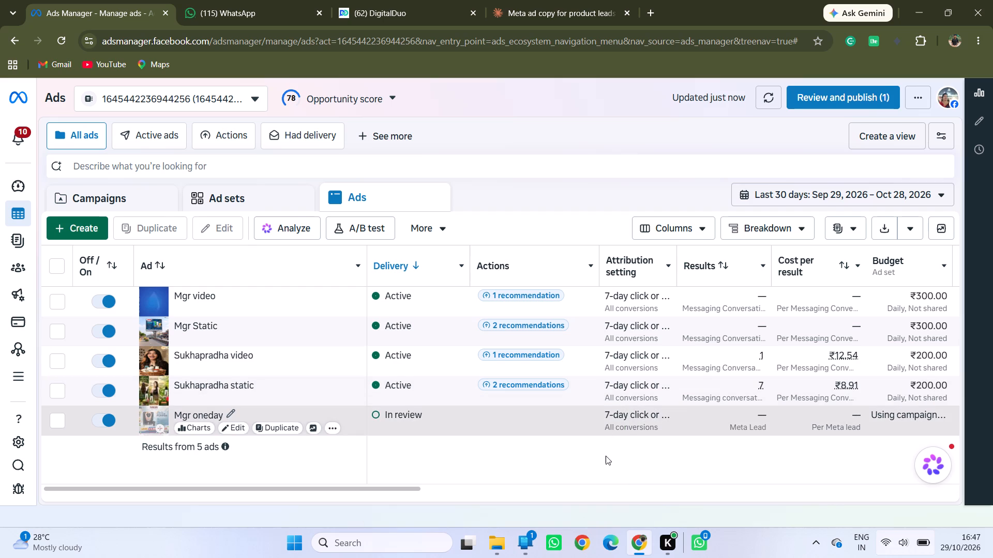
{"action": "left_click", "coordinate": [606, 456]}
{"action": "left_click", "coordinate": [865, 94]}
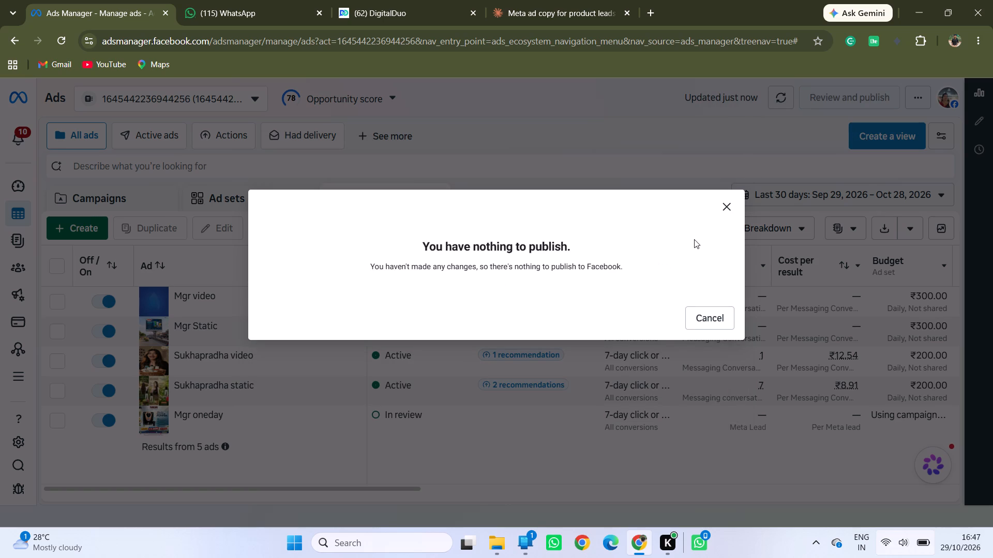
{"action": "left_click", "coordinate": [720, 207]}
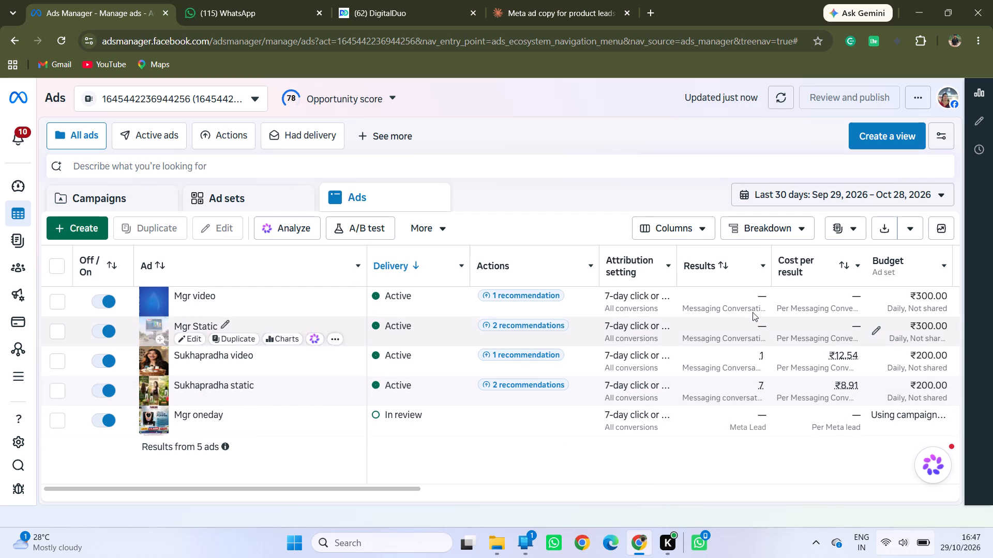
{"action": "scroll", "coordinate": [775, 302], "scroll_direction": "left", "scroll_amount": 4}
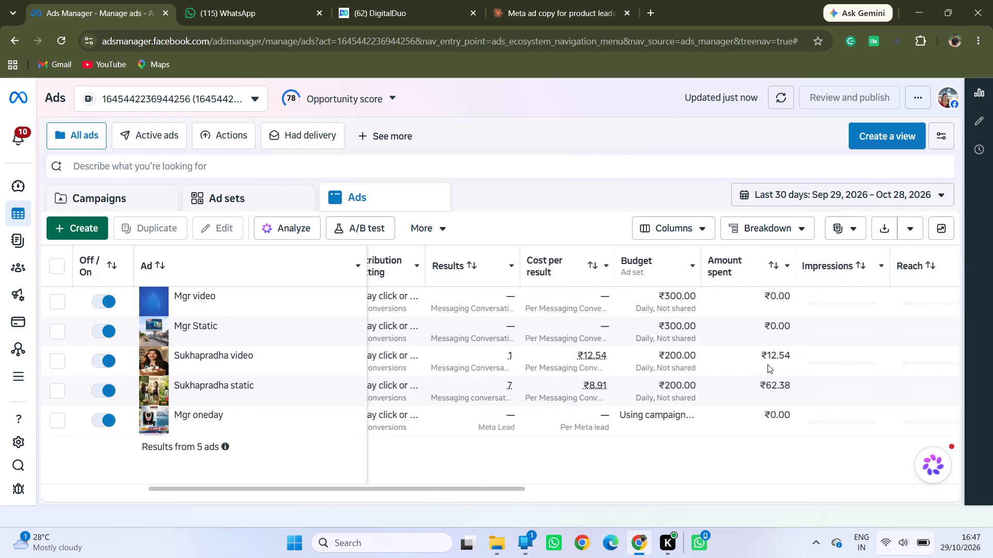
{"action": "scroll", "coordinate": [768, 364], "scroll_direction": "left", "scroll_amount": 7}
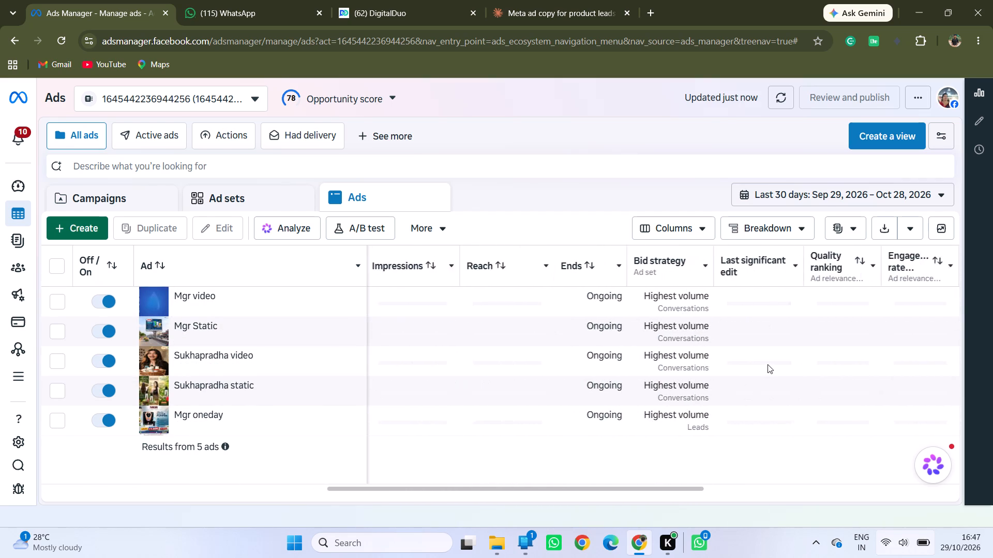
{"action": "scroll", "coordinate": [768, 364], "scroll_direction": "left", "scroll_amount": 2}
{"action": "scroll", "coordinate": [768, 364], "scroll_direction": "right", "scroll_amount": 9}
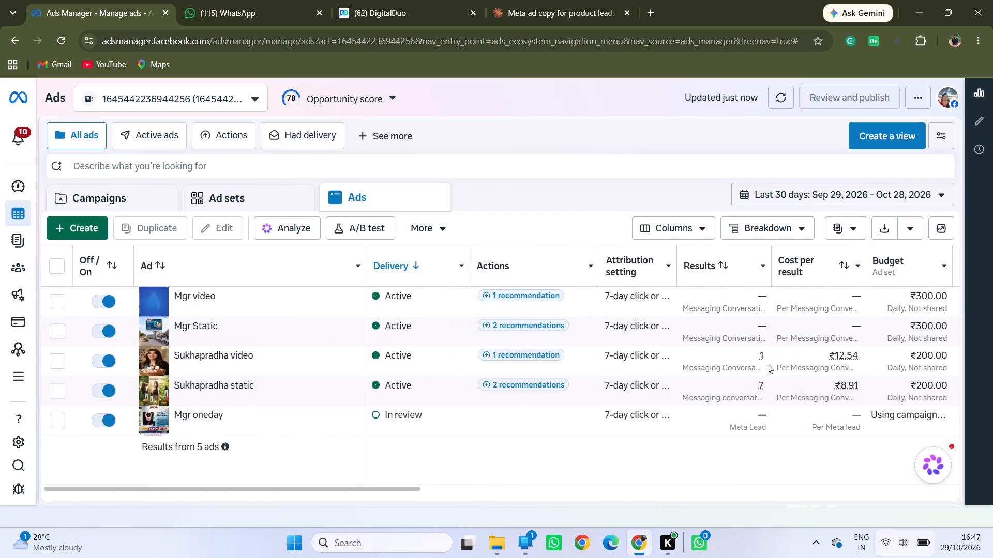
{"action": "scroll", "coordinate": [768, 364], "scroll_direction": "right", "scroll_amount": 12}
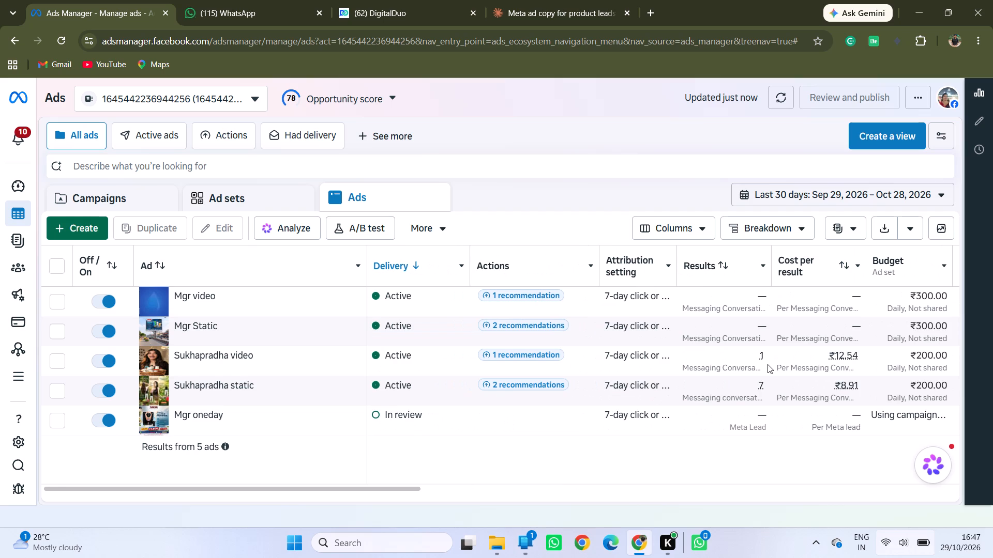
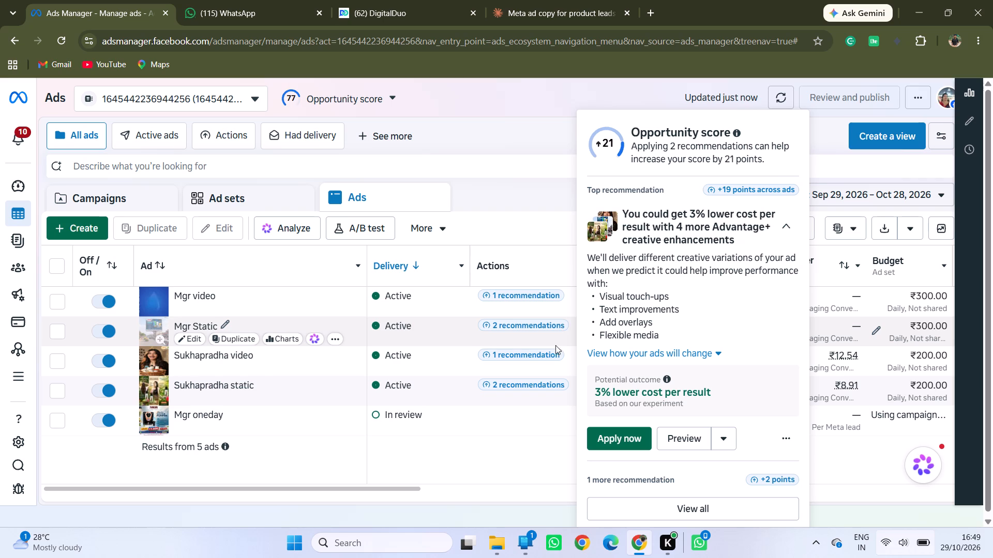
Switch to the DigitalDuo MGR Technologies chat and reread the recent messages about the ads and their duration.
{"action": "left_click", "coordinate": [442, 453]}
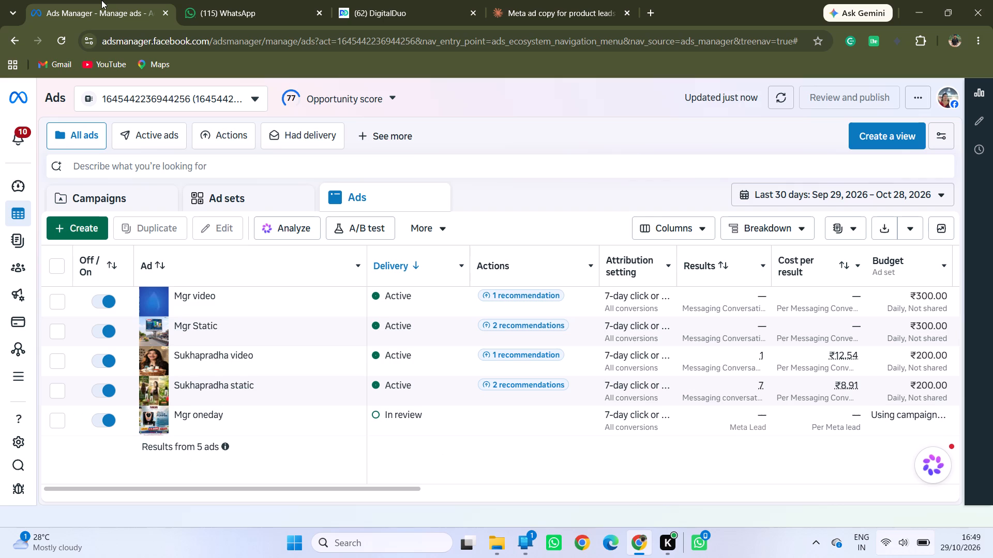
{"action": "left_click", "coordinate": [402, 1]}
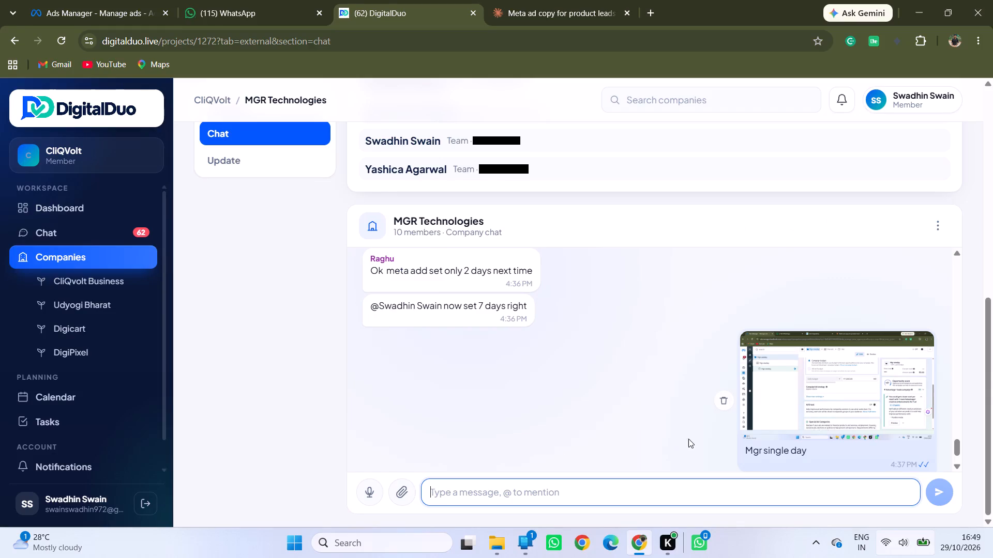
{"action": "scroll", "coordinate": [634, 402], "scroll_direction": "up", "scroll_amount": 2}
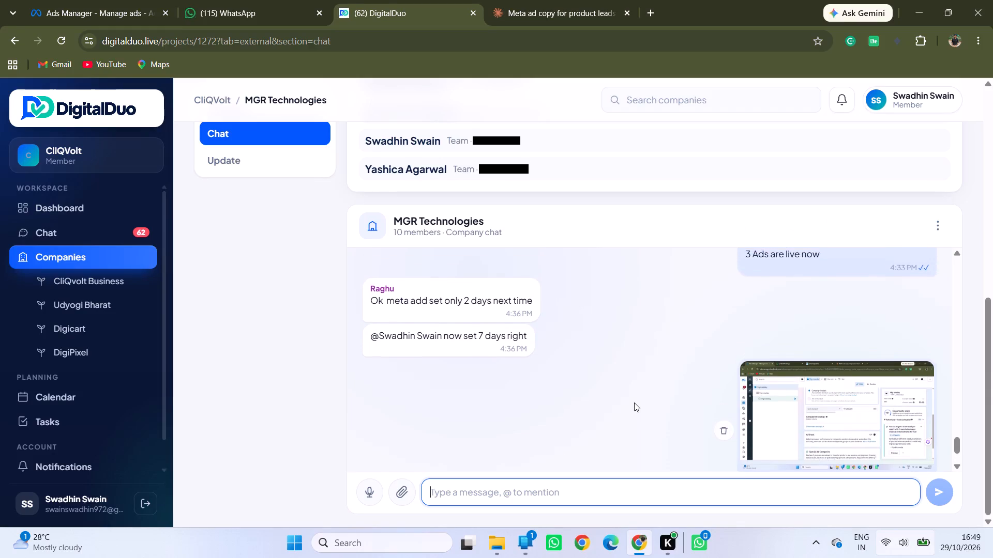
{"action": "scroll", "coordinate": [634, 402], "scroll_direction": "up", "scroll_amount": 10}
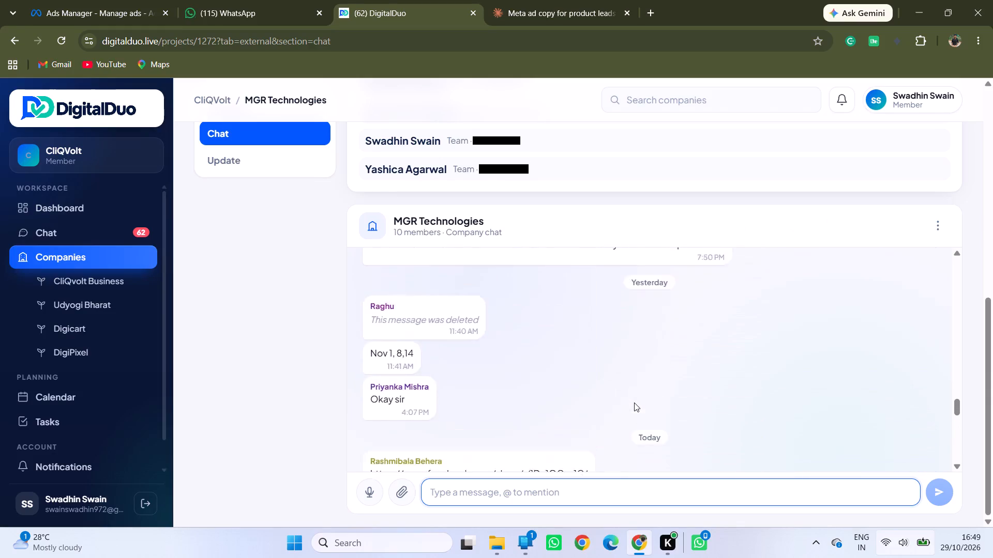
{"action": "scroll", "coordinate": [634, 402], "scroll_direction": "up", "scroll_amount": 8}
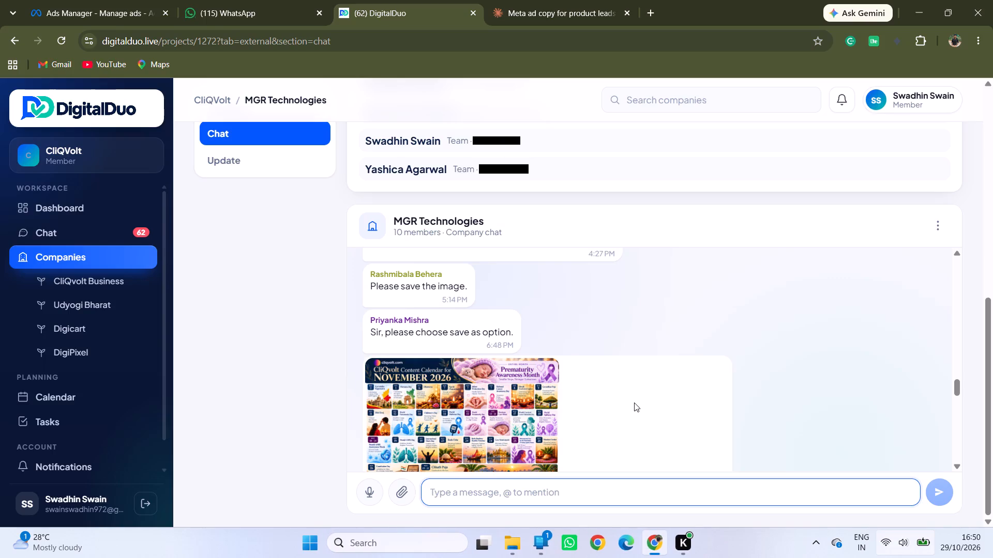
{"action": "scroll", "coordinate": [634, 402], "scroll_direction": "down", "scroll_amount": 2}
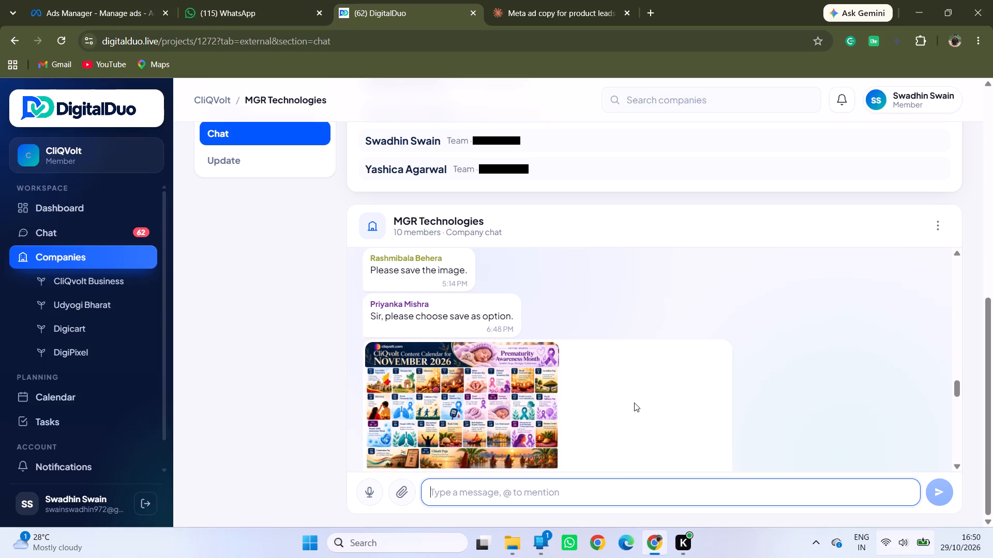
{"action": "scroll", "coordinate": [634, 402], "scroll_direction": "down", "scroll_amount": 17}
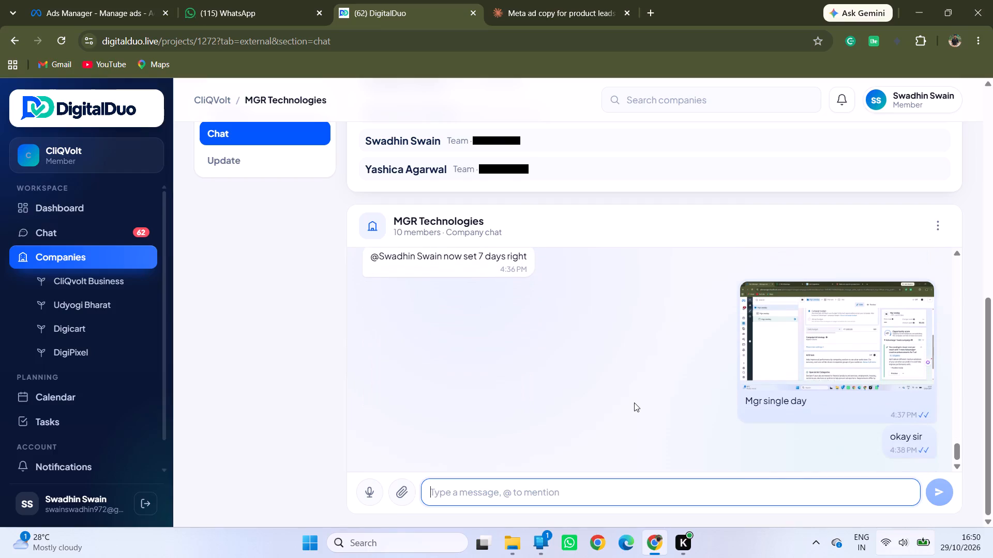
{"action": "scroll", "coordinate": [634, 402], "scroll_direction": "down", "scroll_amount": 15}
{"action": "scroll", "coordinate": [634, 402], "scroll_direction": "up", "scroll_amount": 3}
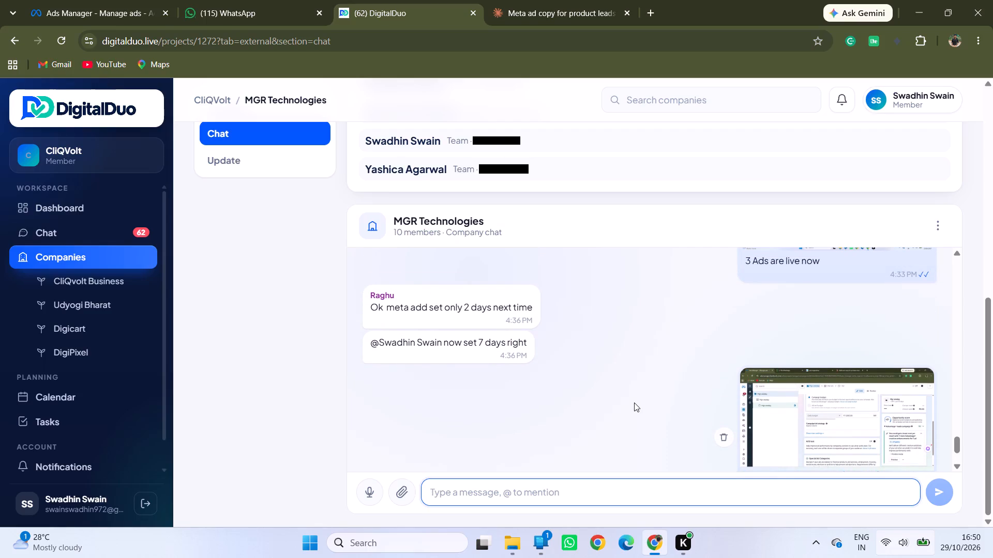
{"action": "scroll", "coordinate": [634, 402], "scroll_direction": "down", "scroll_amount": 1}
{"action": "scroll", "coordinate": [634, 402], "scroll_direction": "up", "scroll_amount": 2}
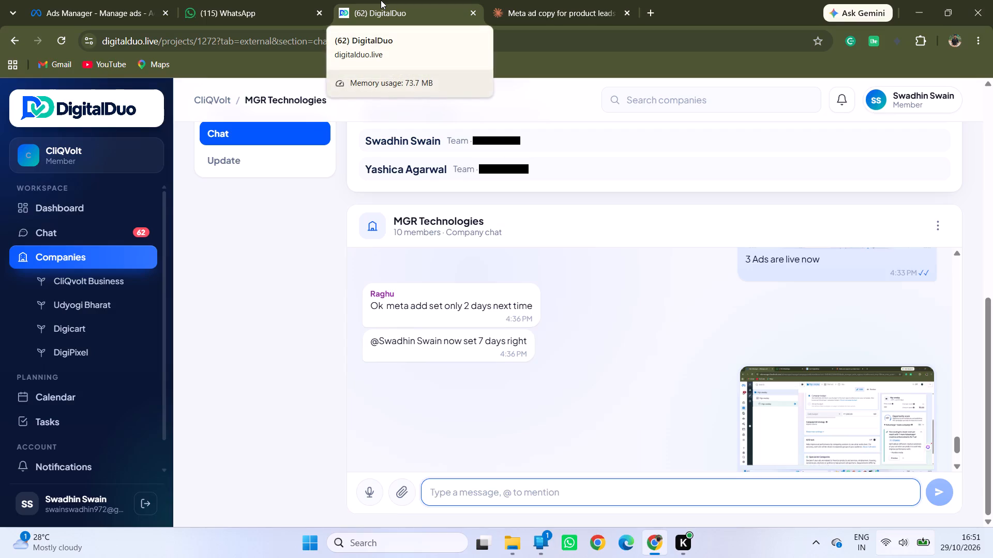
Return to Ads Manager, open the Mgr oneday ad in the editor and examine its identity and ad setup.
{"action": "left_click", "coordinate": [131, 7]}
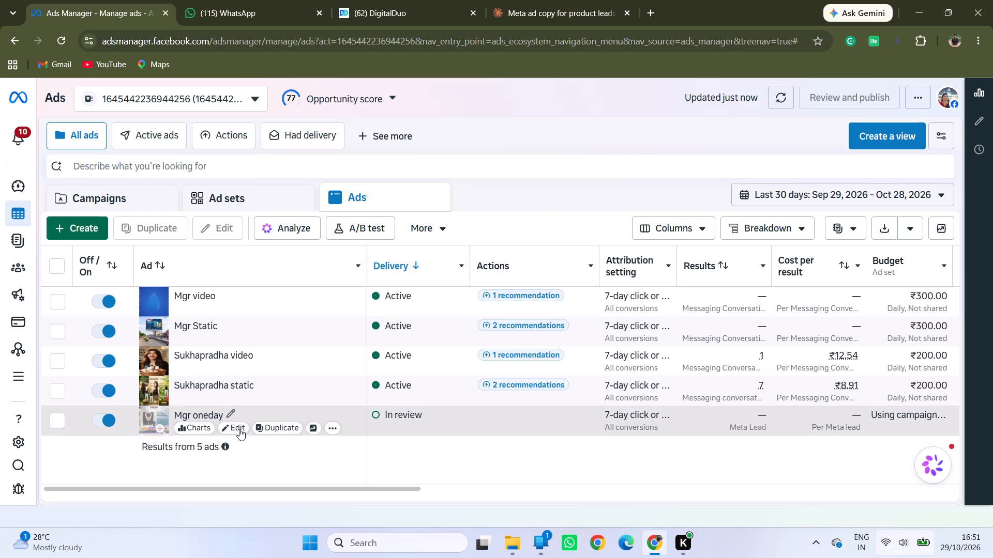
{"action": "left_click", "coordinate": [239, 429]}
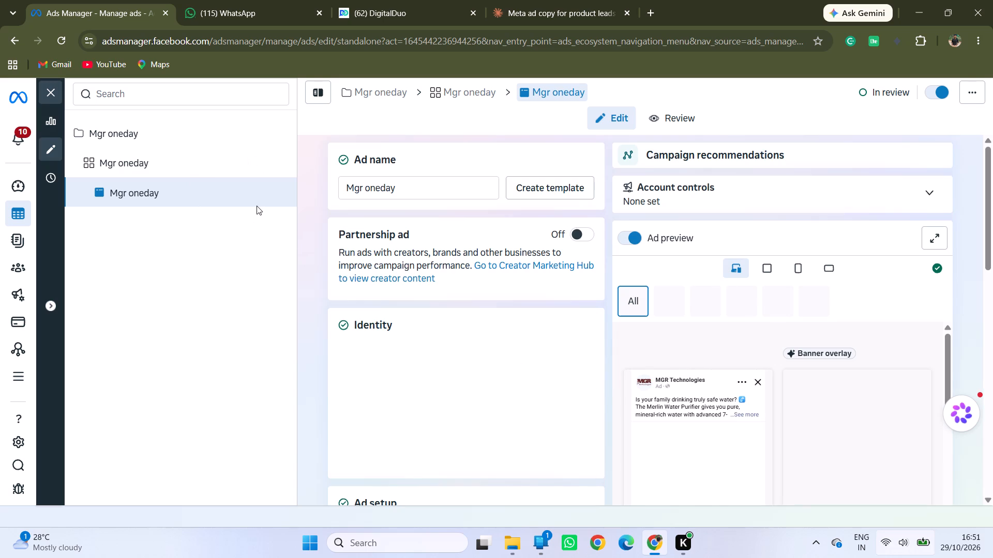
{"action": "scroll", "coordinate": [464, 375], "scroll_direction": "down", "scroll_amount": 4}
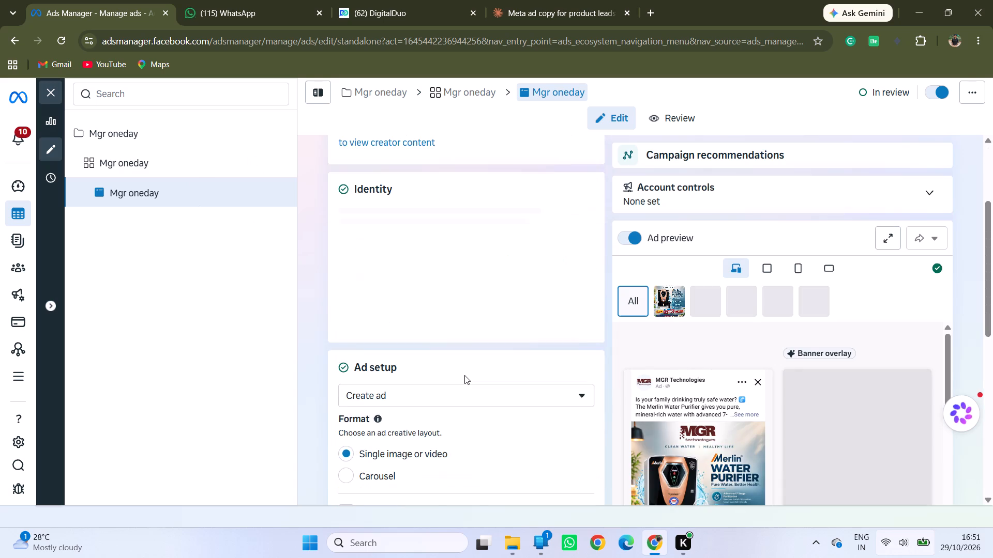
{"action": "scroll", "coordinate": [464, 375], "scroll_direction": "down", "scroll_amount": 1}
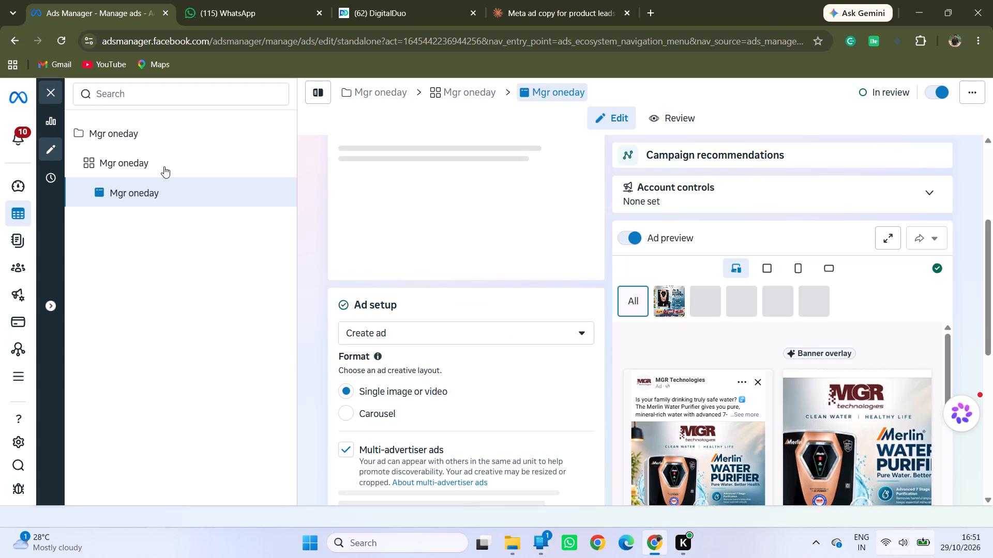
Open the Mgr oneday ad set and examine its conversion settings, including conversion location, Facebook Page and performance goal.
{"action": "left_click", "coordinate": [164, 166]}
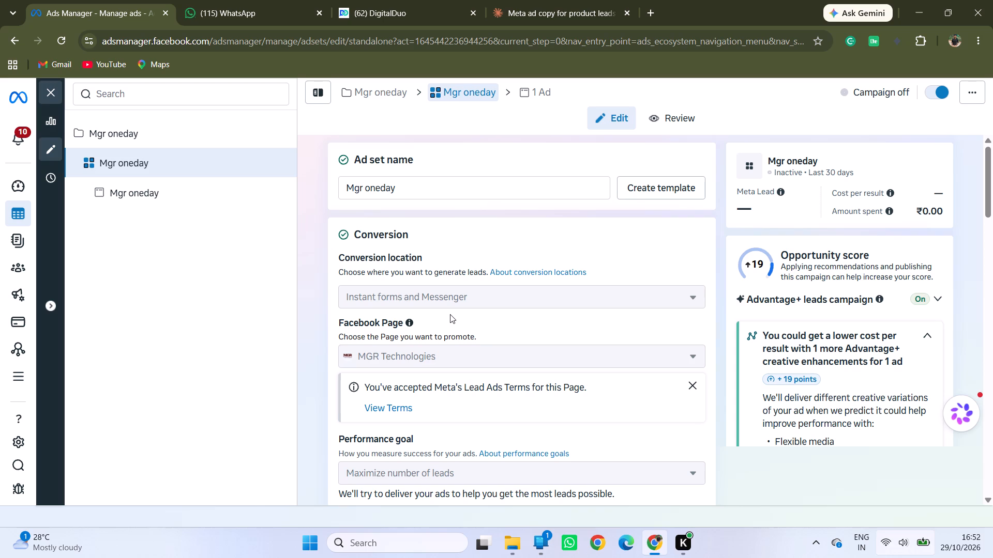
{"action": "scroll", "coordinate": [456, 324], "scroll_direction": "down", "scroll_amount": 3}
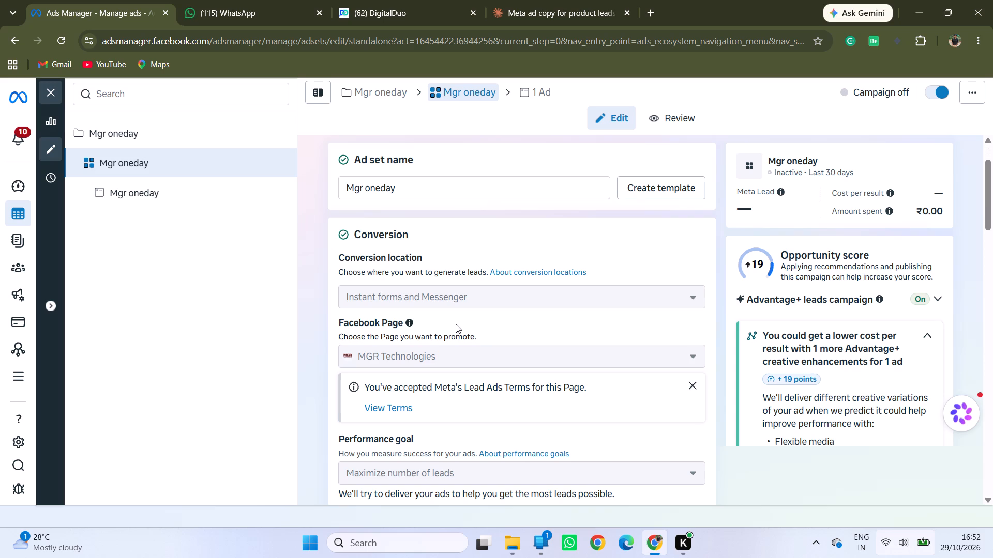
{"action": "scroll", "coordinate": [456, 324], "scroll_direction": "down", "scroll_amount": 1}
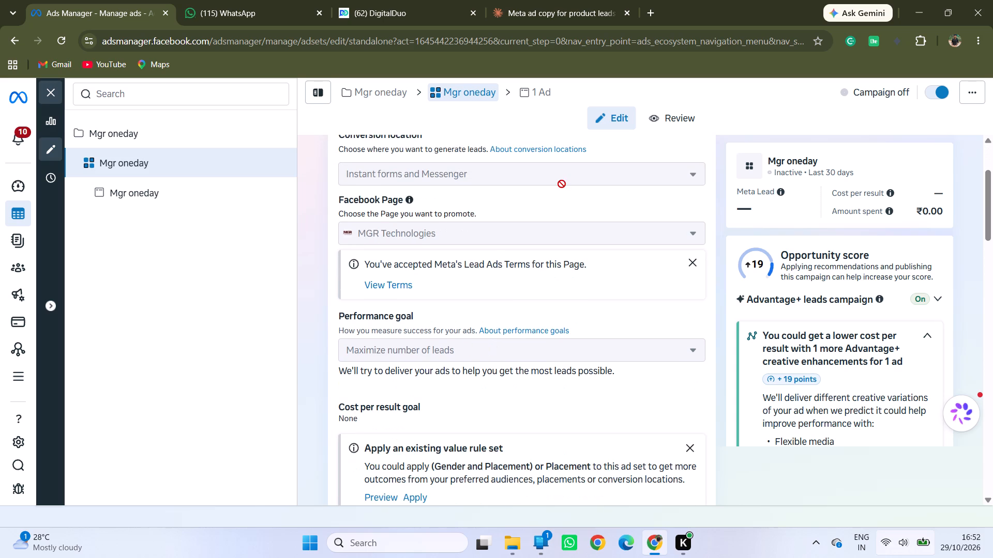
{"action": "scroll", "coordinate": [562, 189], "scroll_direction": "up", "scroll_amount": 2}
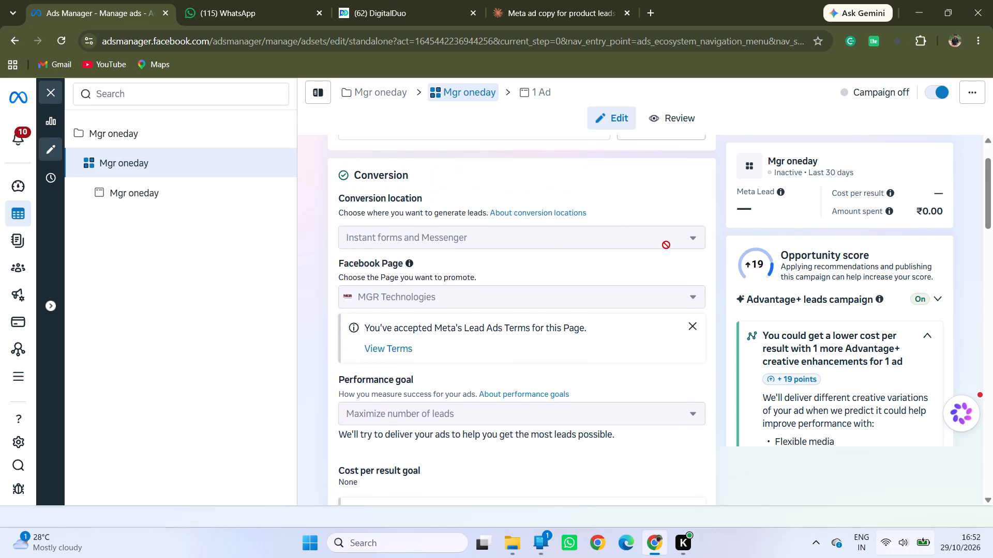
{"action": "scroll", "coordinate": [488, 275], "scroll_direction": "down", "scroll_amount": 1}
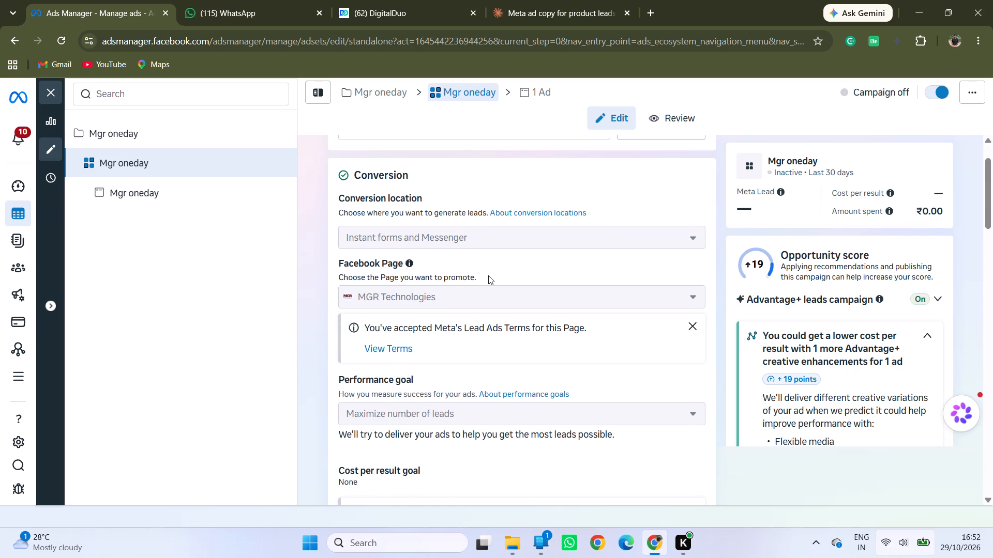
{"action": "scroll", "coordinate": [488, 275], "scroll_direction": "down", "scroll_amount": 2}
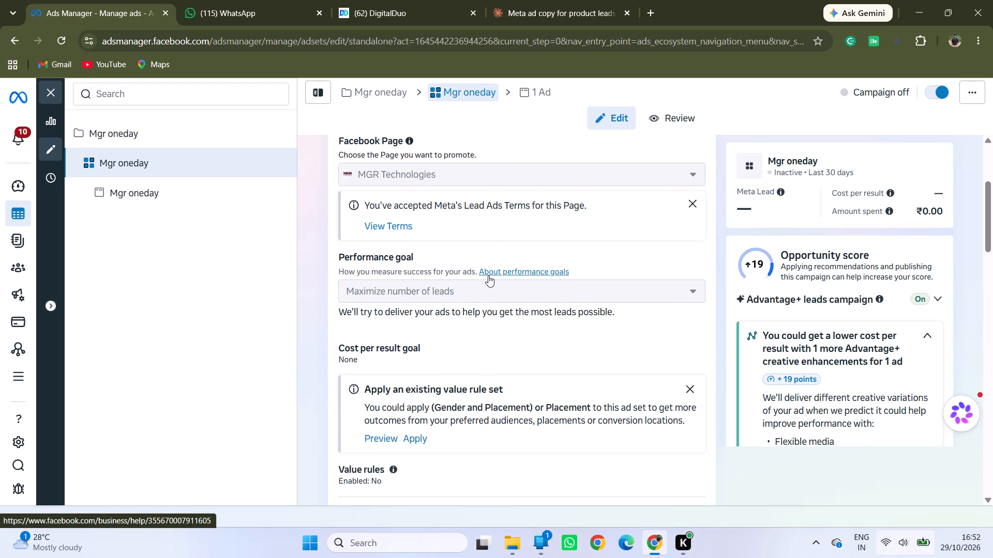
{"action": "scroll", "coordinate": [488, 275], "scroll_direction": "up", "scroll_amount": 3}
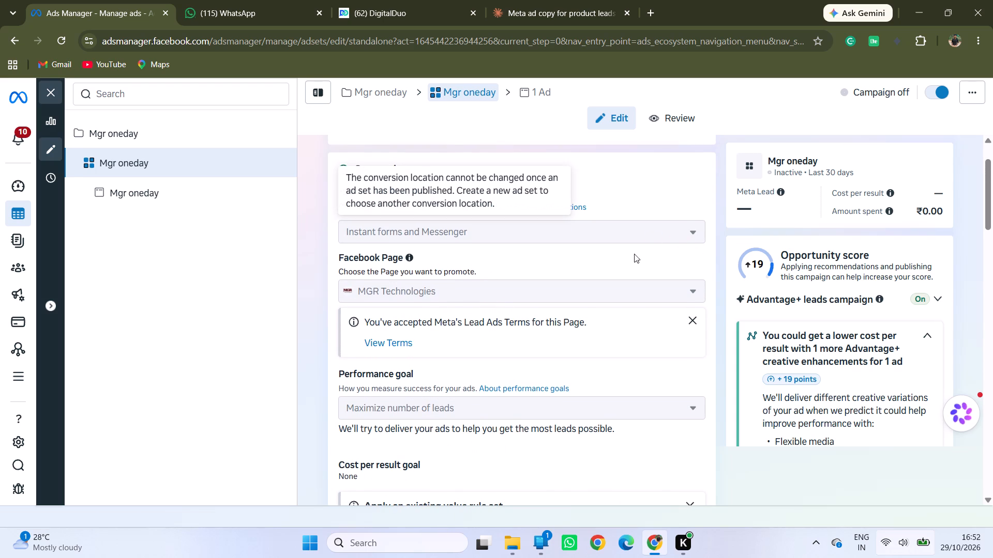
Examine the Mgr oneday ad set's conversion, spending limit, schedule and audience settings.
{"action": "scroll", "coordinate": [441, 342], "scroll_direction": "down", "scroll_amount": 9}
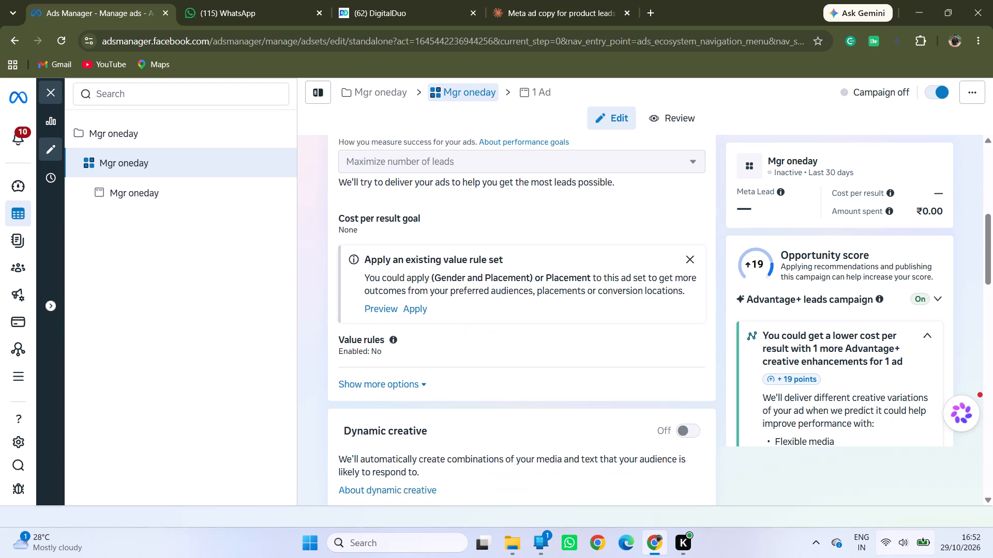
{"action": "scroll", "coordinate": [441, 342], "scroll_direction": "down", "scroll_amount": 12}
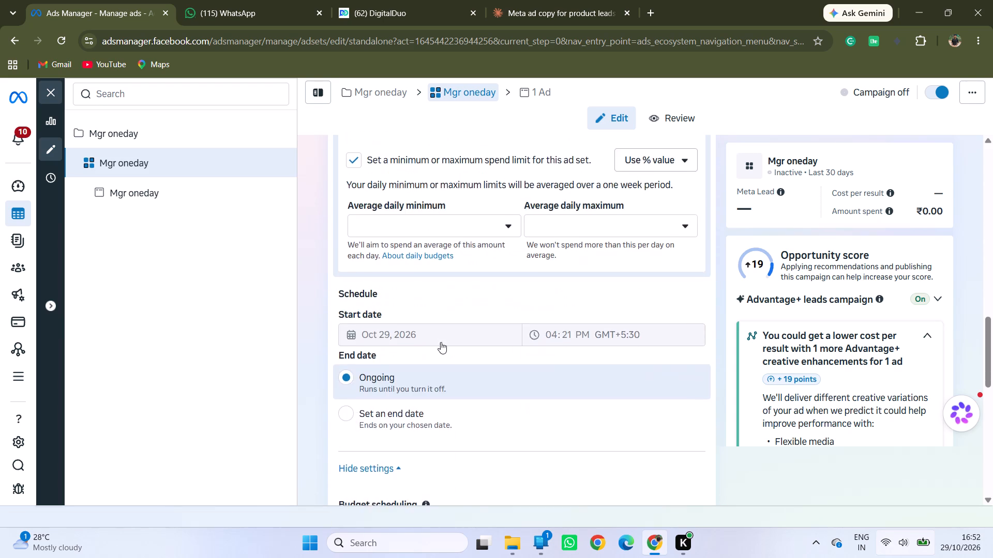
{"action": "scroll", "coordinate": [441, 342], "scroll_direction": "down", "scroll_amount": 9}
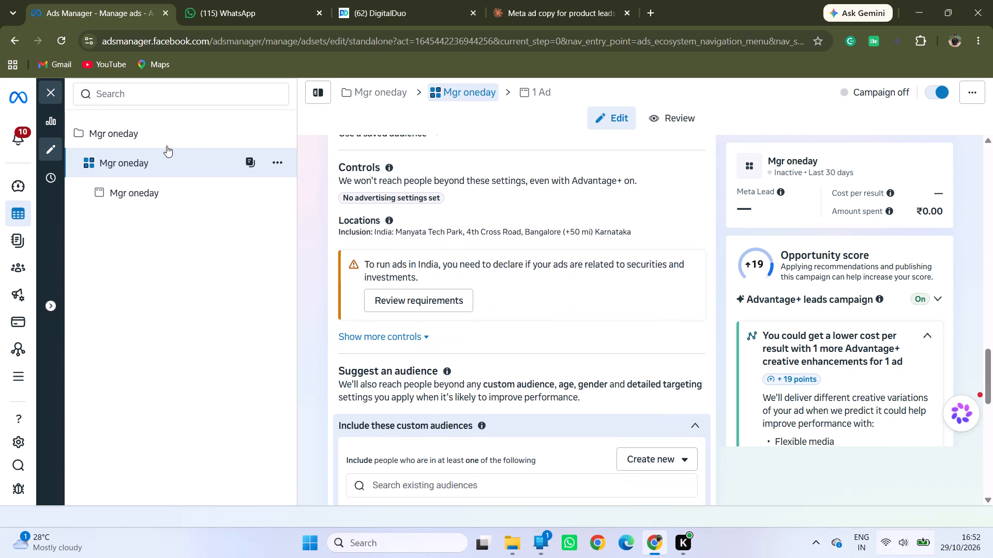
Open the Mgr oneday campaign's settings and check its details, budget strategy, daily budget and special ad categories.
{"action": "left_click", "coordinate": [147, 138]}
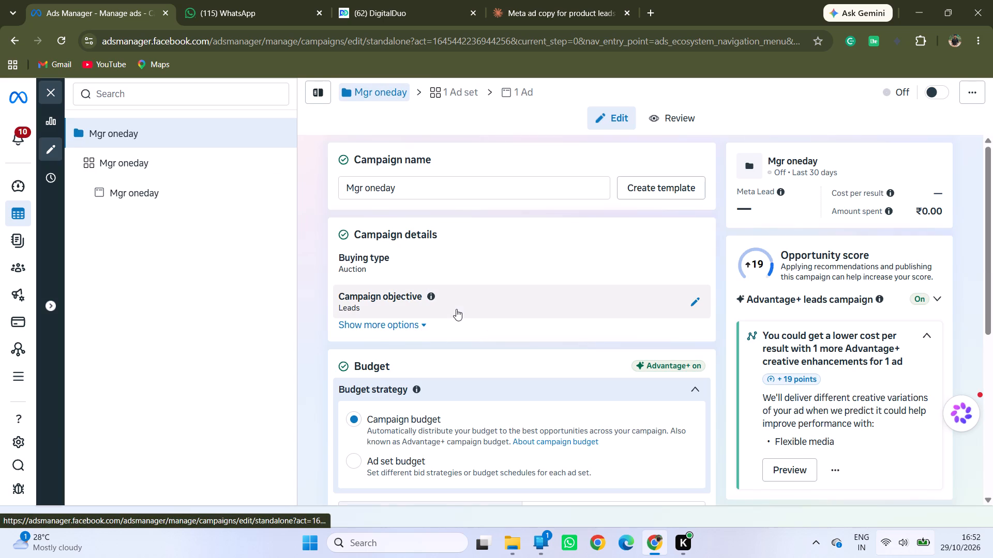
{"action": "scroll", "coordinate": [461, 311], "scroll_direction": "up", "scroll_amount": 3}
{"action": "scroll", "coordinate": [461, 311], "scroll_direction": "down", "scroll_amount": 8}
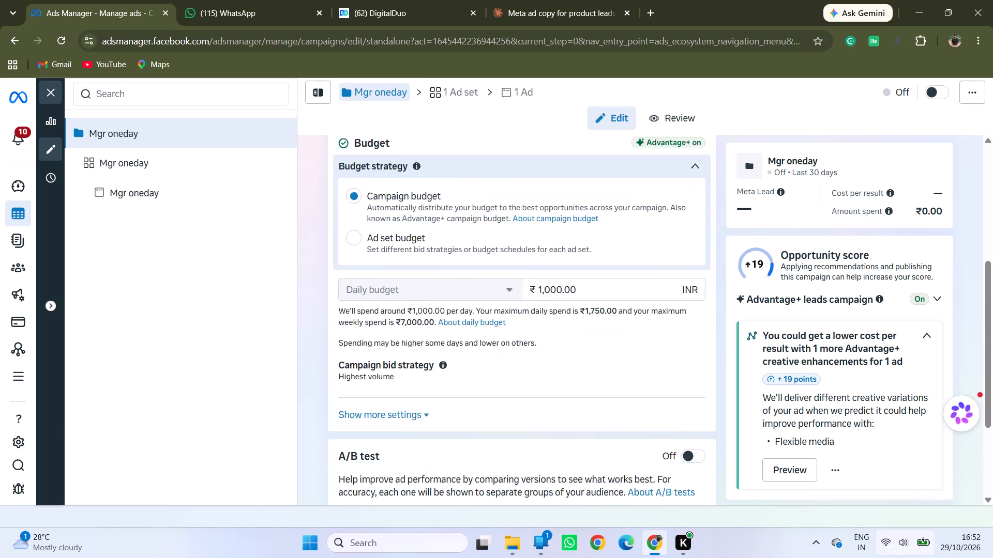
{"action": "scroll", "coordinate": [461, 311], "scroll_direction": "down", "scroll_amount": 10}
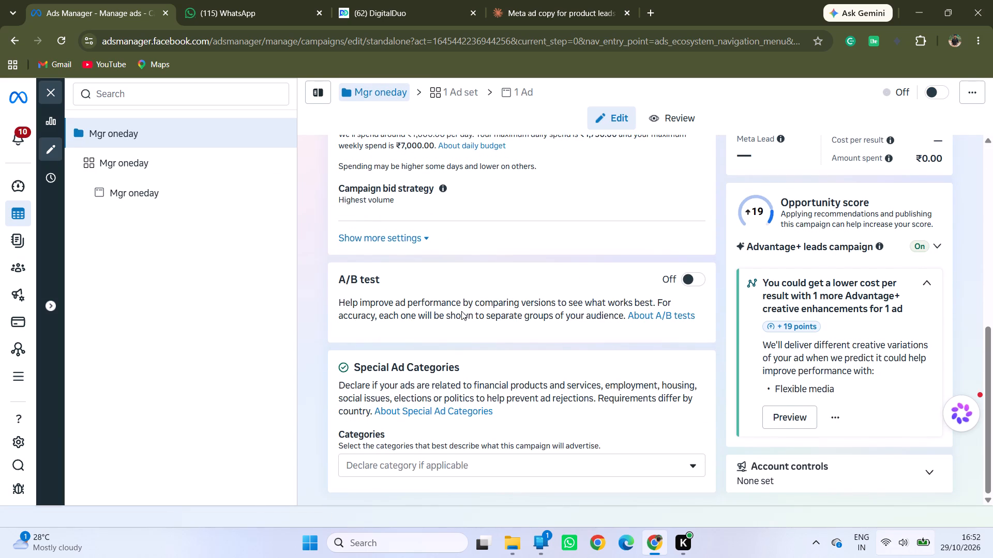
{"action": "scroll", "coordinate": [461, 311], "scroll_direction": "down", "scroll_amount": 2}
{"action": "scroll", "coordinate": [461, 311], "scroll_direction": "up", "scroll_amount": 6}
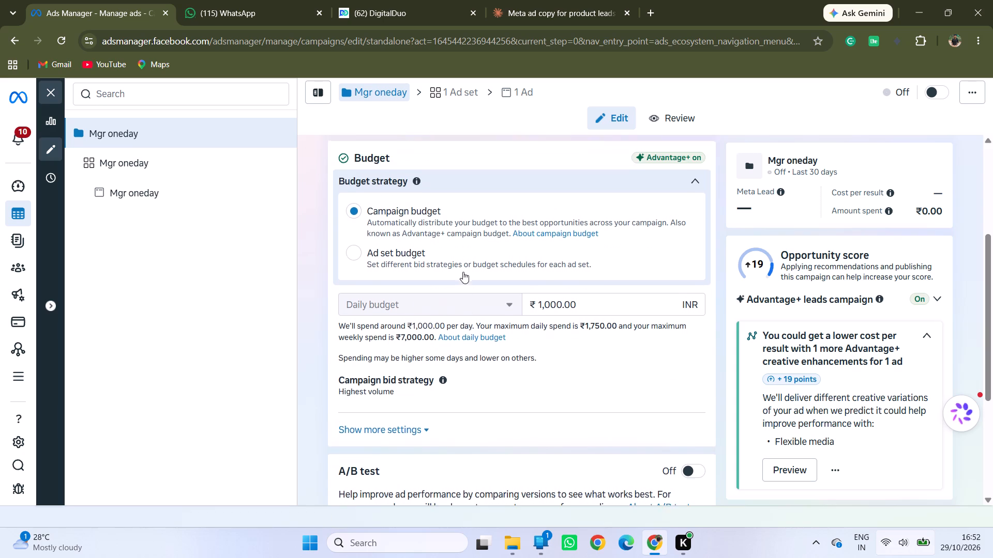
{"action": "scroll", "coordinate": [463, 272], "scroll_direction": "up", "scroll_amount": 13}
{"action": "scroll", "coordinate": [463, 272], "scroll_direction": "down", "scroll_amount": 7}
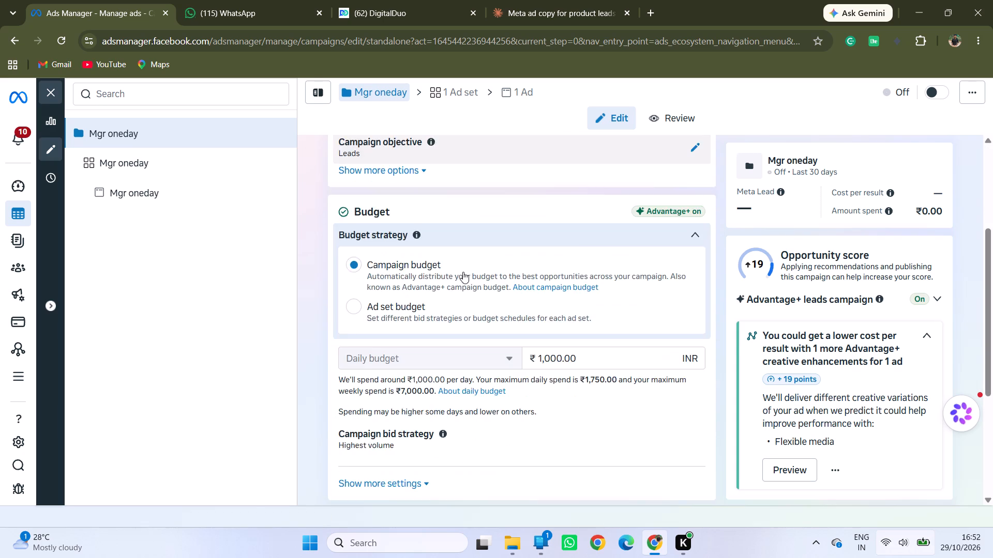
{"action": "scroll", "coordinate": [463, 272], "scroll_direction": "down", "scroll_amount": 12}
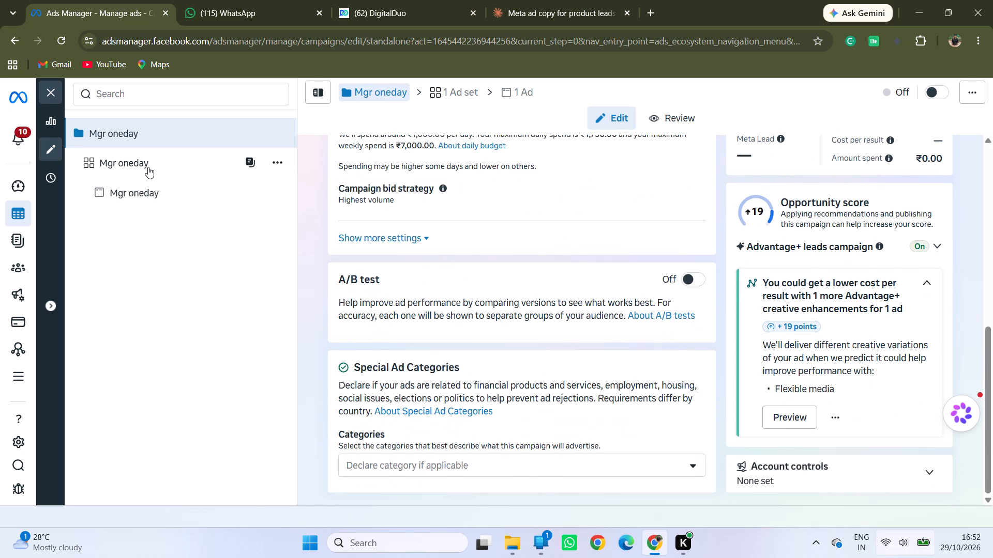
Reopen the Mgr oneday ad set and recheck its settings from conversion and schedule through audience, policy requirements, placements and brand safety.
{"action": "left_click", "coordinate": [148, 167]}
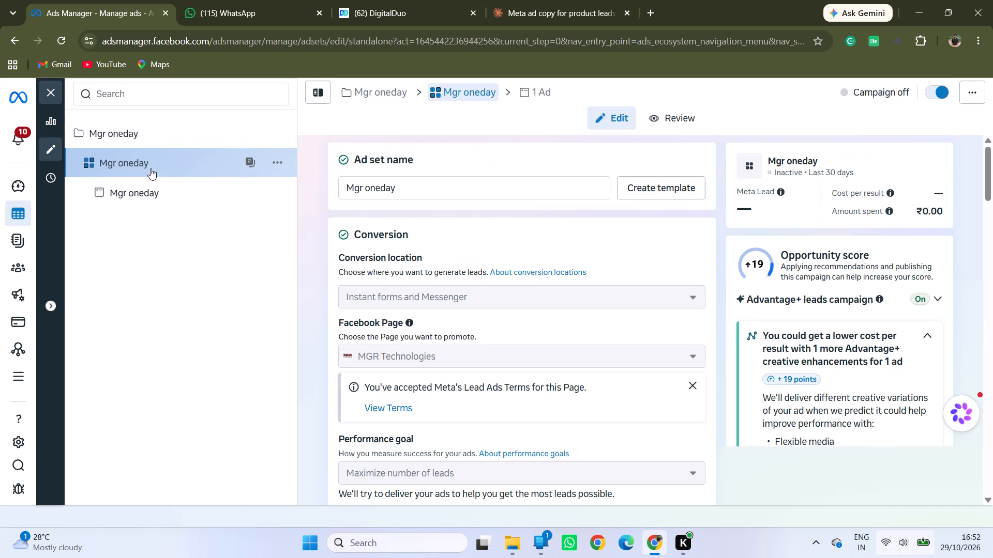
{"action": "scroll", "coordinate": [458, 324], "scroll_direction": "down", "scroll_amount": 3}
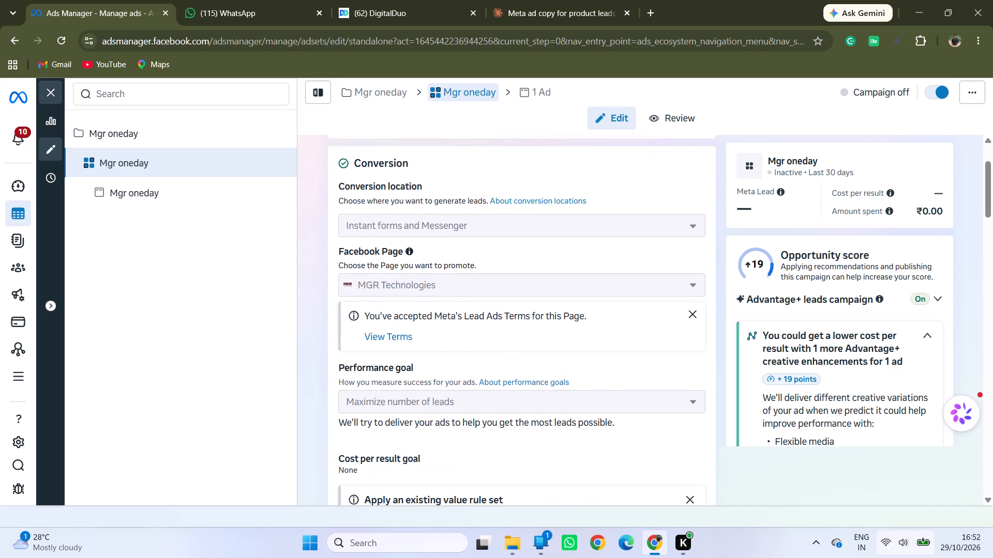
{"action": "scroll", "coordinate": [458, 324], "scroll_direction": "down", "scroll_amount": 2}
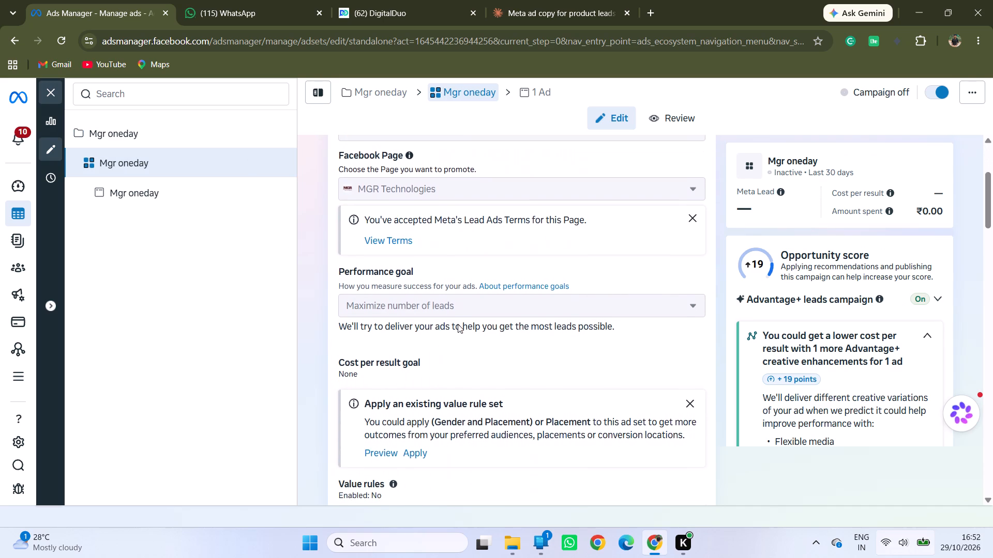
{"action": "scroll", "coordinate": [458, 324], "scroll_direction": "down", "scroll_amount": 5}
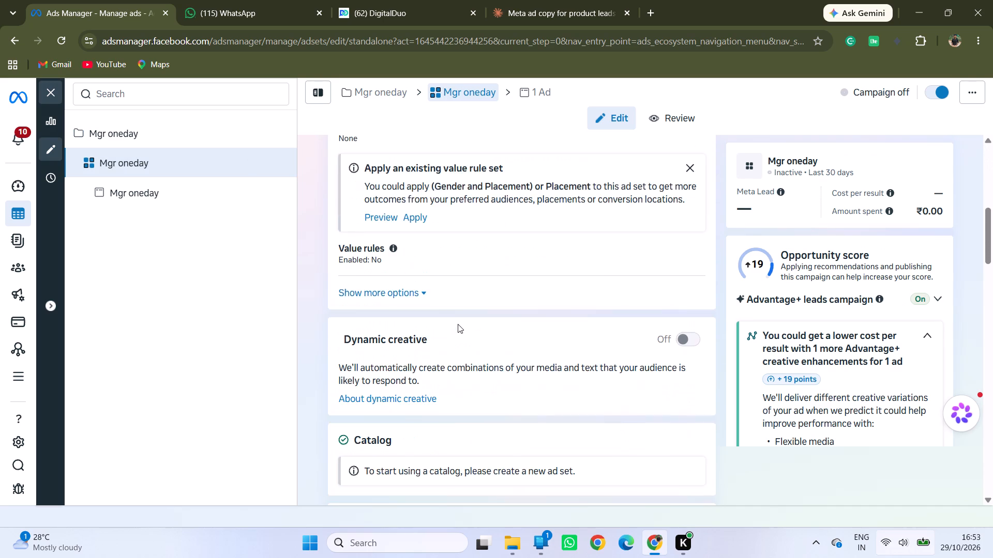
{"action": "scroll", "coordinate": [458, 324], "scroll_direction": "down", "scroll_amount": 11}
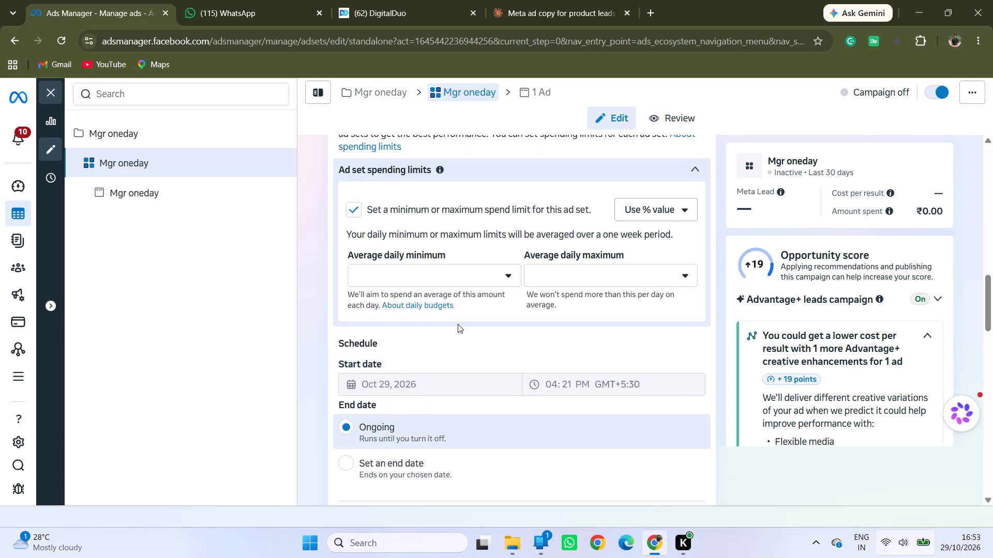
{"action": "scroll", "coordinate": [458, 324], "scroll_direction": "down", "scroll_amount": 14}
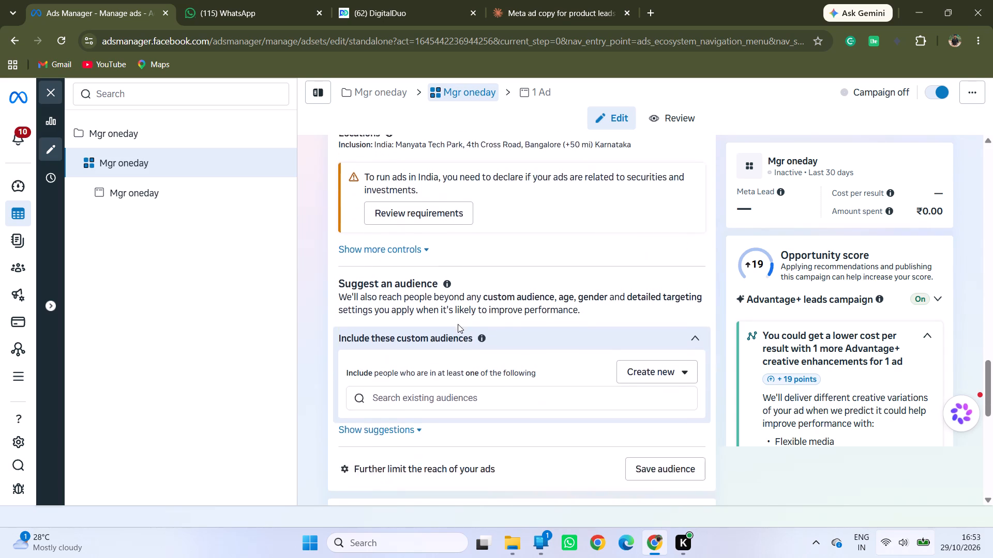
{"action": "scroll", "coordinate": [458, 324], "scroll_direction": "down", "scroll_amount": 12}
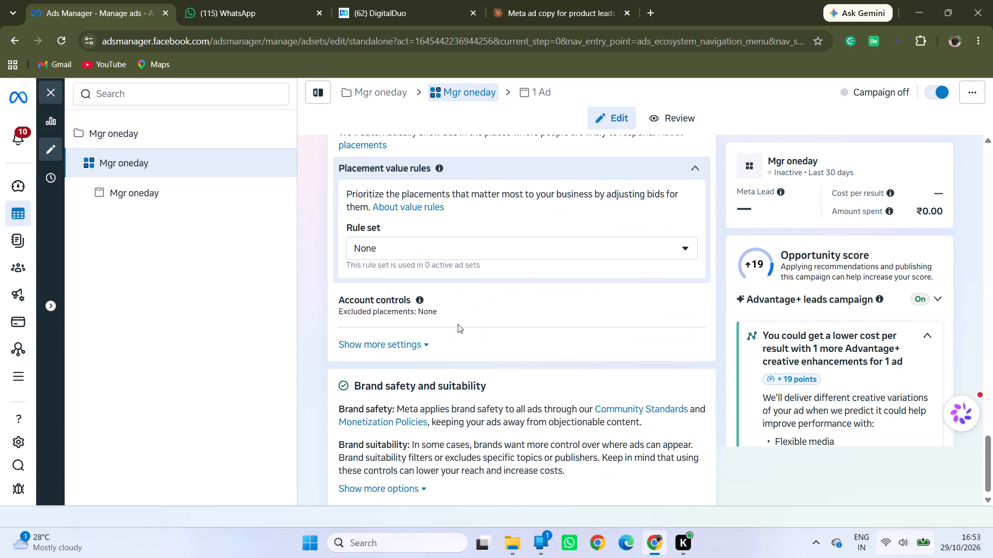
{"action": "scroll", "coordinate": [458, 324], "scroll_direction": "down", "scroll_amount": 5}
{"action": "scroll", "coordinate": [458, 324], "scroll_direction": "up", "scroll_amount": 5}
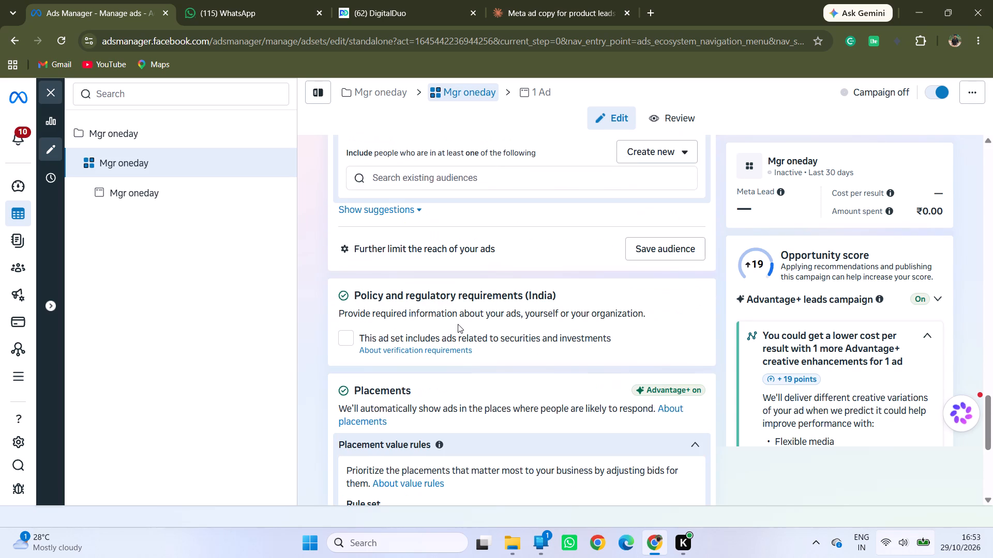
{"action": "scroll", "coordinate": [458, 324], "scroll_direction": "up", "scroll_amount": 7}
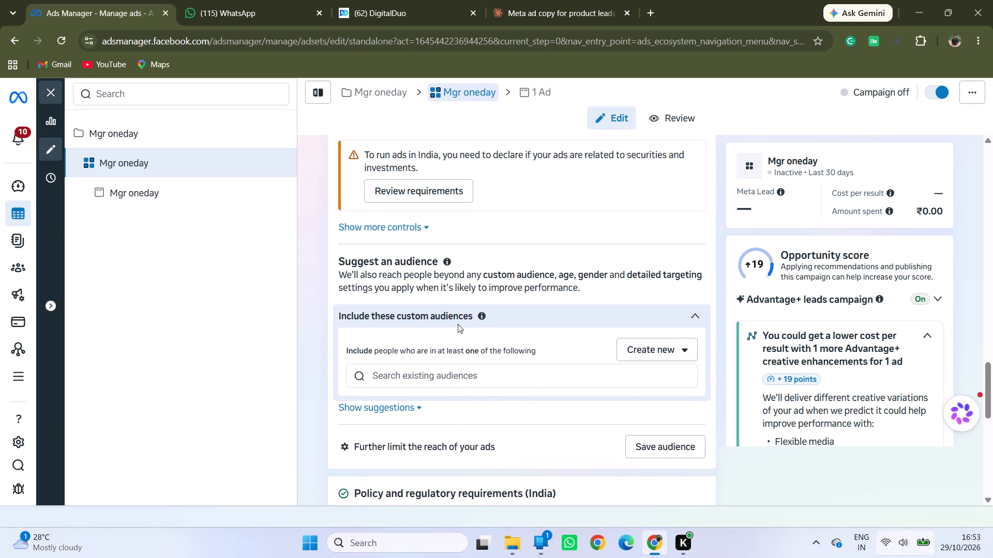
Review the Mgr oneday ad set's audience controls, schedule and ad set spending limits once more.
{"action": "scroll", "coordinate": [458, 324], "scroll_direction": "up", "scroll_amount": 5}
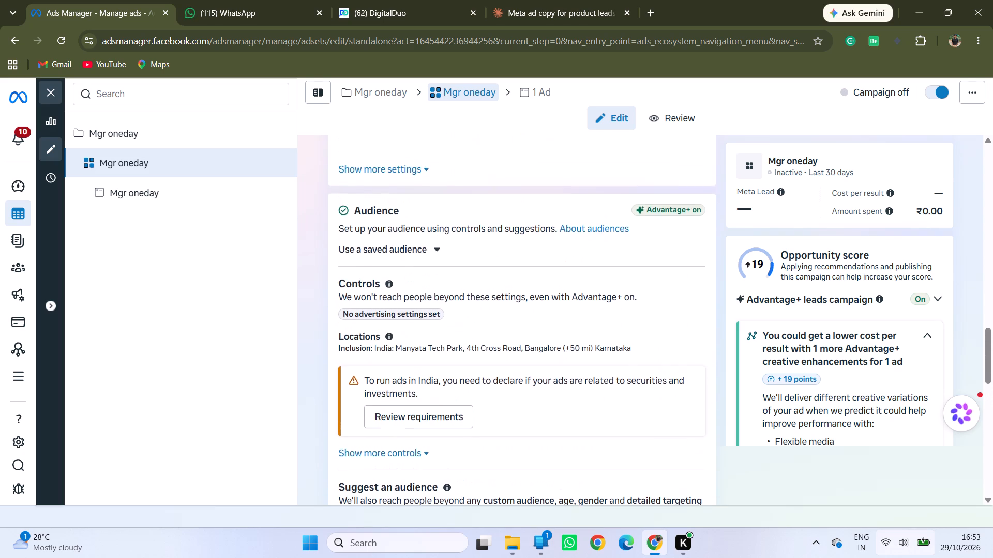
{"action": "scroll", "coordinate": [458, 324], "scroll_direction": "up", "scroll_amount": 2}
{"action": "right_click", "coordinate": [458, 324]}
{"action": "left_click", "coordinate": [458, 324]}
{"action": "scroll", "coordinate": [458, 324], "scroll_direction": "up", "scroll_amount": 1}
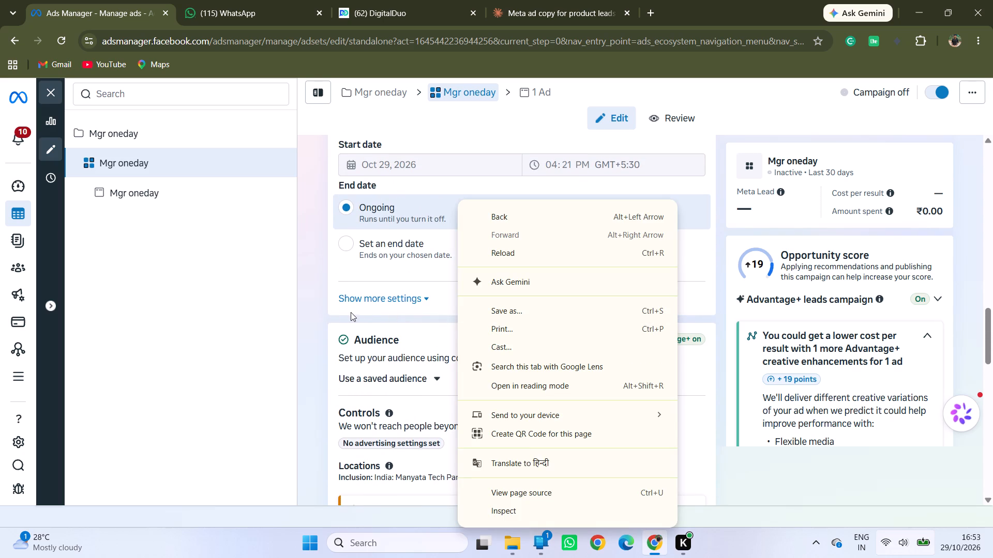
{"action": "left_click", "coordinate": [310, 312]}
{"action": "scroll", "coordinate": [425, 318], "scroll_direction": "up", "scroll_amount": 2}
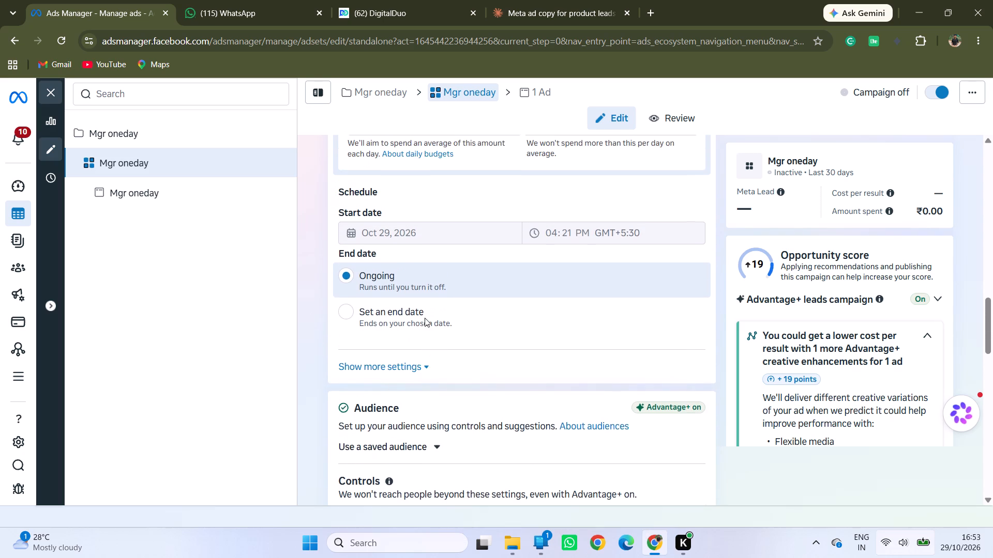
{"action": "scroll", "coordinate": [425, 318], "scroll_direction": "up", "scroll_amount": 8}
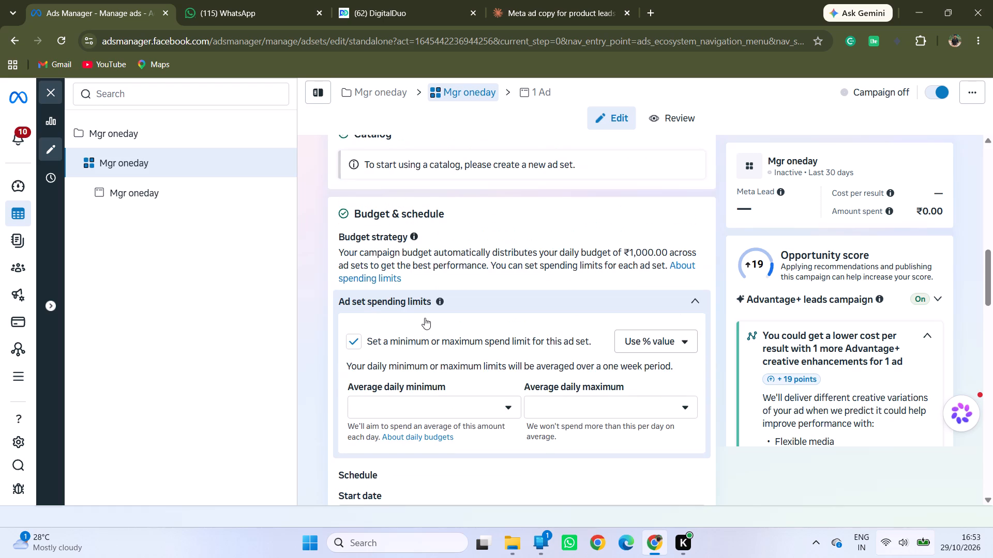
Examine the ad set's value rules, performance goal and conversion location, and try to open the Facebook Page choices.
{"action": "scroll", "coordinate": [425, 318], "scroll_direction": "up", "scroll_amount": 6}
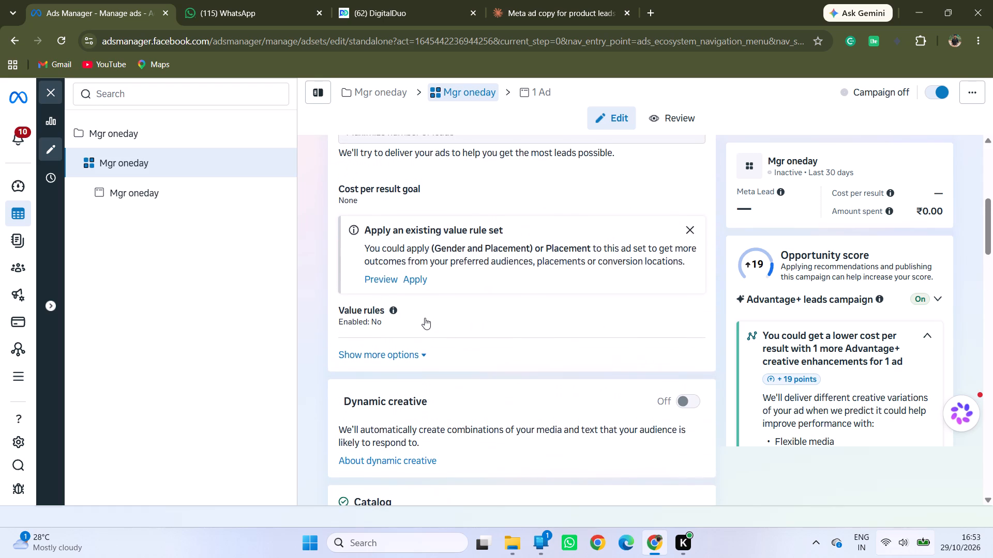
{"action": "scroll", "coordinate": [425, 318], "scroll_direction": "up", "scroll_amount": 1}
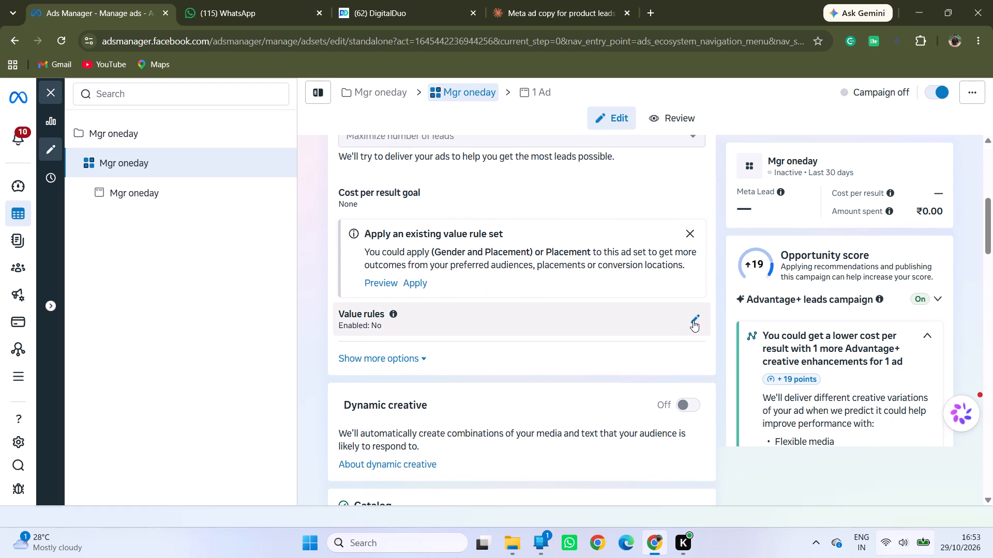
{"action": "scroll", "coordinate": [483, 330], "scroll_direction": "up", "scroll_amount": 3}
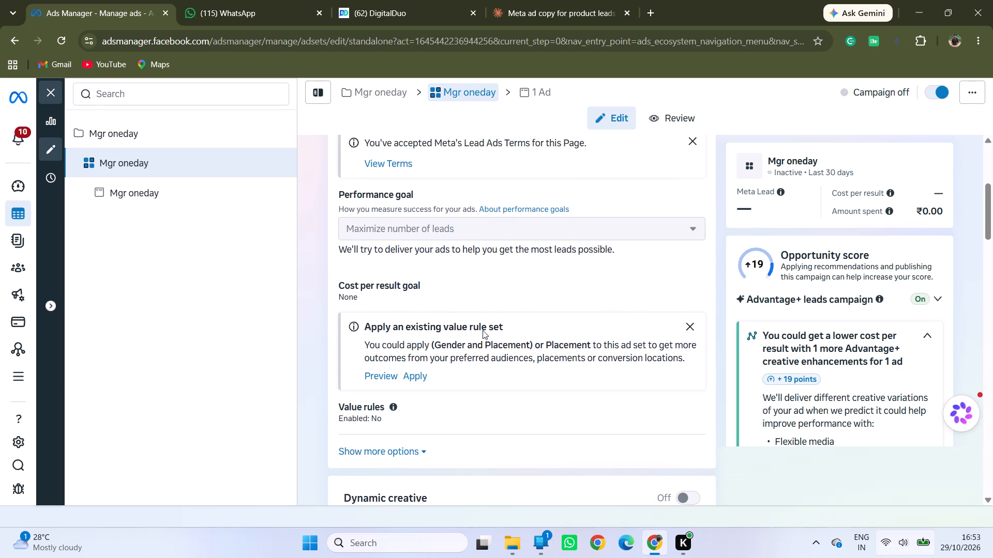
{"action": "scroll", "coordinate": [483, 330], "scroll_direction": "up", "scroll_amount": 2}
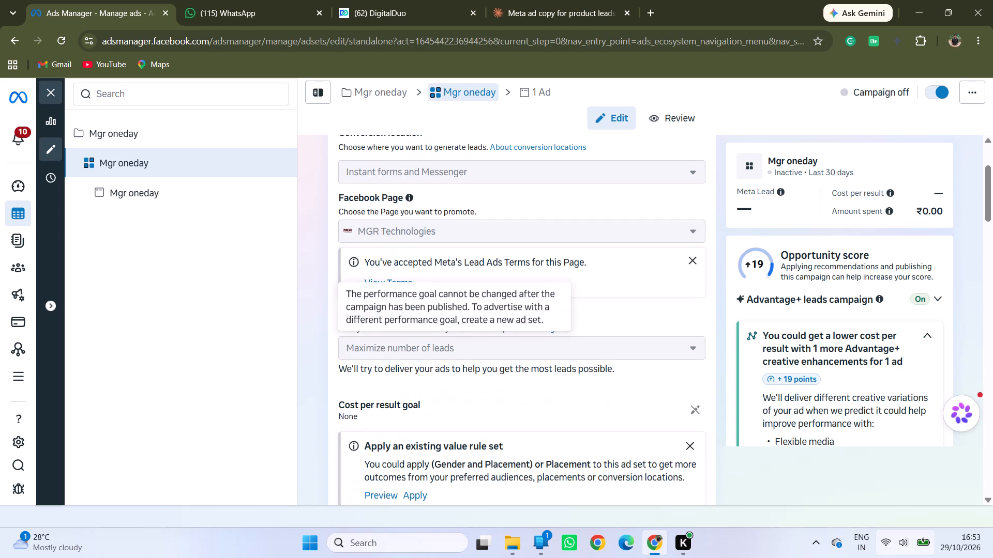
{"action": "scroll", "coordinate": [609, 265], "scroll_direction": "up", "scroll_amount": 2}
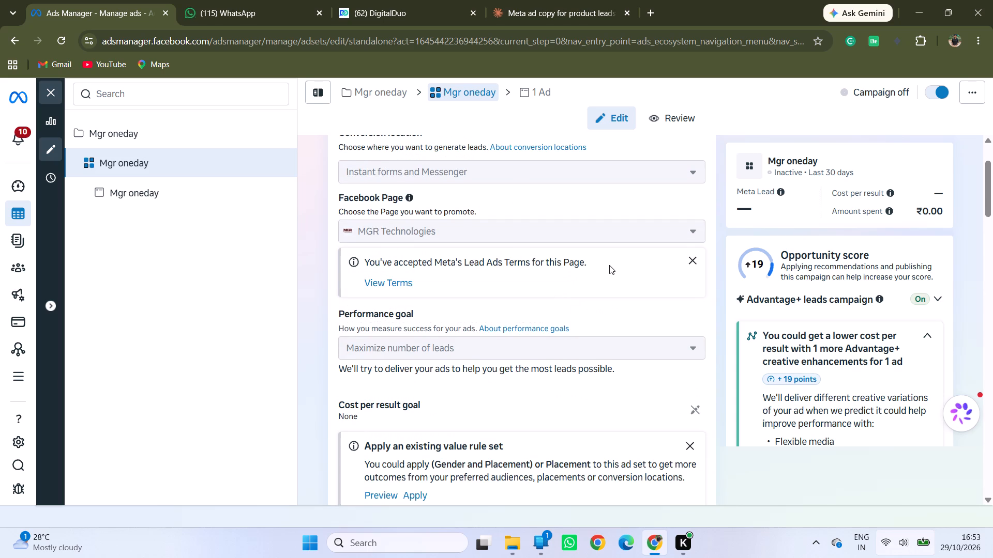
{"action": "scroll", "coordinate": [609, 265], "scroll_direction": "up", "scroll_amount": 1}
{"action": "scroll", "coordinate": [428, 208], "scroll_direction": "up", "scroll_amount": 3}
{"action": "scroll", "coordinate": [310, 180], "scroll_direction": "up", "scroll_amount": 2}
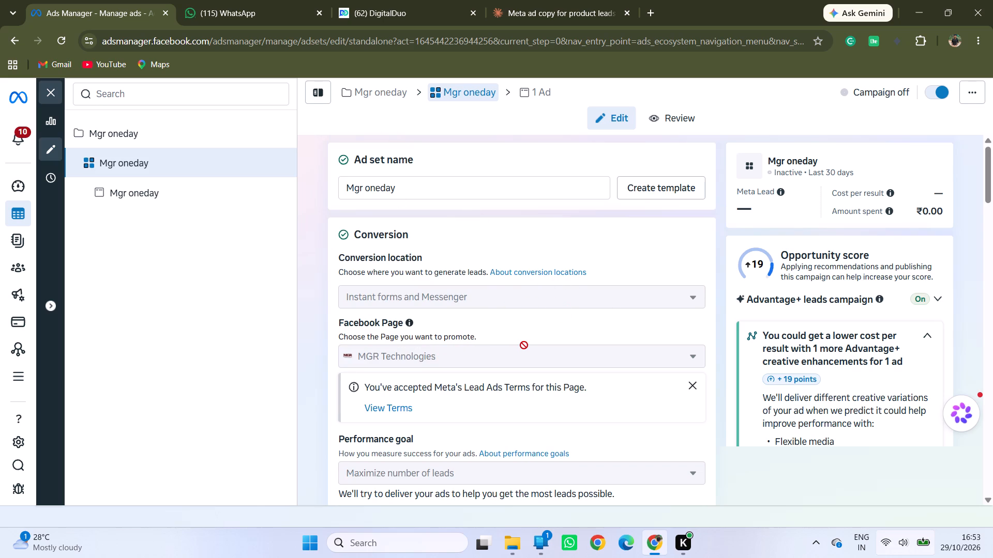
{"action": "scroll", "coordinate": [524, 345], "scroll_direction": "down", "scroll_amount": 1}
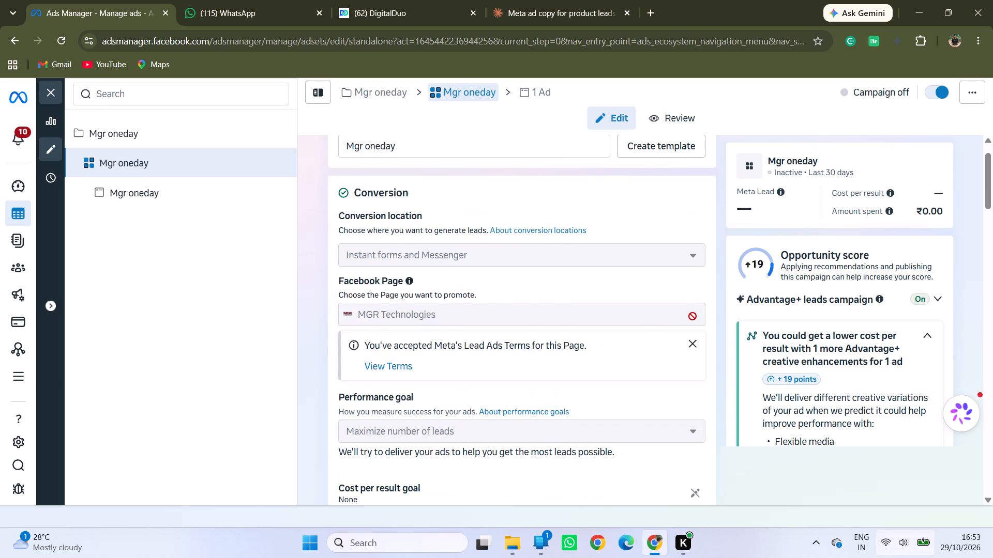
{"action": "left_click", "coordinate": [693, 316]}
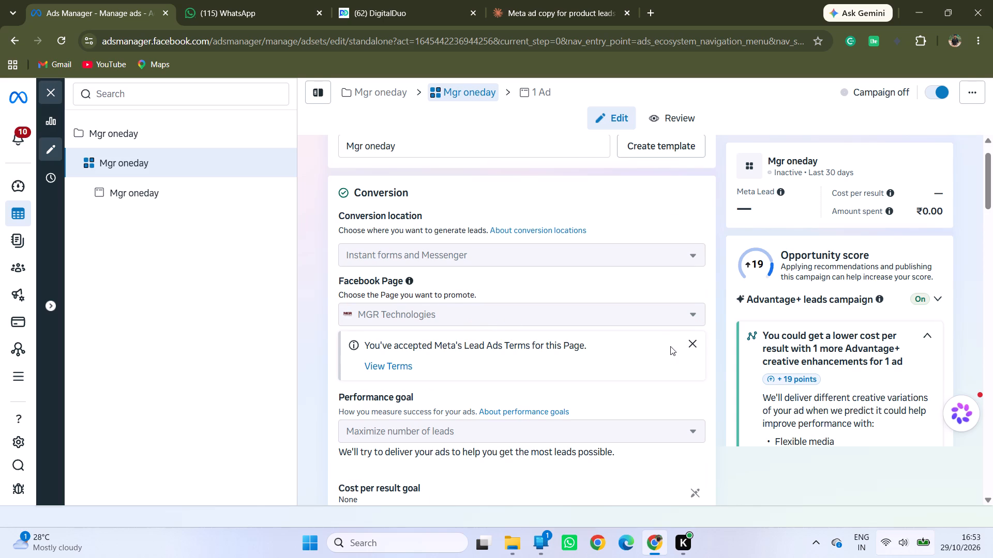
Close the ad set editor and clear the campaign, ad set and ad selections so that all ad sets are listed.
{"action": "left_click", "coordinate": [49, 88]}
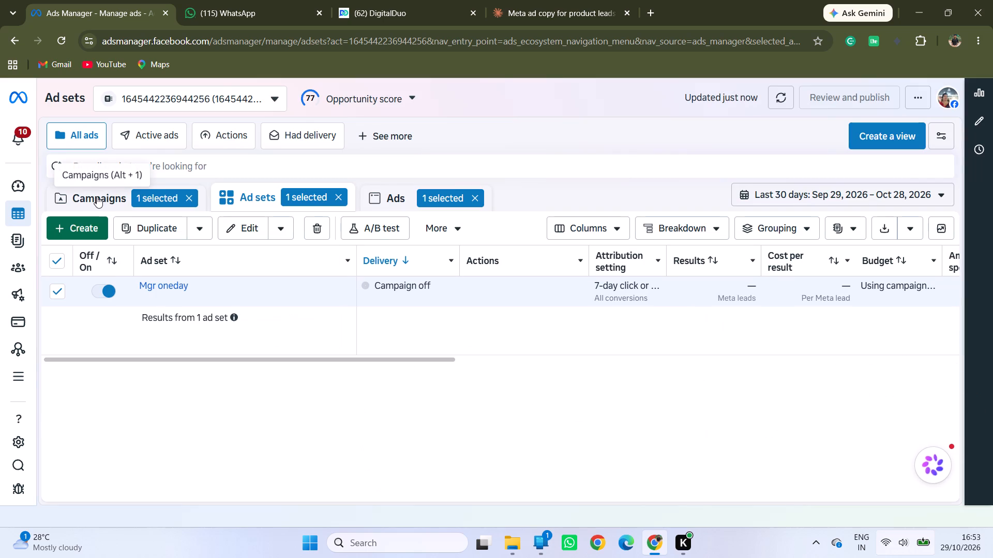
{"action": "left_click", "coordinate": [192, 192]}
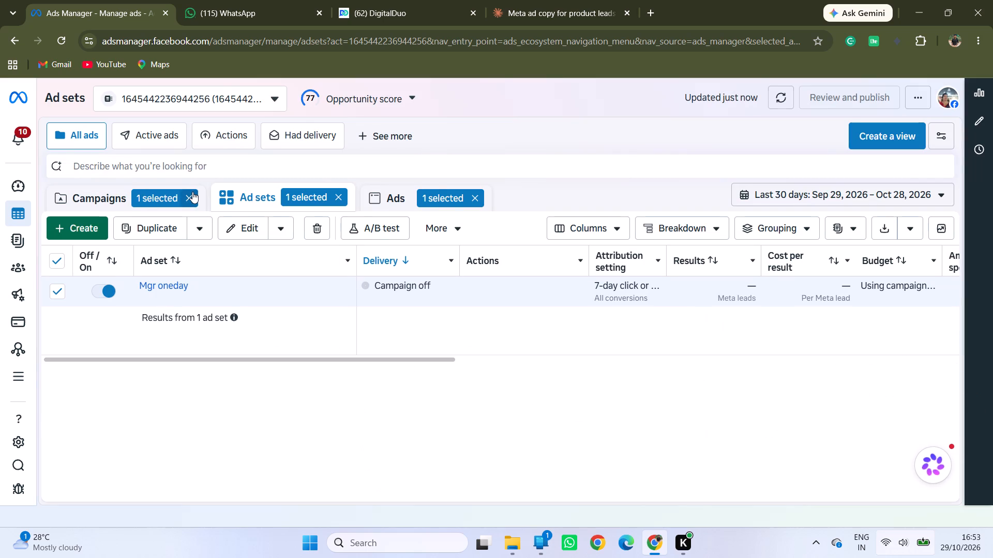
{"action": "left_click", "coordinate": [308, 198]}
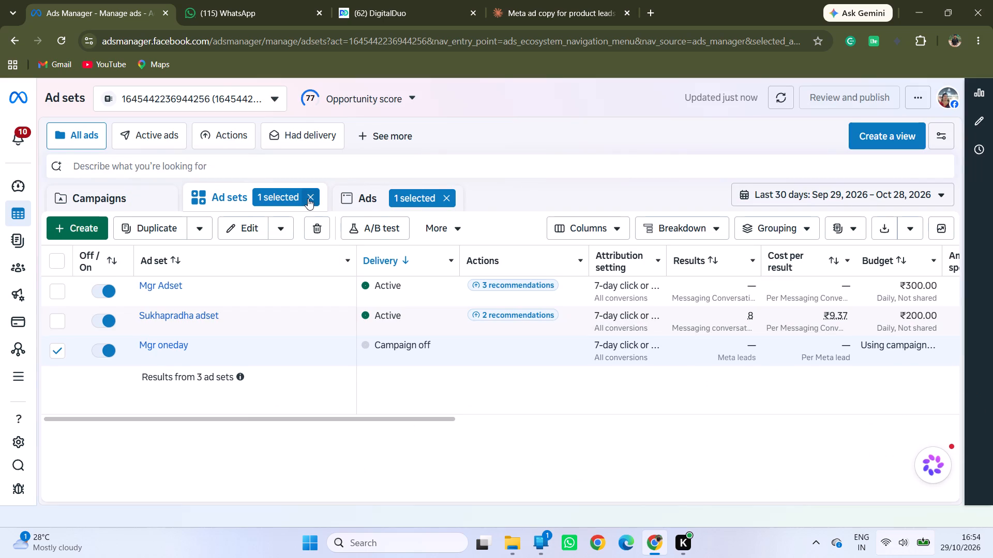
{"action": "left_click", "coordinate": [433, 199]}
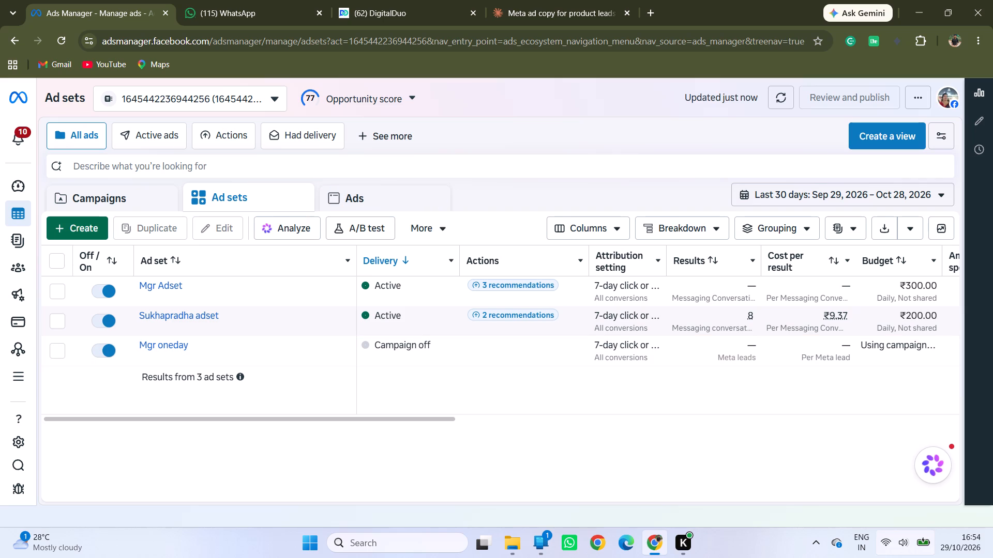
Turn on the Mgr oneday campaign in the campaigns list and leave its row unselected.
{"action": "left_click", "coordinate": [93, 198]}
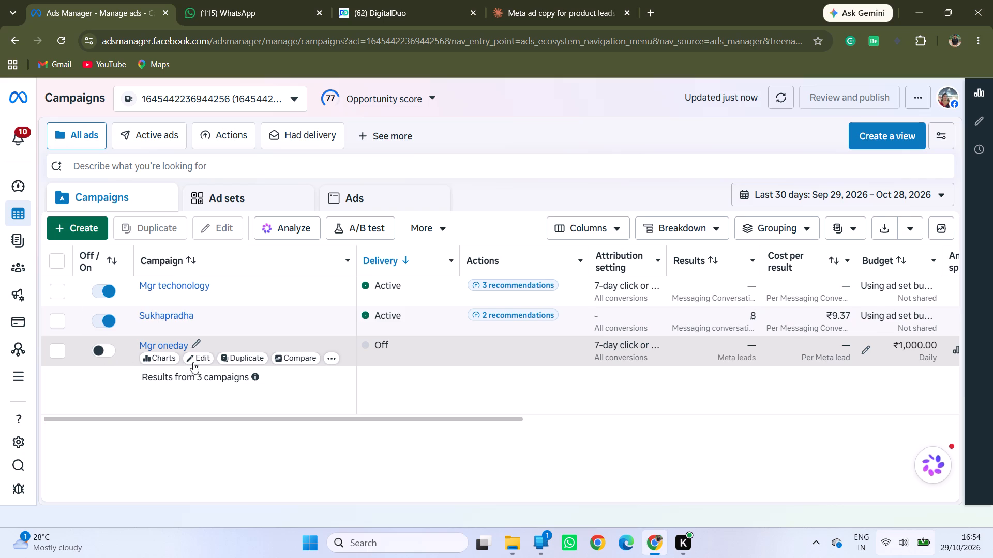
{"action": "left_click", "coordinate": [99, 353]}
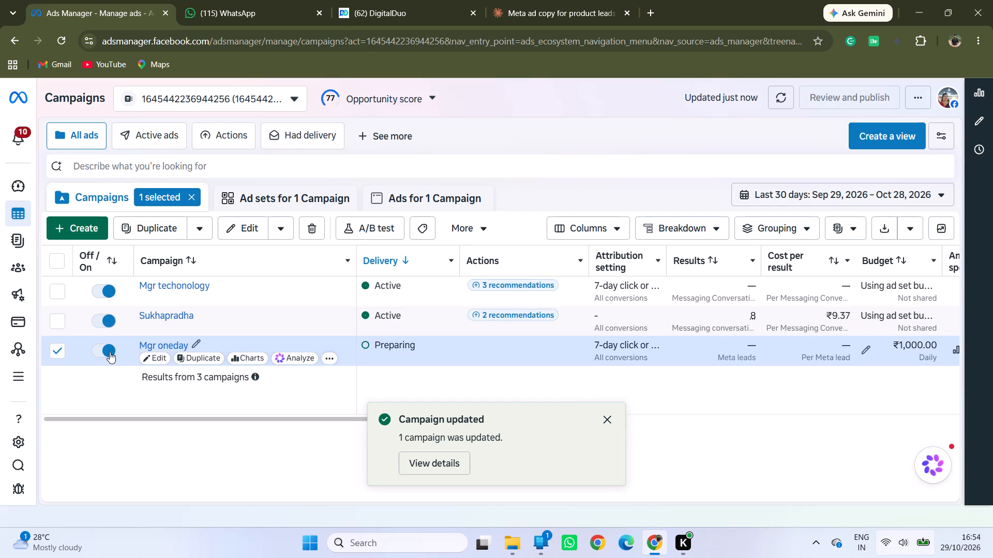
{"action": "left_click", "coordinate": [59, 351]}
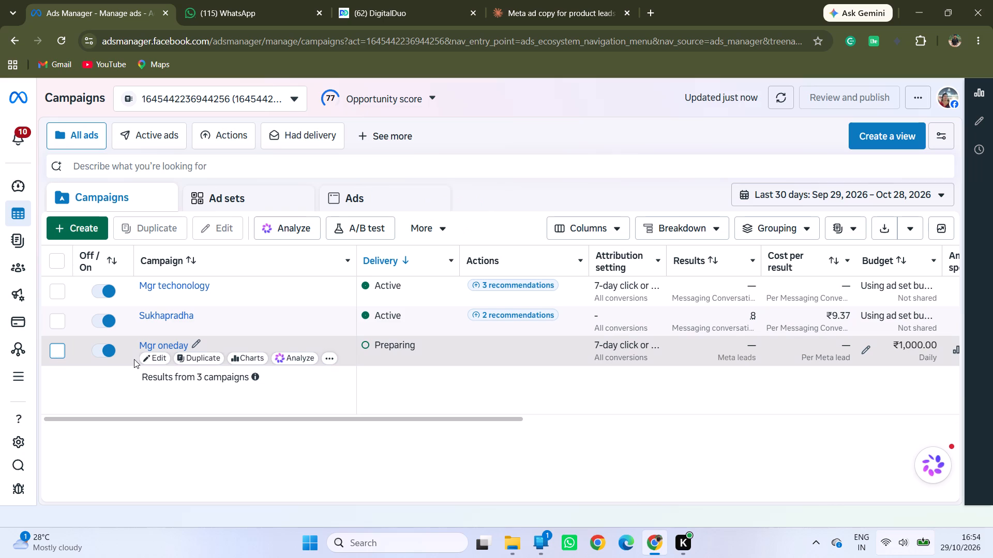
Open the Mgr oneday campaign's settings and examine its details, budget strategy, daily budget, A/B test and special ad categories.
{"action": "left_click", "coordinate": [153, 360]}
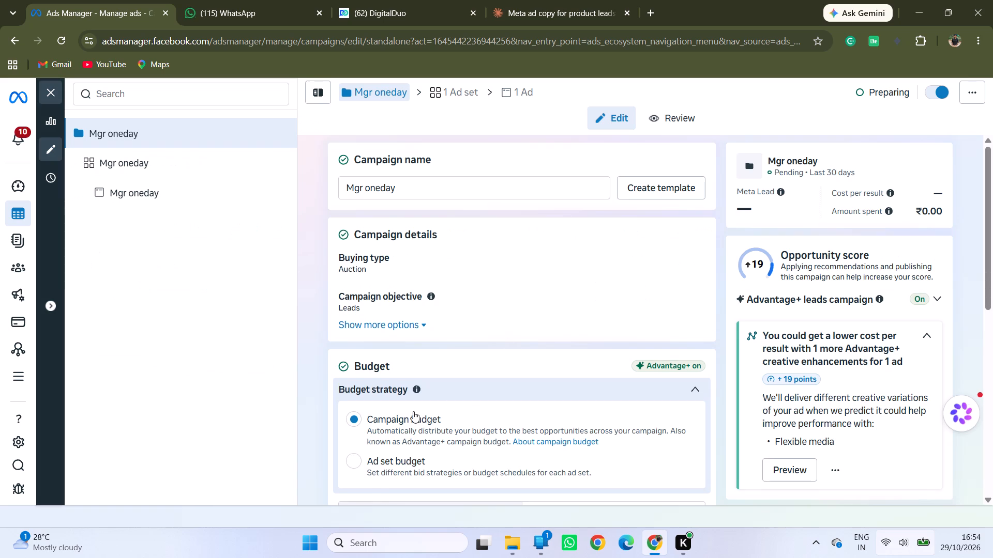
{"action": "scroll", "coordinate": [428, 349], "scroll_direction": "down", "scroll_amount": 3}
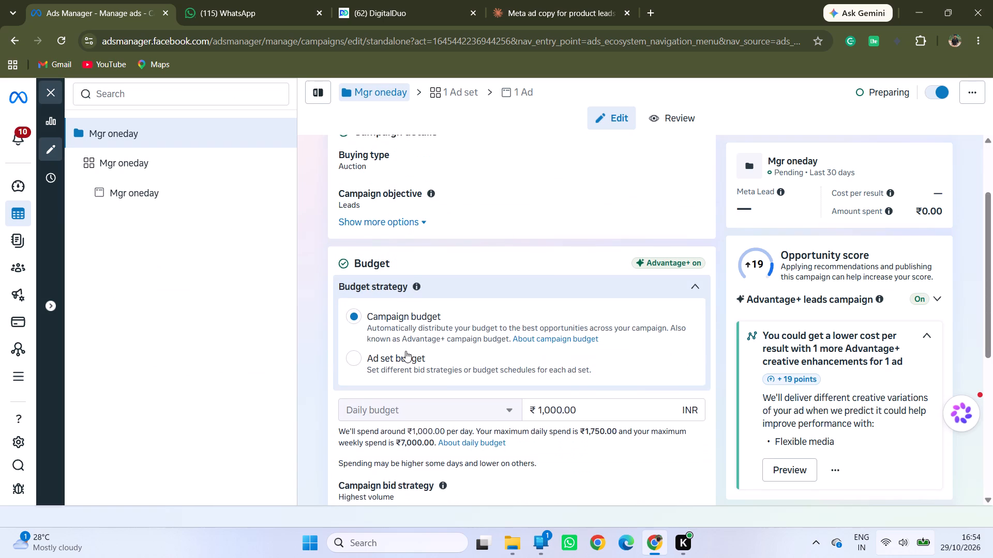
{"action": "scroll", "coordinate": [405, 351], "scroll_direction": "down", "scroll_amount": 7}
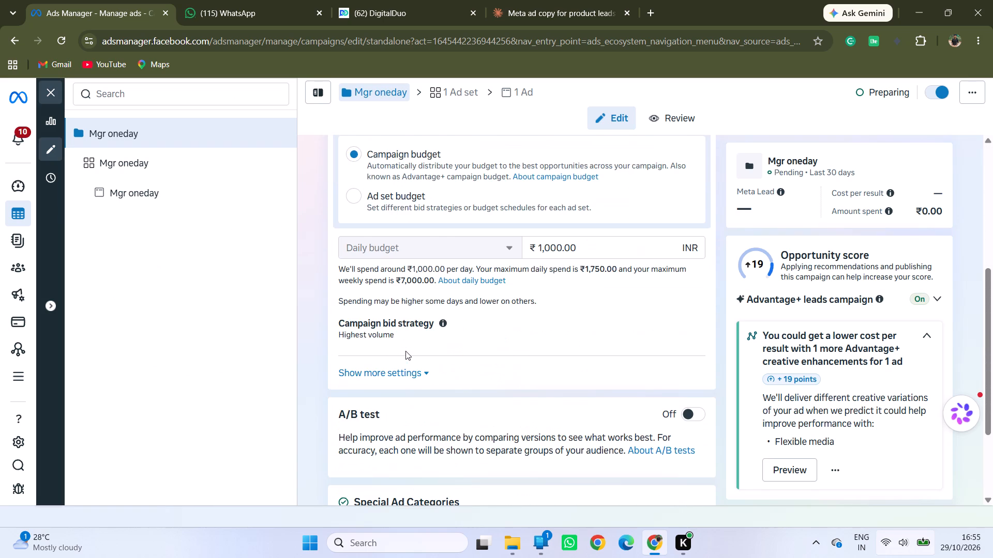
{"action": "scroll", "coordinate": [405, 351], "scroll_direction": "down", "scroll_amount": 5}
{"action": "scroll", "coordinate": [405, 351], "scroll_direction": "up", "scroll_amount": 3}
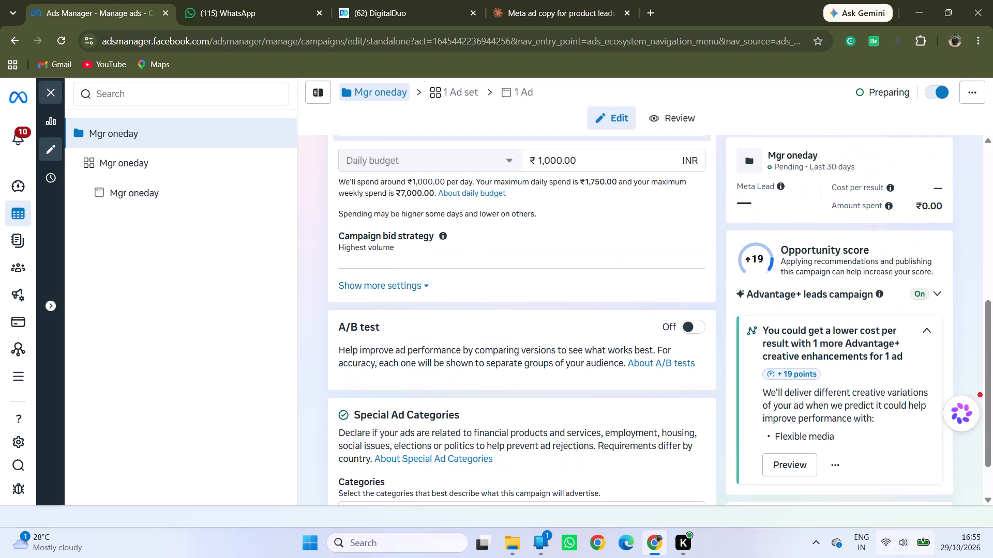
{"action": "scroll", "coordinate": [405, 351], "scroll_direction": "up", "scroll_amount": 11}
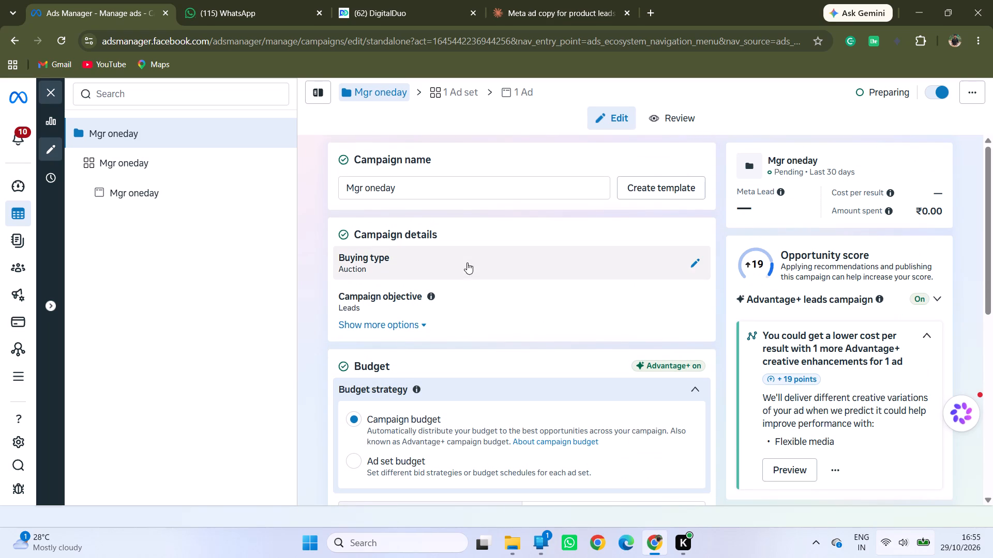
Check the additional campaign details options, collapse them, and look over the budget, bid strategy and special ad categories again.
{"action": "left_click", "coordinate": [423, 327]}
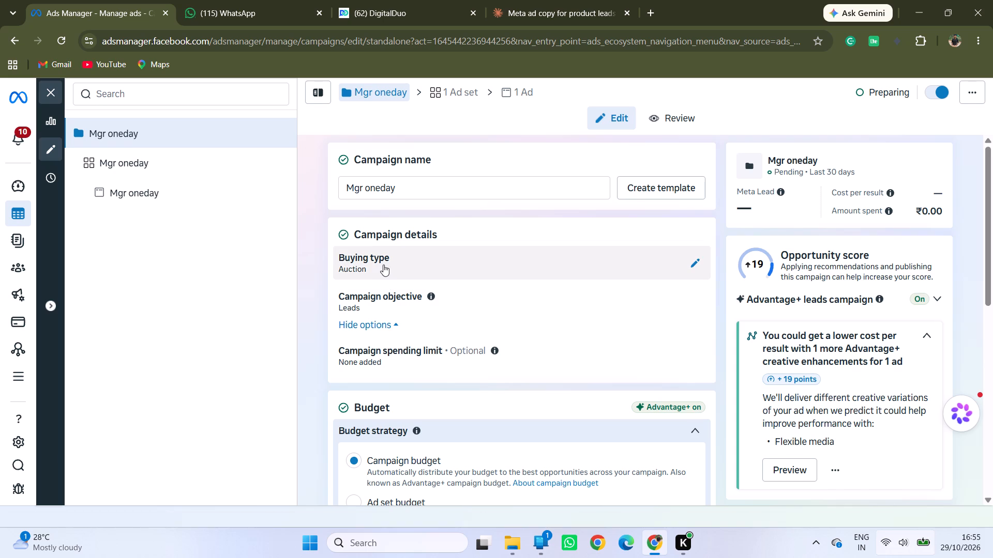
{"action": "left_click", "coordinate": [395, 326]}
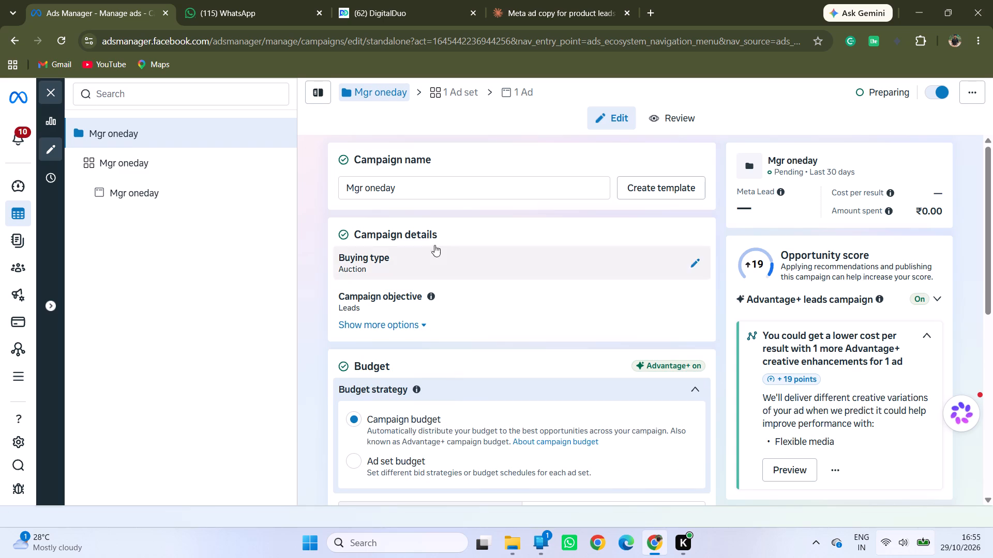
{"action": "scroll", "coordinate": [416, 312], "scroll_direction": "down", "scroll_amount": 8}
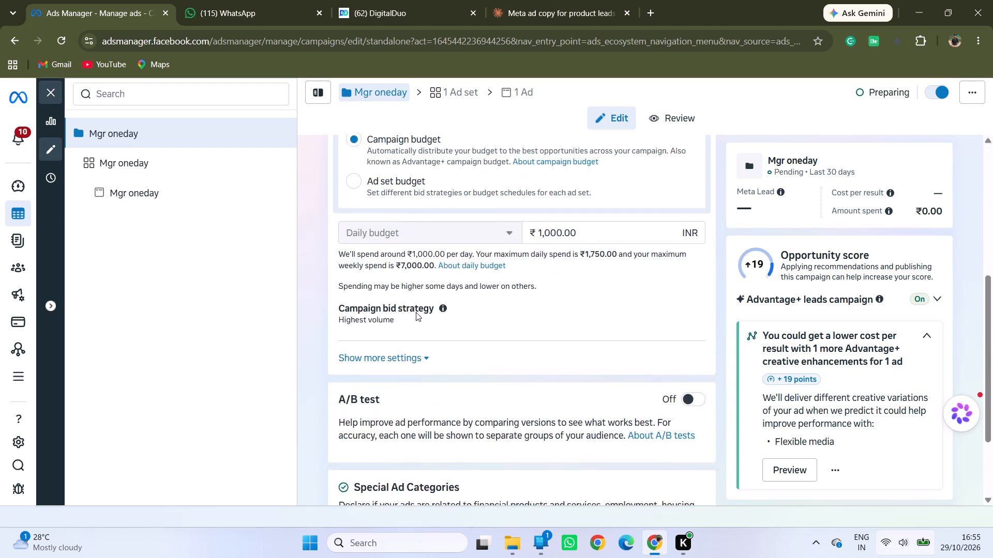
{"action": "scroll", "coordinate": [416, 312], "scroll_direction": "down", "scroll_amount": 5}
{"action": "scroll", "coordinate": [416, 312], "scroll_direction": "up", "scroll_amount": 4}
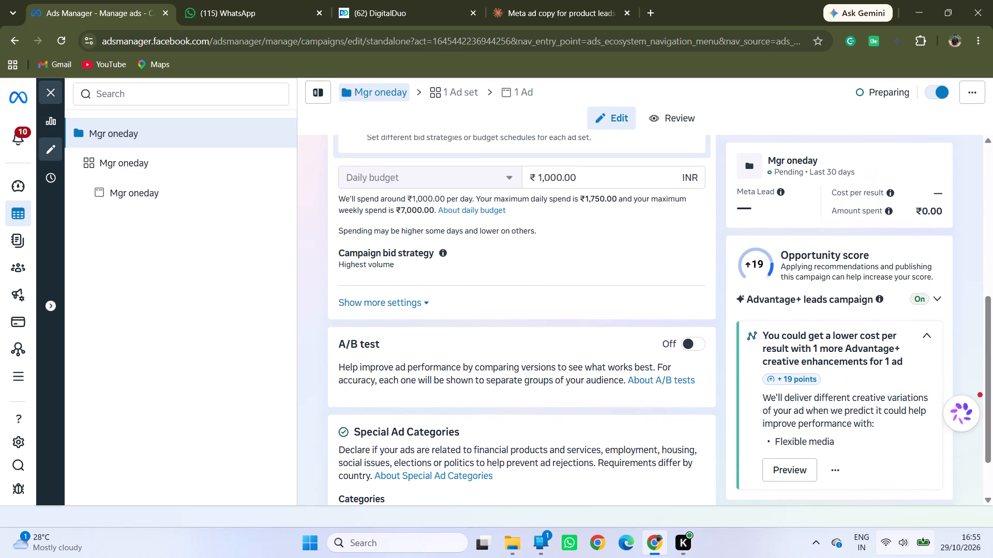
{"action": "scroll", "coordinate": [416, 312], "scroll_direction": "up", "scroll_amount": 4}
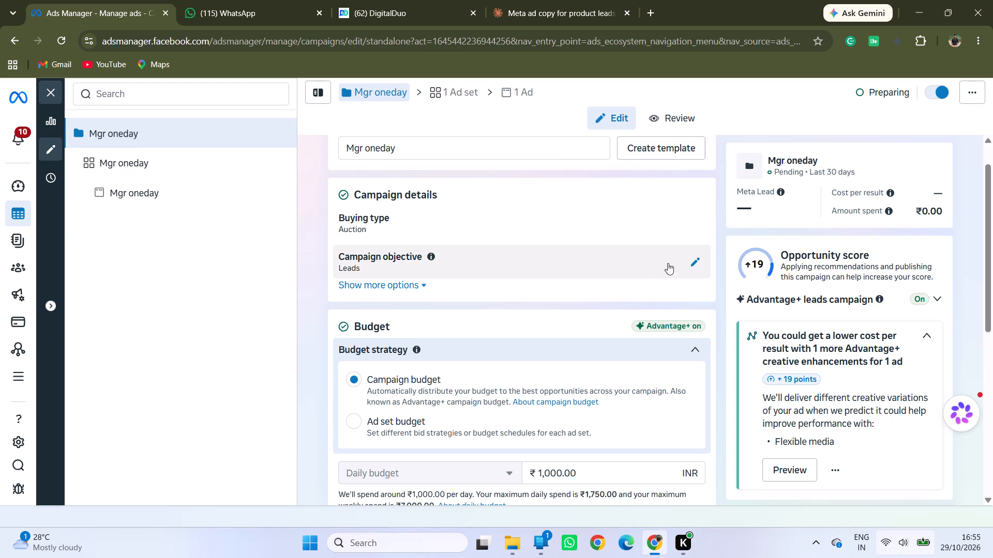
Reveal the campaign spending limit and budget scheduling options and review them along with the rest of the campaign settings.
{"action": "left_click", "coordinate": [422, 286]}
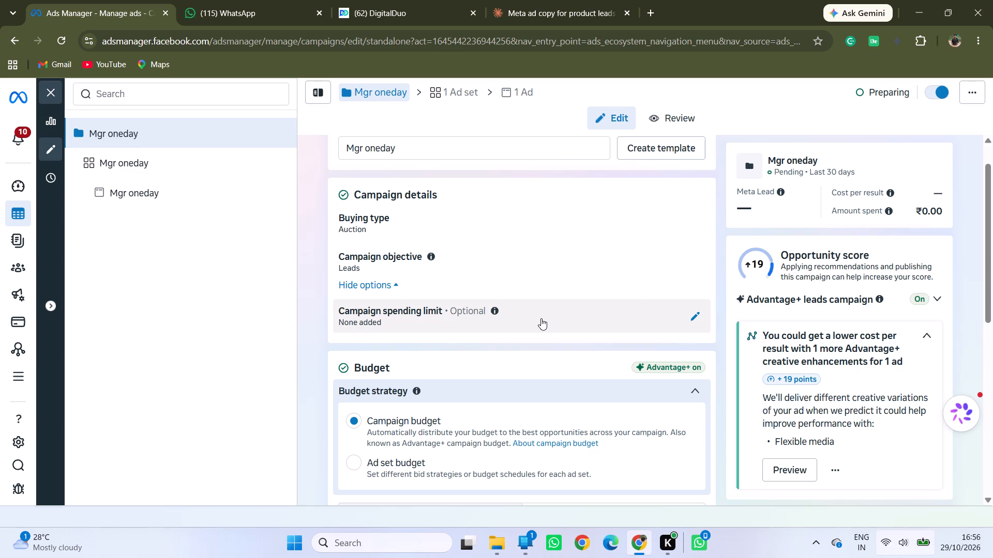
{"action": "scroll", "coordinate": [541, 318], "scroll_direction": "down", "scroll_amount": 9}
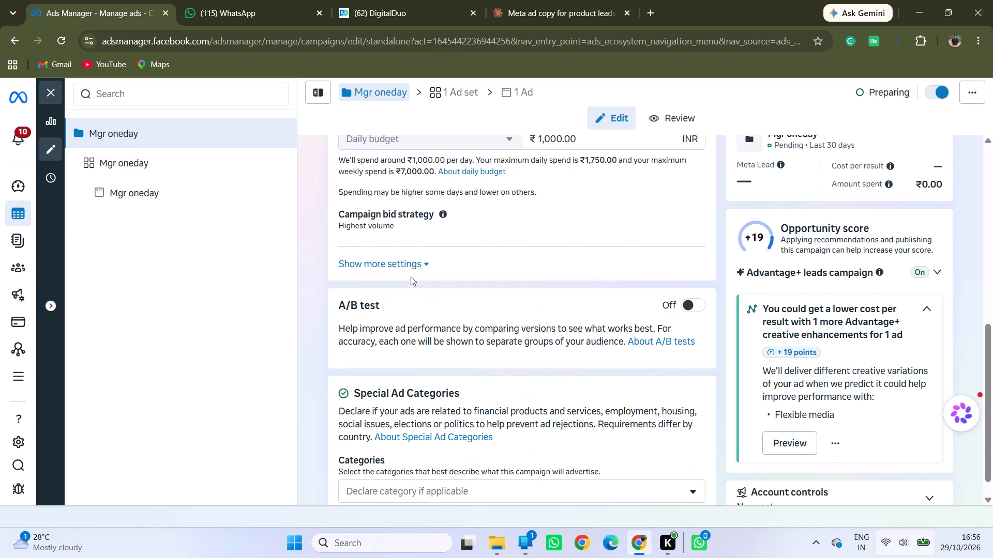
{"action": "left_click", "coordinate": [418, 263]}
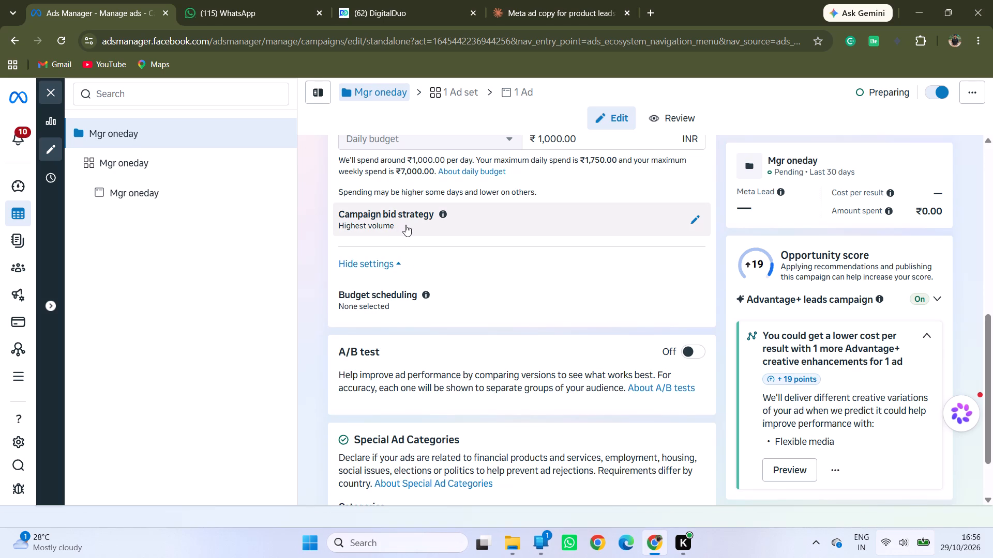
{"action": "scroll", "coordinate": [433, 355], "scroll_direction": "down", "scroll_amount": 5}
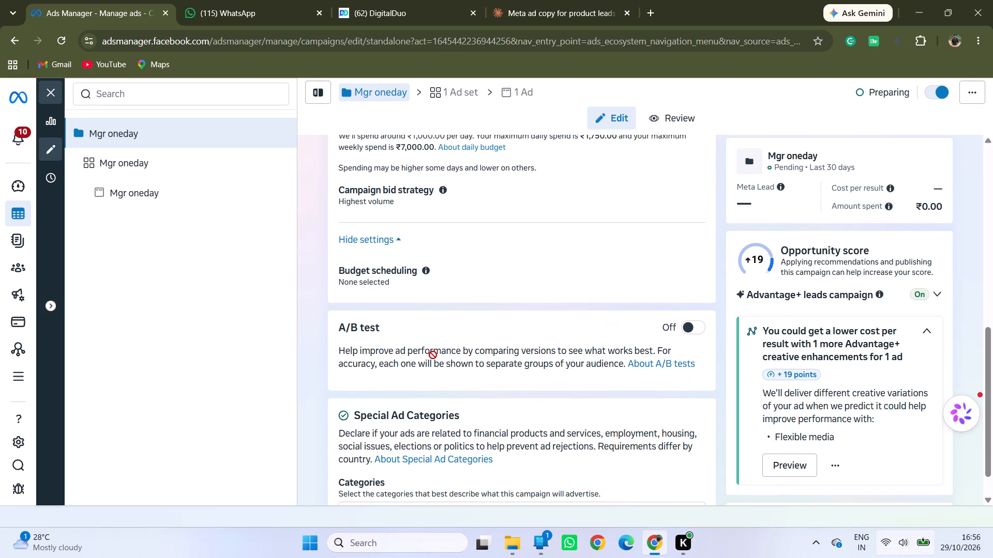
{"action": "scroll", "coordinate": [433, 355], "scroll_direction": "down", "scroll_amount": 3}
{"action": "scroll", "coordinate": [433, 355], "scroll_direction": "up", "scroll_amount": 14}
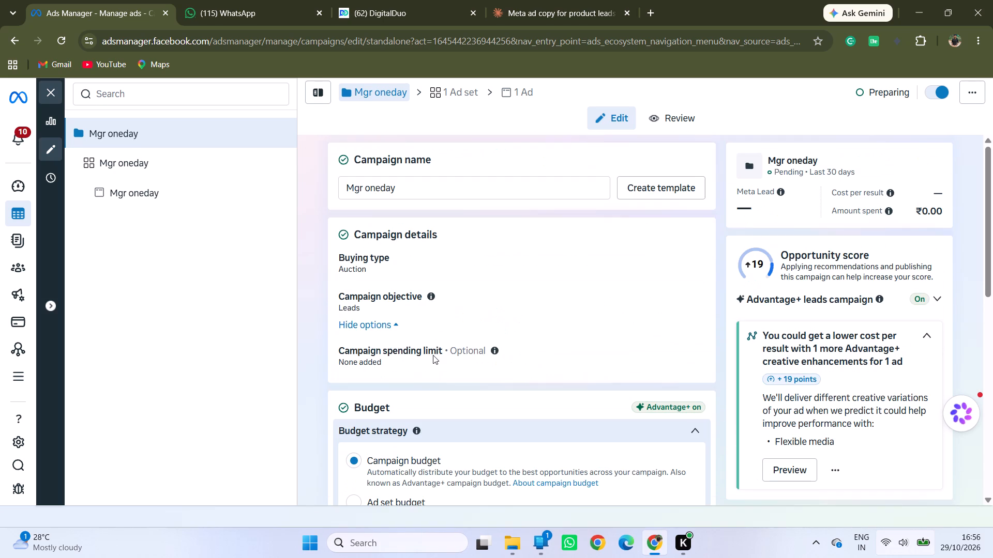
{"action": "scroll", "coordinate": [433, 355], "scroll_direction": "up", "scroll_amount": 7}
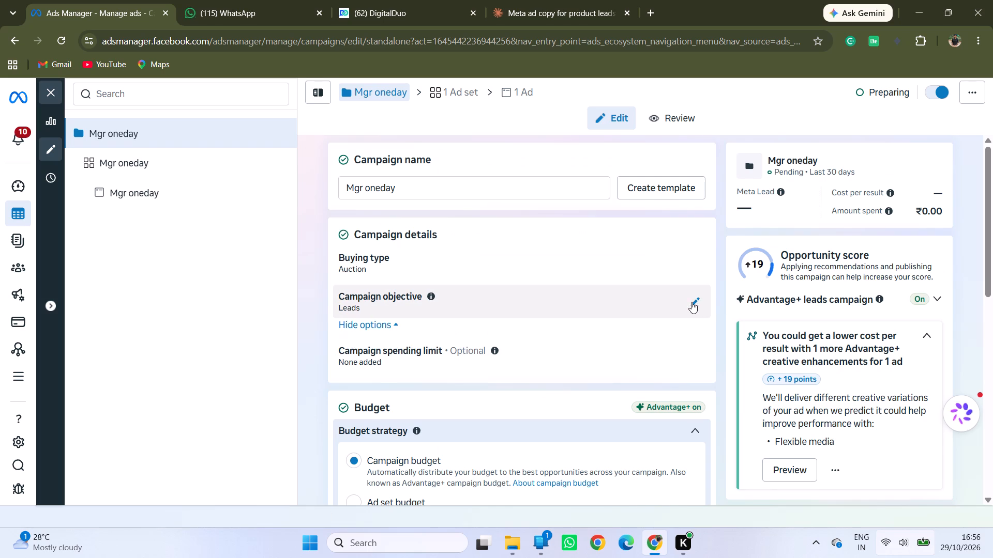
Check the campaign objective's edit options without changing them, and return to the campaigns list with no campaign selected.
{"action": "left_click", "coordinate": [691, 302]}
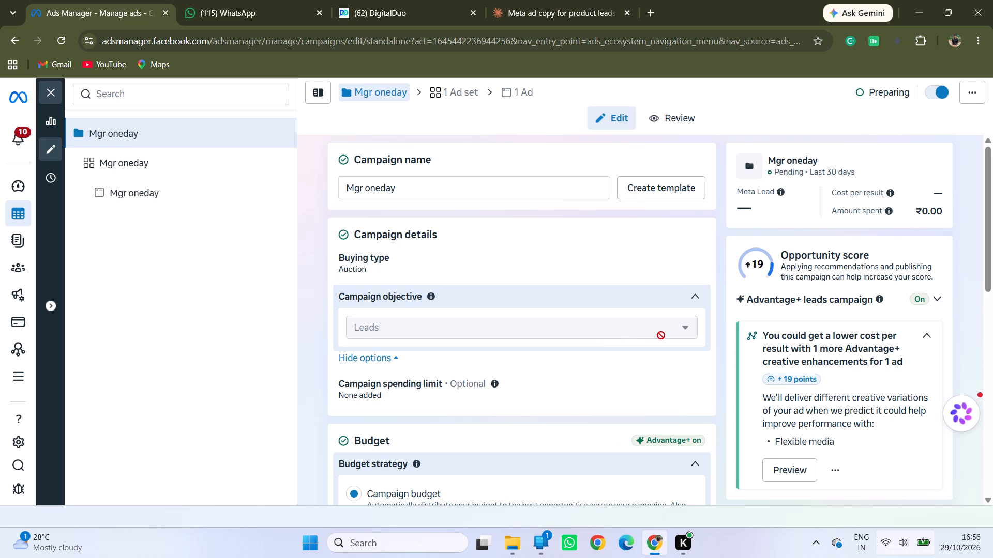
{"action": "left_click", "coordinate": [661, 335]}
{"action": "left_click", "coordinate": [705, 297]}
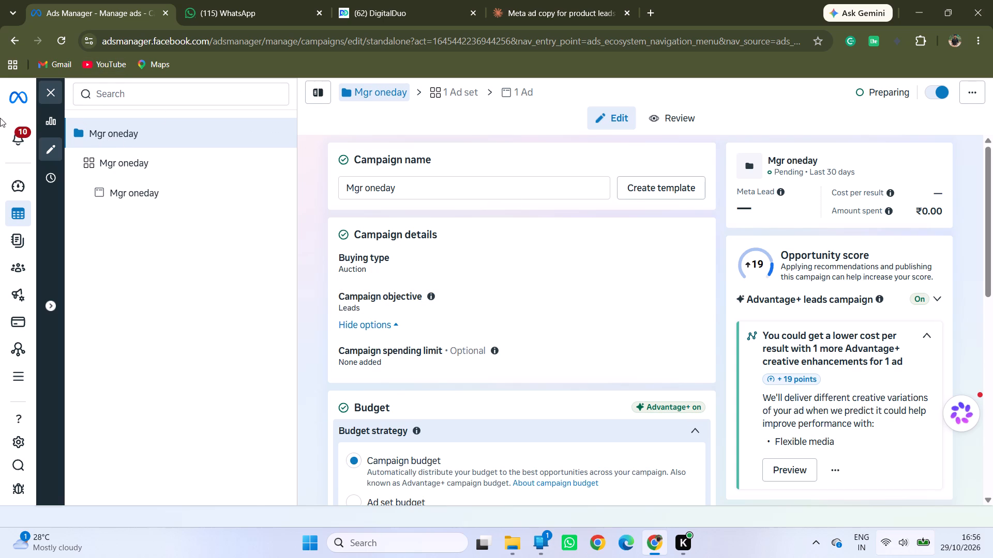
{"action": "left_click", "coordinate": [51, 93]}
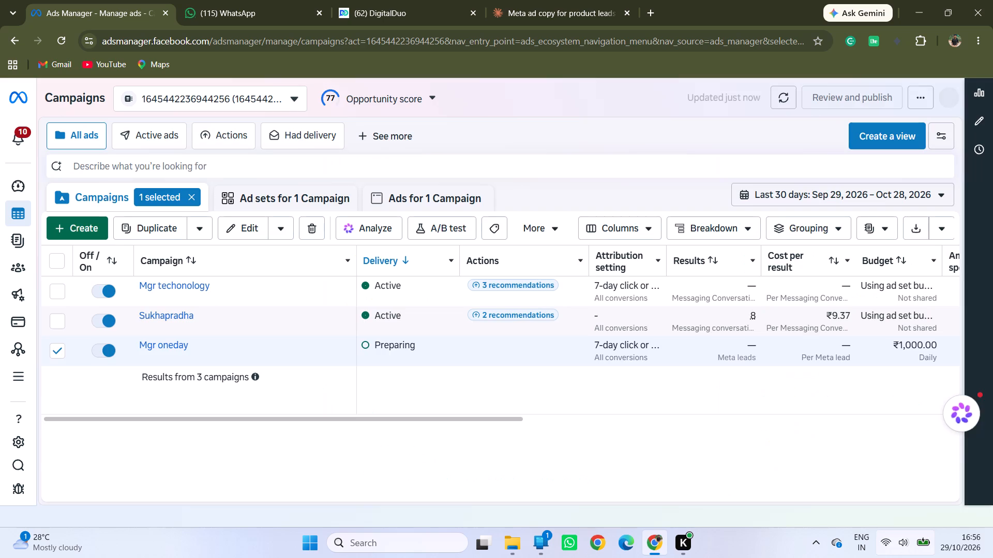
{"action": "left_click", "coordinate": [57, 354]}
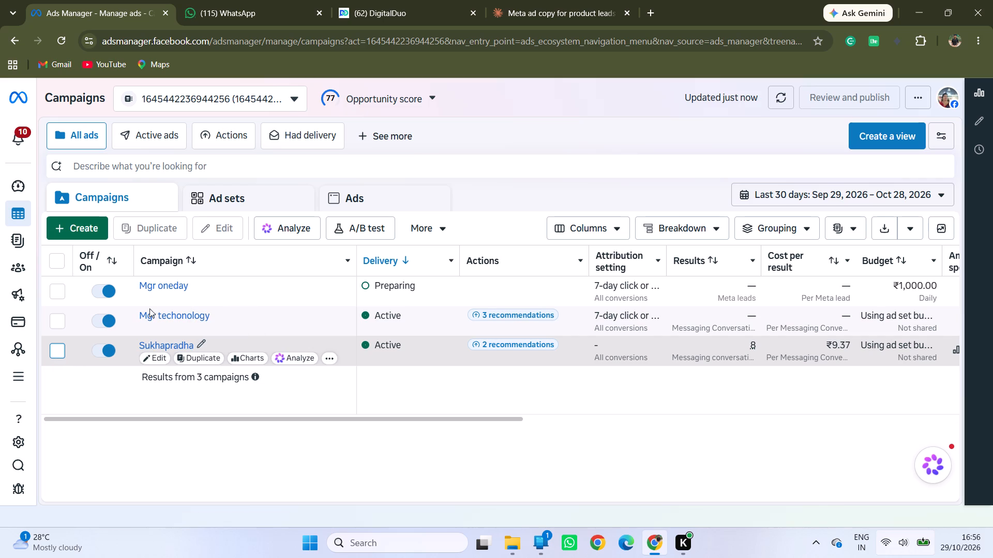
Check the delivery status of Mgr oneday at ad, ad set and campaign level.
{"action": "left_click", "coordinate": [359, 194]}
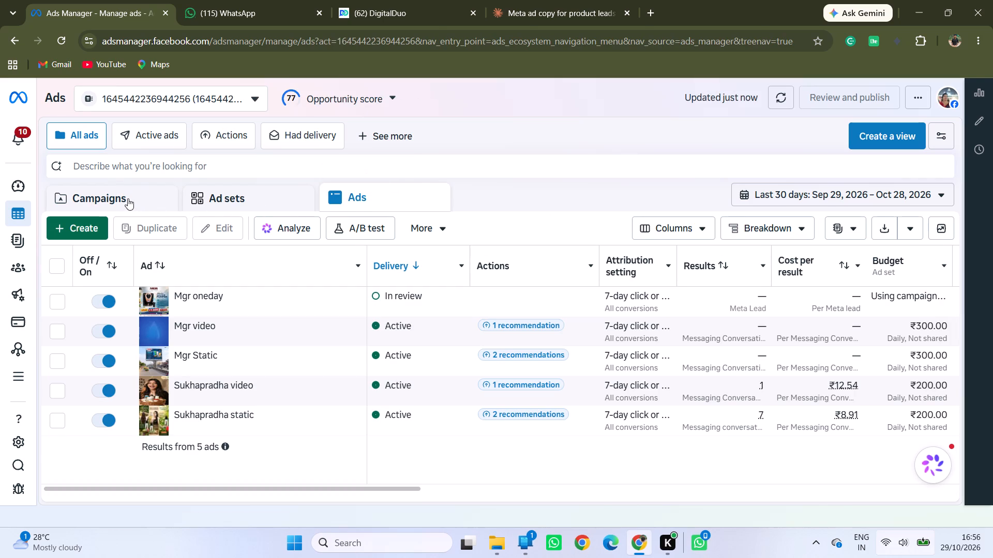
{"action": "left_click", "coordinate": [128, 198]}
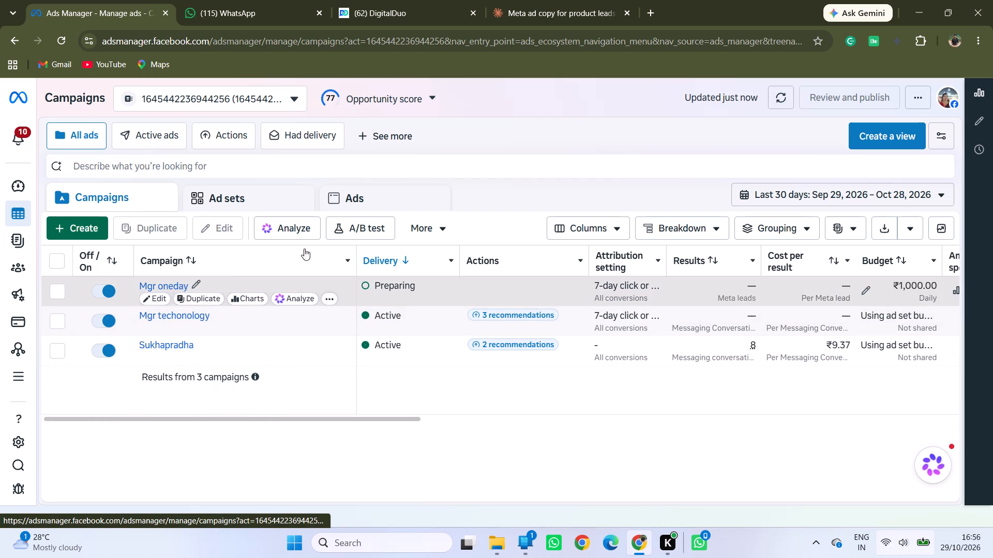
{"action": "left_click", "coordinate": [345, 193]}
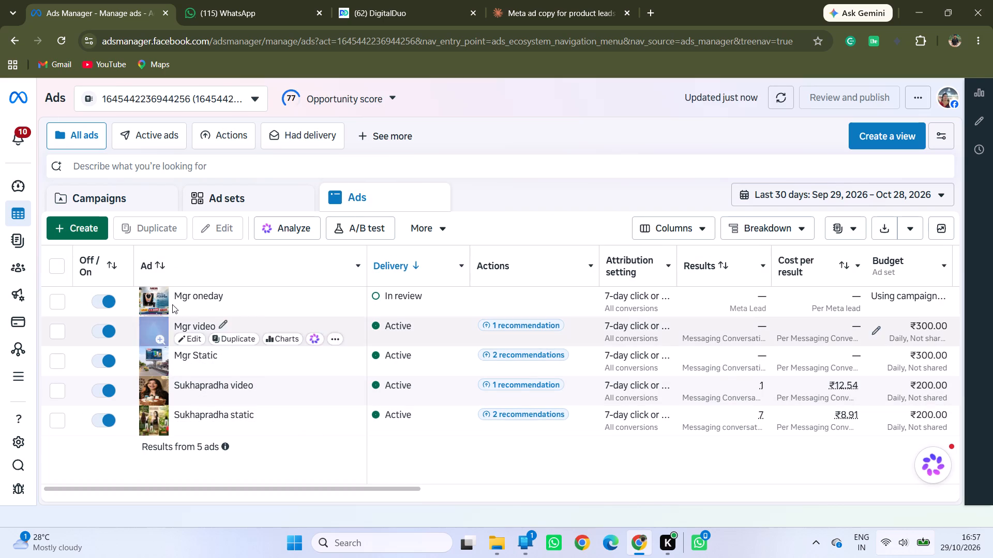
{"action": "left_click", "coordinate": [246, 194]}
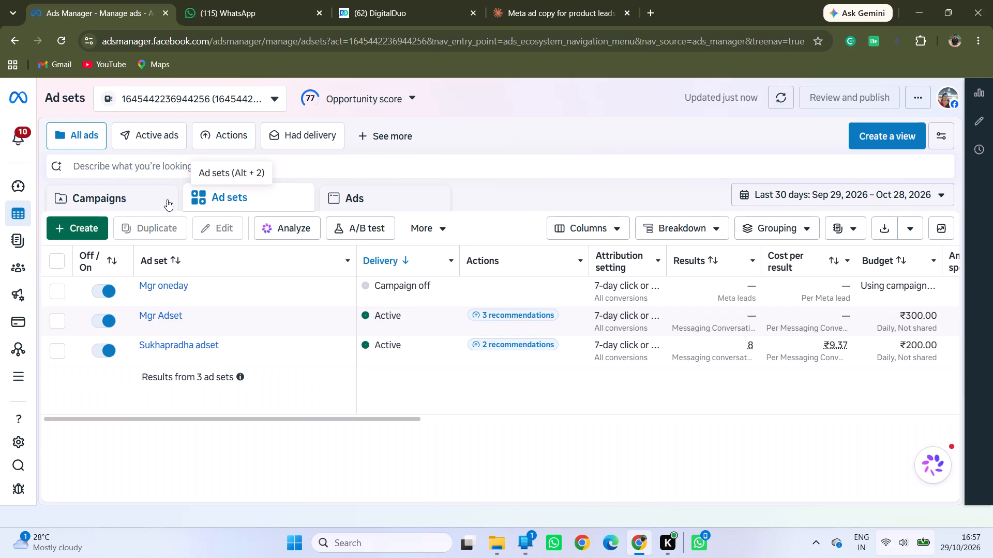
{"action": "left_click", "coordinate": [138, 199]}
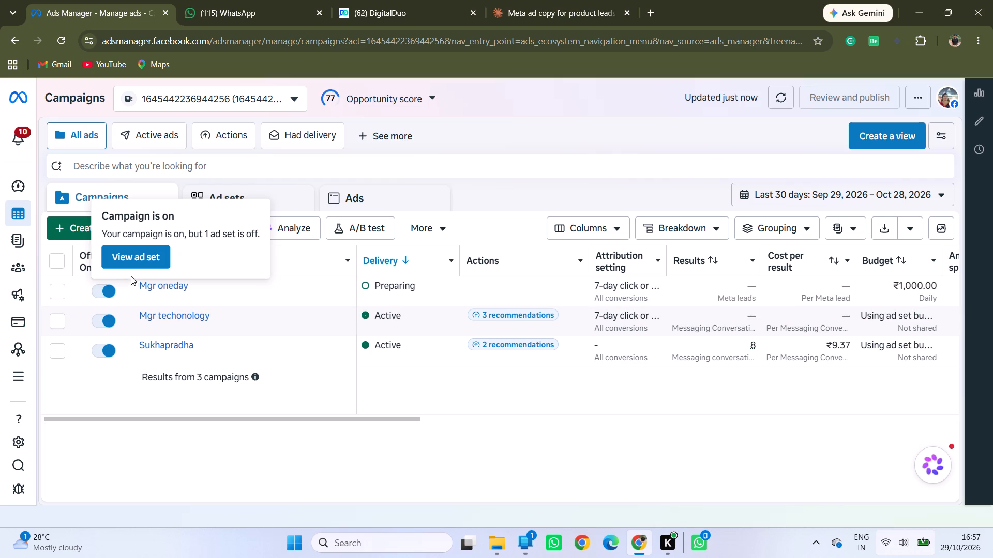
Turn off the Mgr oneday campaign in the campaigns list and dismiss the update notice.
{"action": "left_click", "coordinate": [101, 290]}
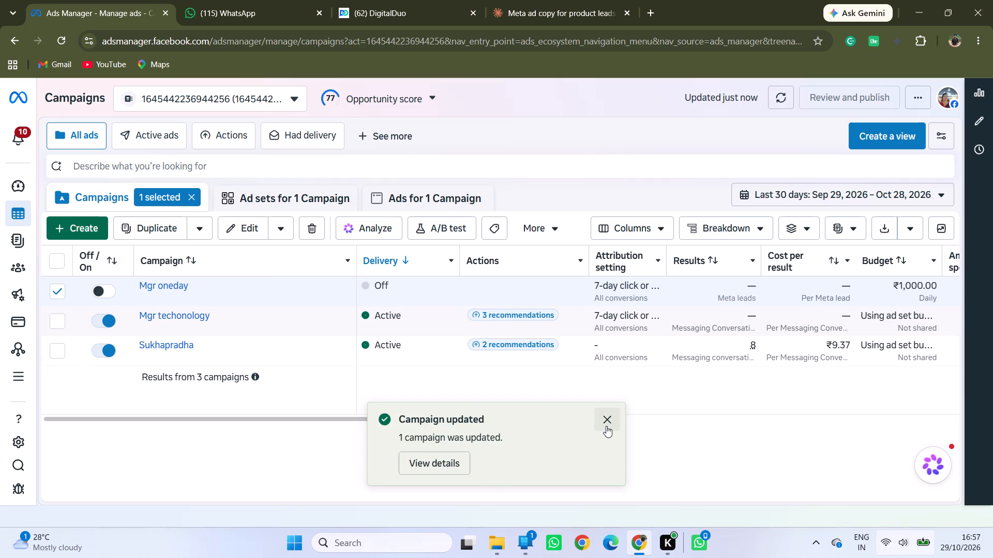
{"action": "left_click", "coordinate": [606, 426]}
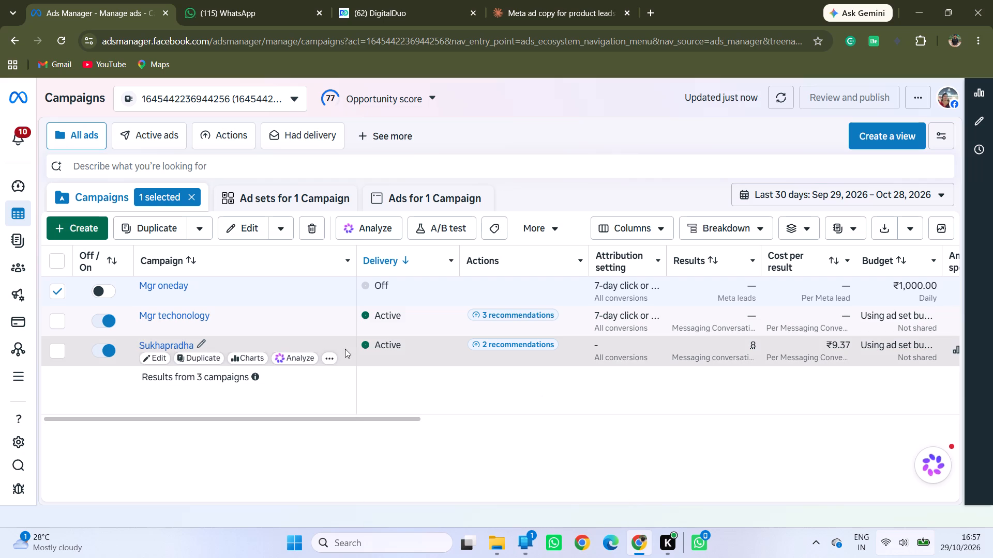
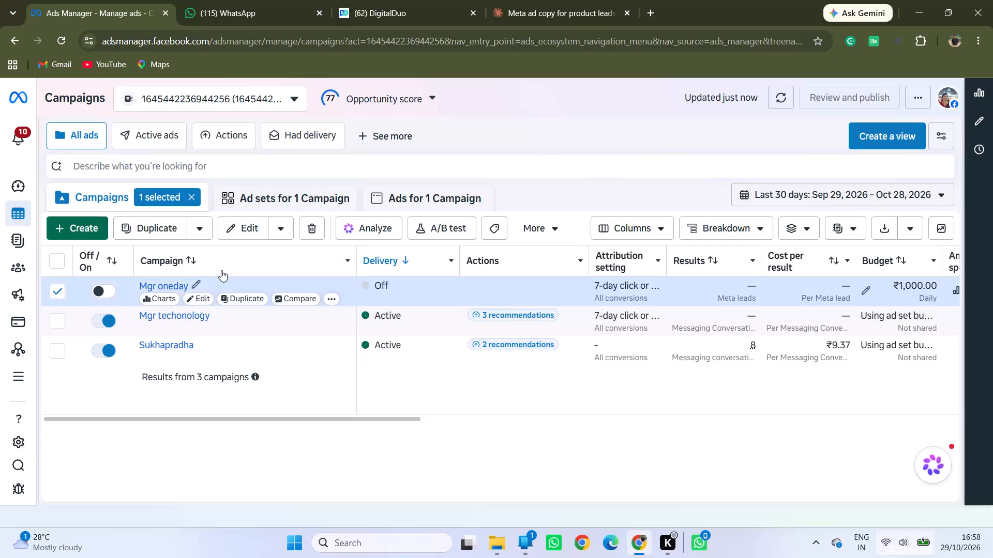
Open the Mgr oneday campaign for editing and review its details, budget, additional budget settings, A/B test and special ad categories.
{"action": "left_click", "coordinate": [202, 297]}
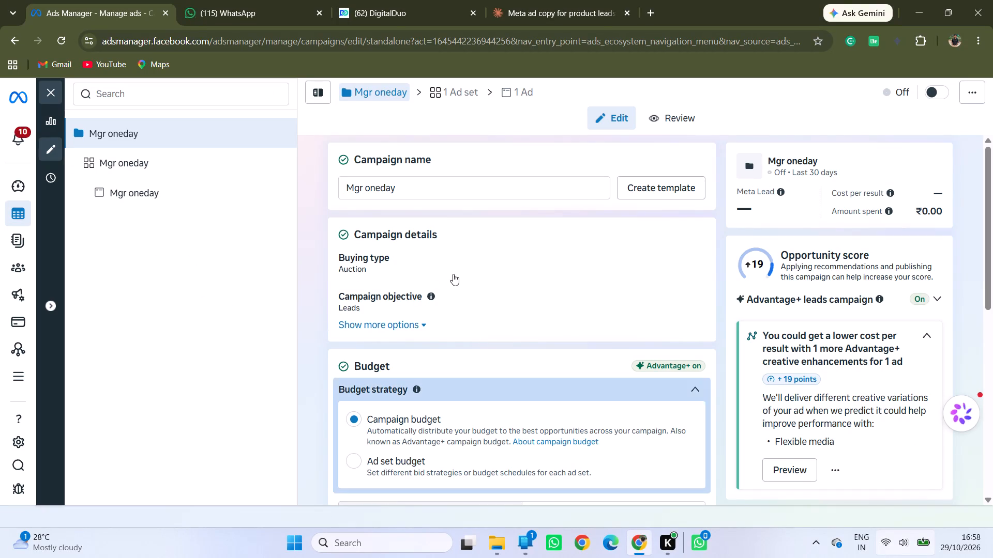
{"action": "scroll", "coordinate": [453, 274], "scroll_direction": "down", "scroll_amount": 5}
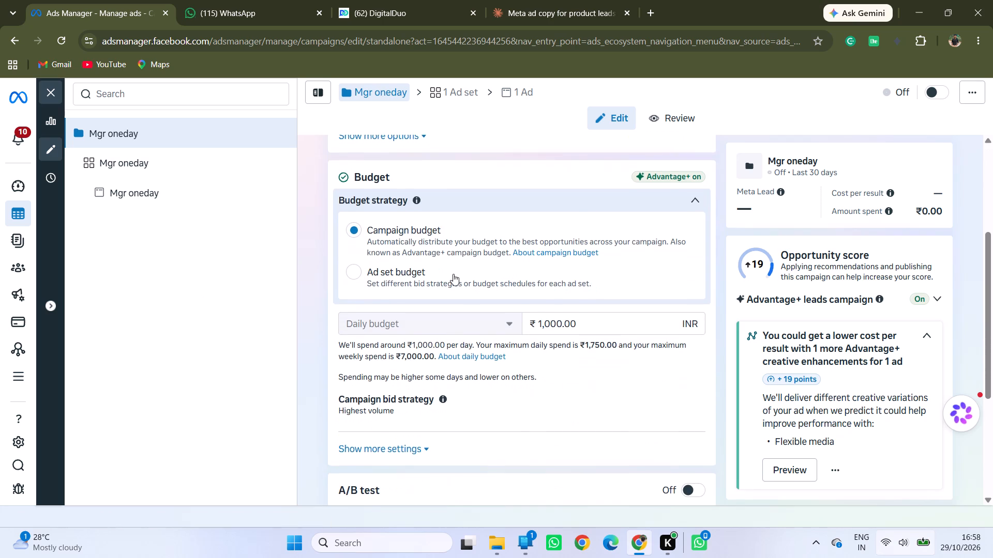
{"action": "scroll", "coordinate": [452, 352], "scroll_direction": "down", "scroll_amount": 2}
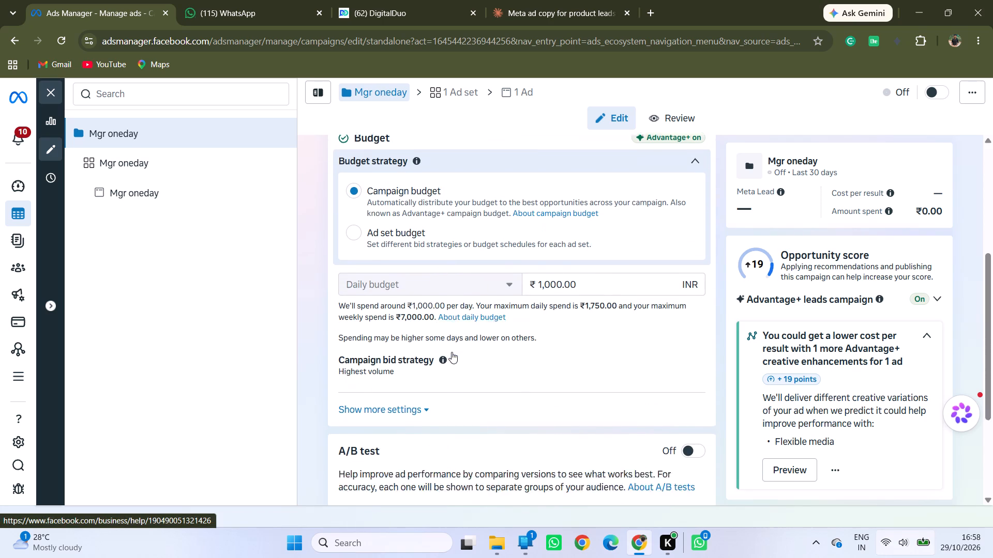
{"action": "scroll", "coordinate": [452, 352], "scroll_direction": "down", "scroll_amount": 2}
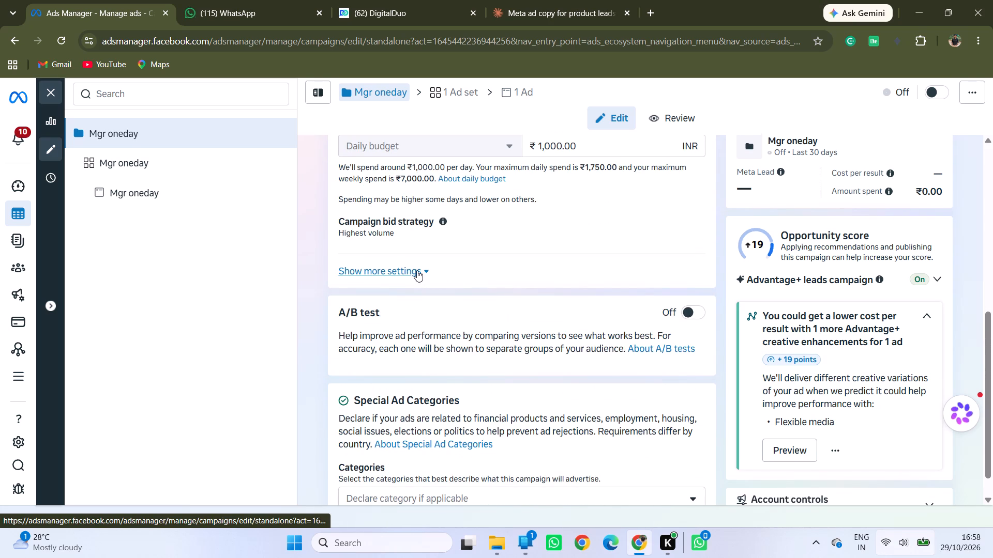
{"action": "left_click", "coordinate": [417, 270]}
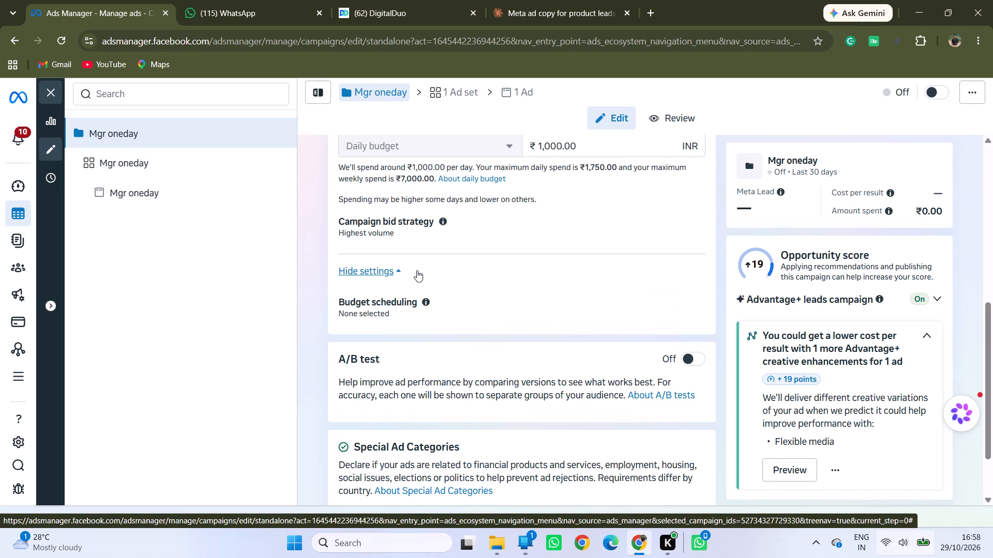
{"action": "left_click", "coordinate": [396, 270]}
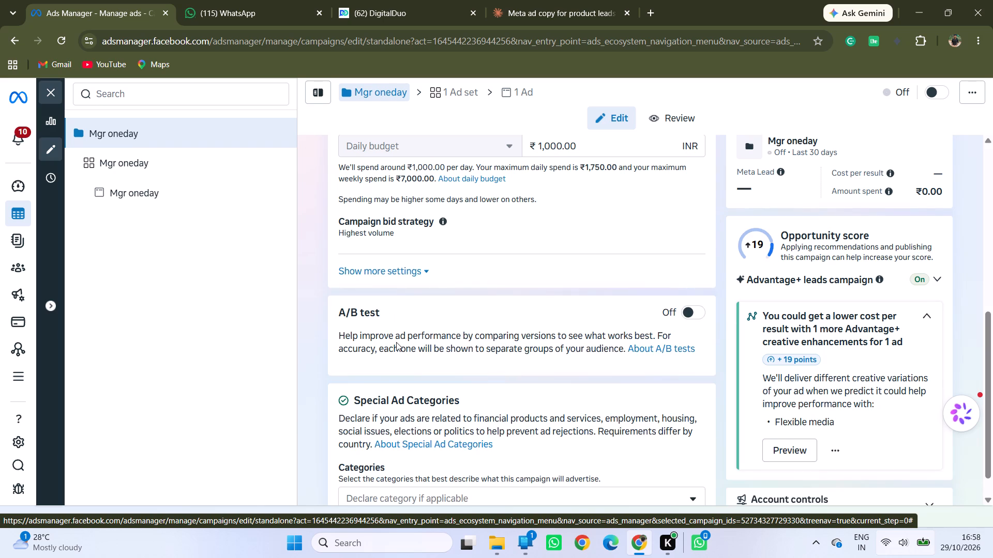
{"action": "scroll", "coordinate": [396, 342], "scroll_direction": "down", "scroll_amount": 8}
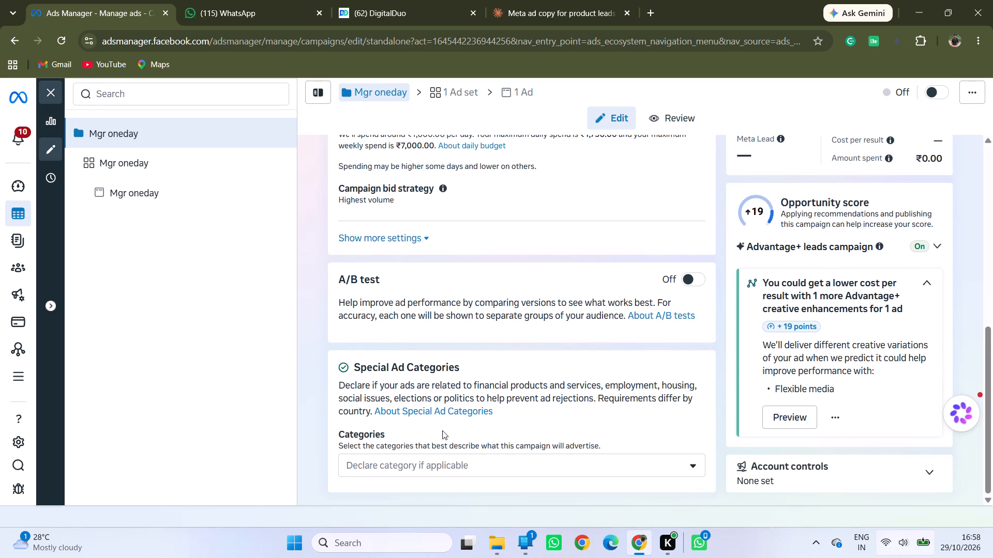
{"action": "scroll", "coordinate": [457, 340], "scroll_direction": "up", "scroll_amount": 13}
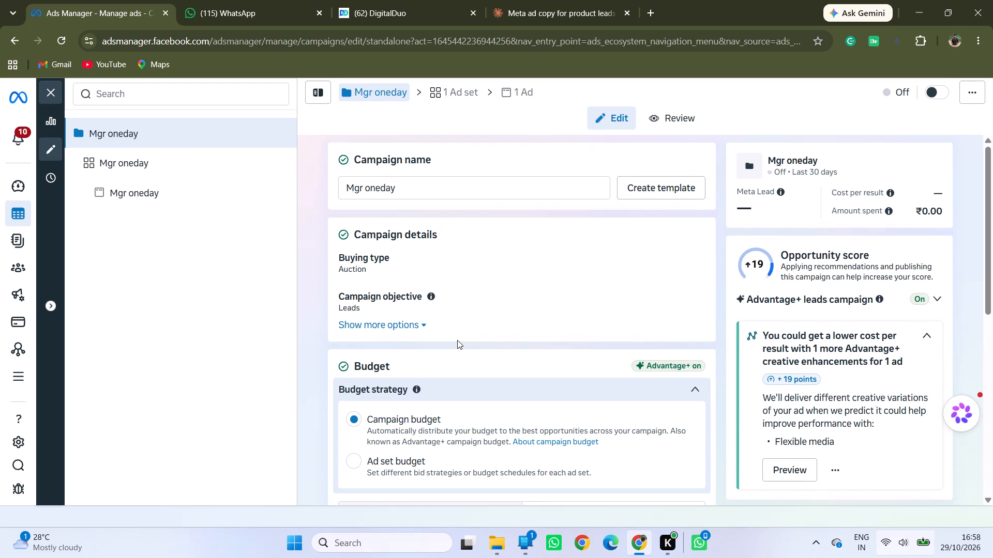
{"action": "scroll", "coordinate": [457, 340], "scroll_direction": "up", "scroll_amount": 7}
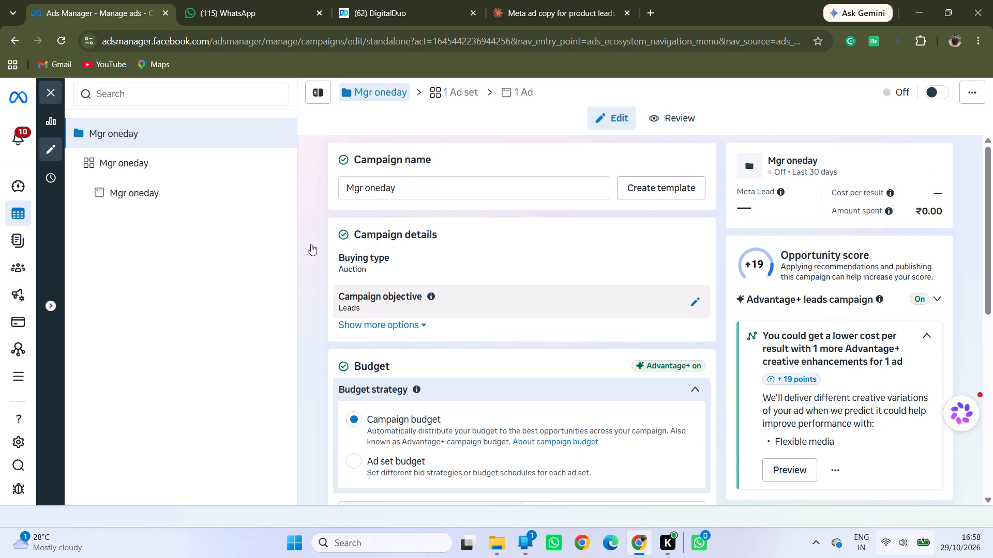
Examine the Mgr oneday ad set's conversion settings, dismiss the Lead Ads Terms notice and try to open the conversion location choices.
{"action": "left_click", "coordinate": [129, 165]}
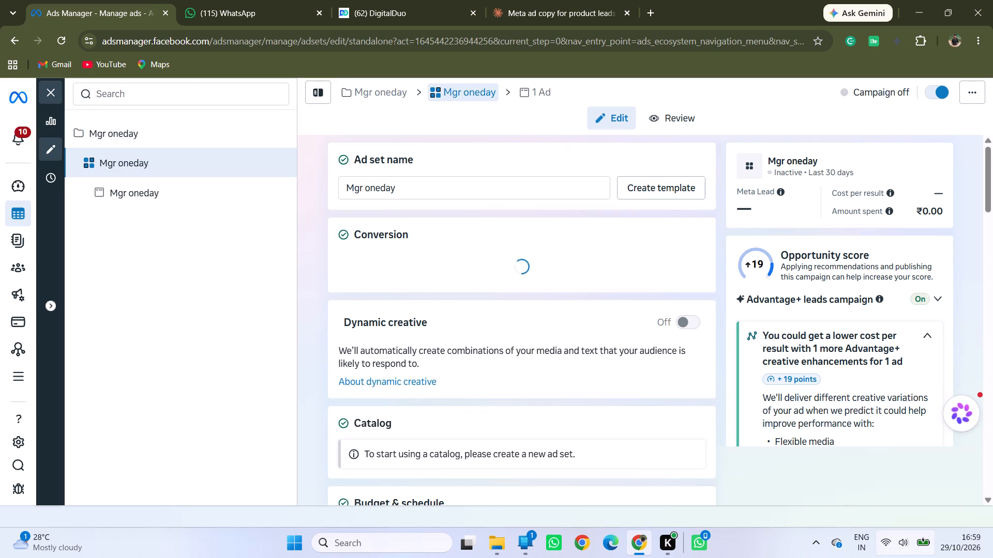
{"action": "scroll", "coordinate": [487, 353], "scroll_direction": "down", "scroll_amount": 6}
{"action": "scroll", "coordinate": [487, 353], "scroll_direction": "up", "scroll_amount": 13}
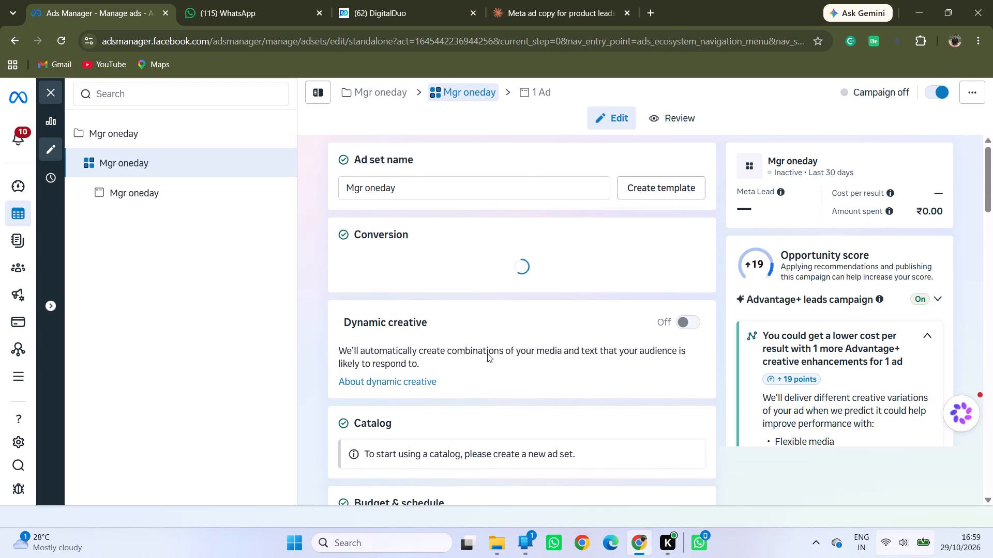
{"action": "scroll", "coordinate": [487, 353], "scroll_direction": "up", "scroll_amount": 4}
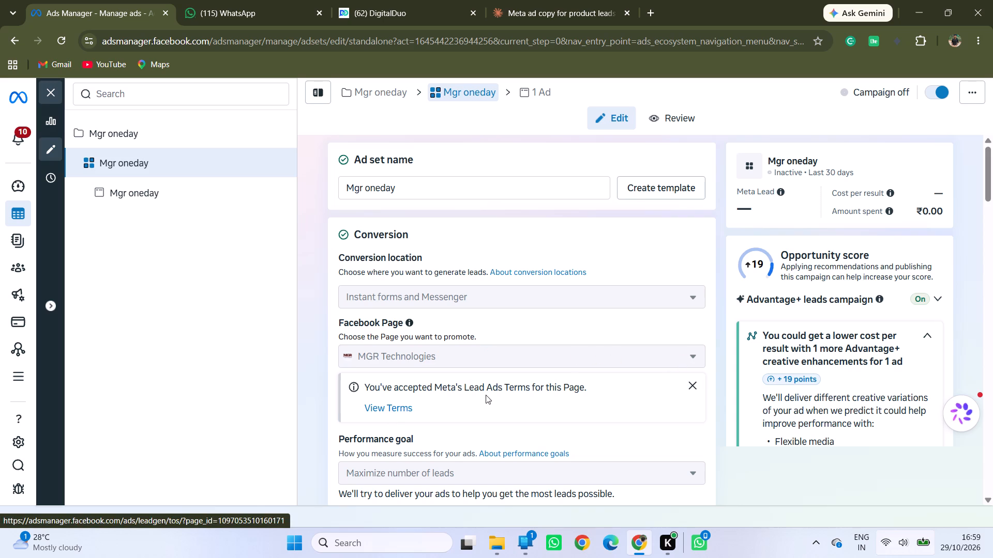
{"action": "left_click", "coordinate": [690, 385]}
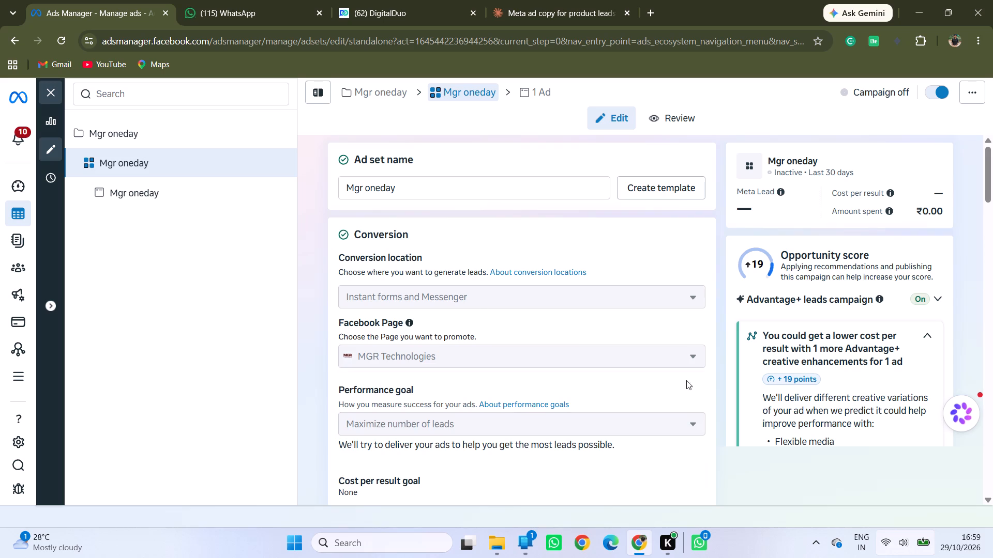
{"action": "left_click", "coordinate": [693, 303]}
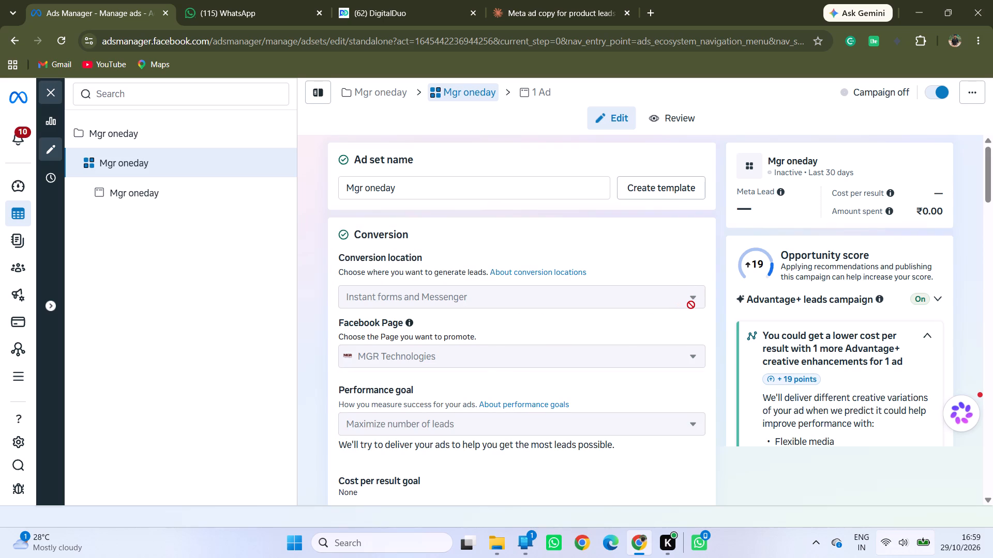
{"action": "left_click", "coordinate": [693, 299]}
{"action": "scroll", "coordinate": [444, 276], "scroll_direction": "down", "scroll_amount": 2}
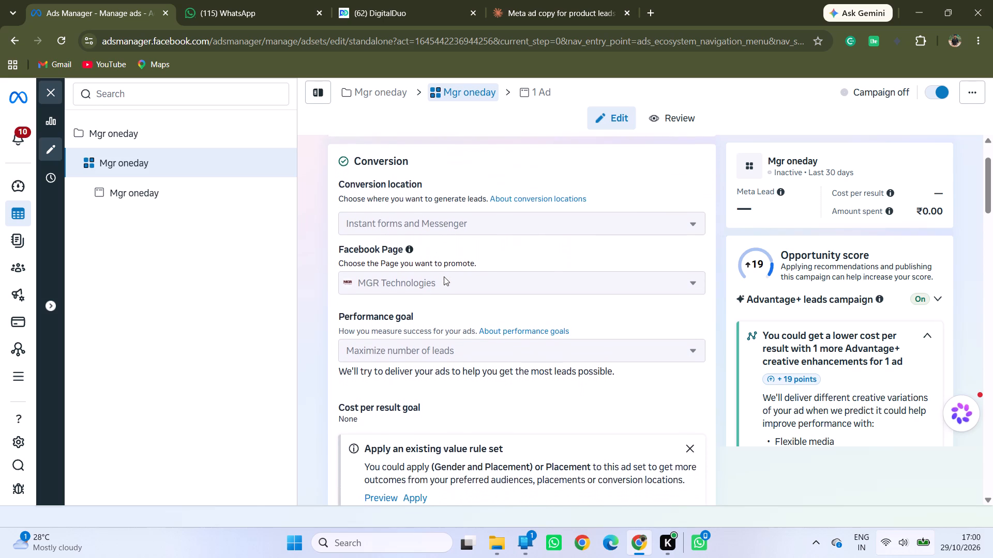
{"action": "scroll", "coordinate": [444, 276], "scroll_direction": "down", "scroll_amount": 2}
{"action": "scroll", "coordinate": [444, 276], "scroll_direction": "up", "scroll_amount": 3}
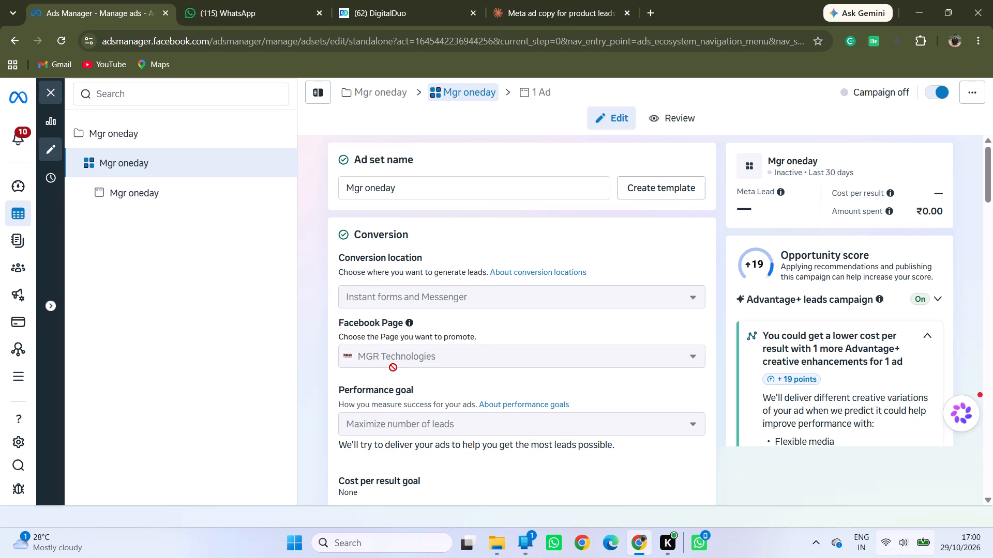
Close the ad set editor, clear the ad set and campaign selections, and return to the full campaigns list.
{"action": "left_click", "coordinate": [46, 89]}
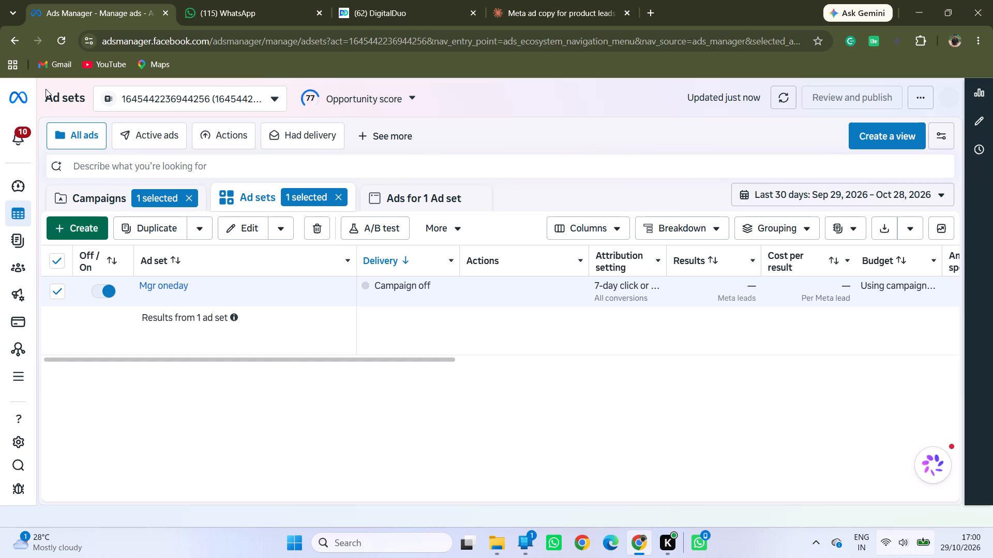
{"action": "left_click", "coordinate": [58, 264]}
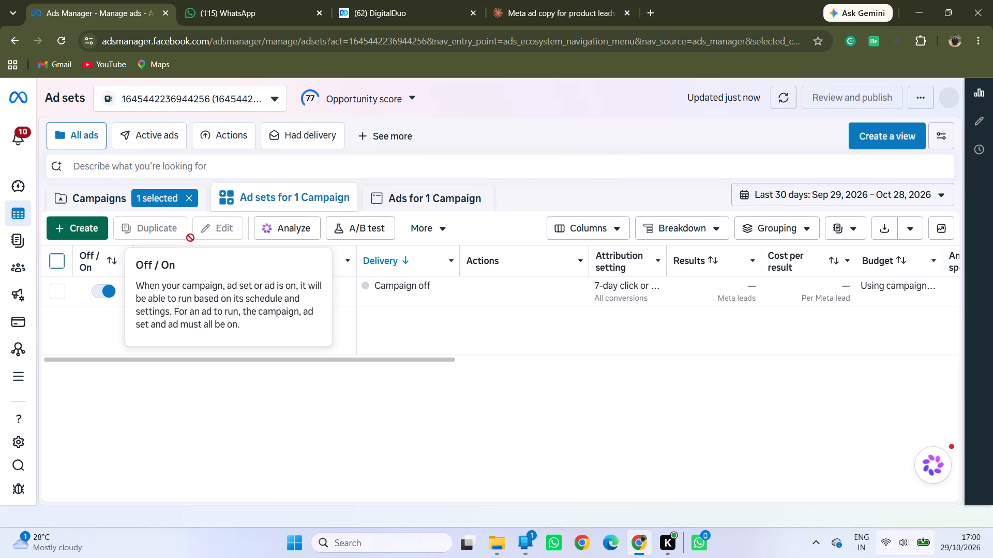
{"action": "left_click", "coordinate": [193, 200]}
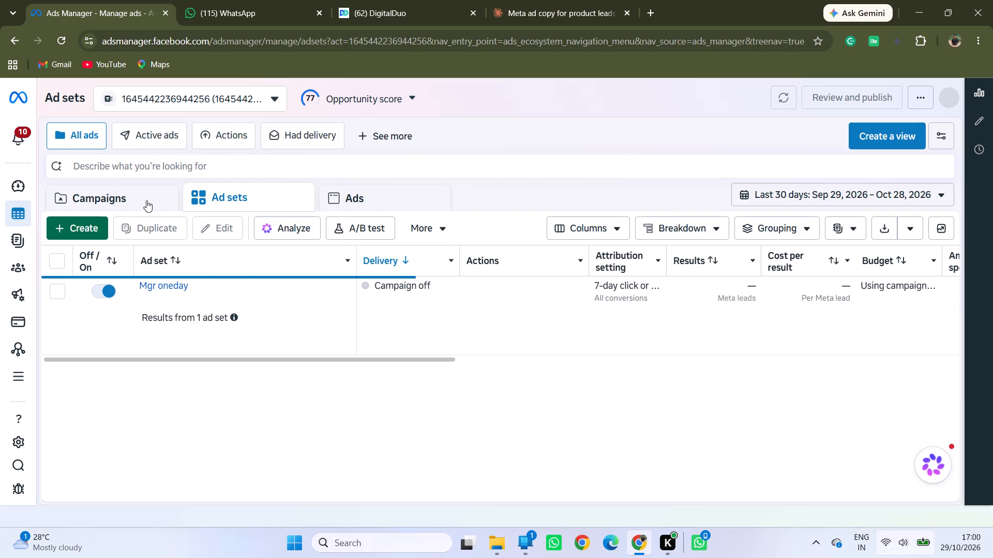
{"action": "left_click", "coordinate": [146, 200]}
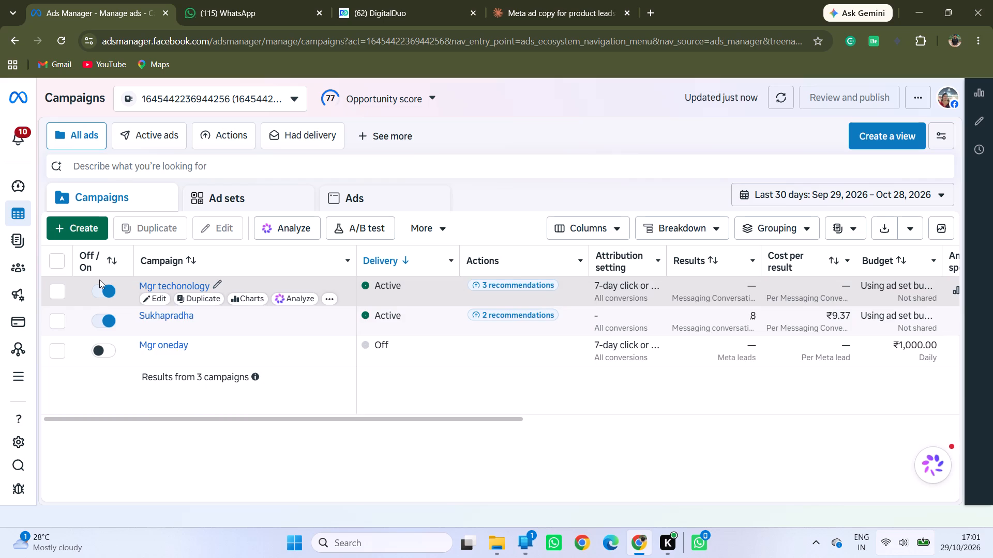
Turn the Mgr oneday campaign back on in the campaigns list.
{"action": "left_click", "coordinate": [110, 347]}
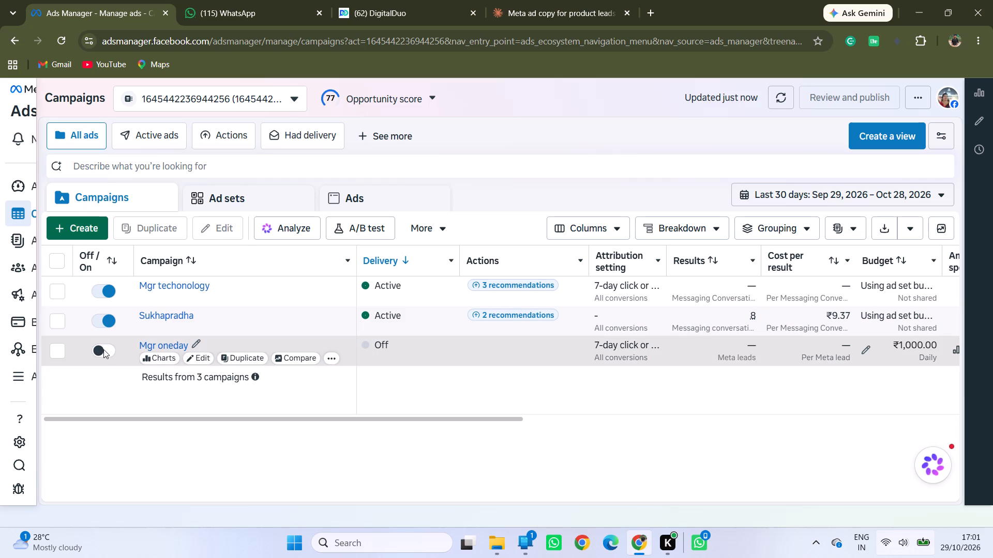
{"action": "left_click", "coordinate": [272, 466]}
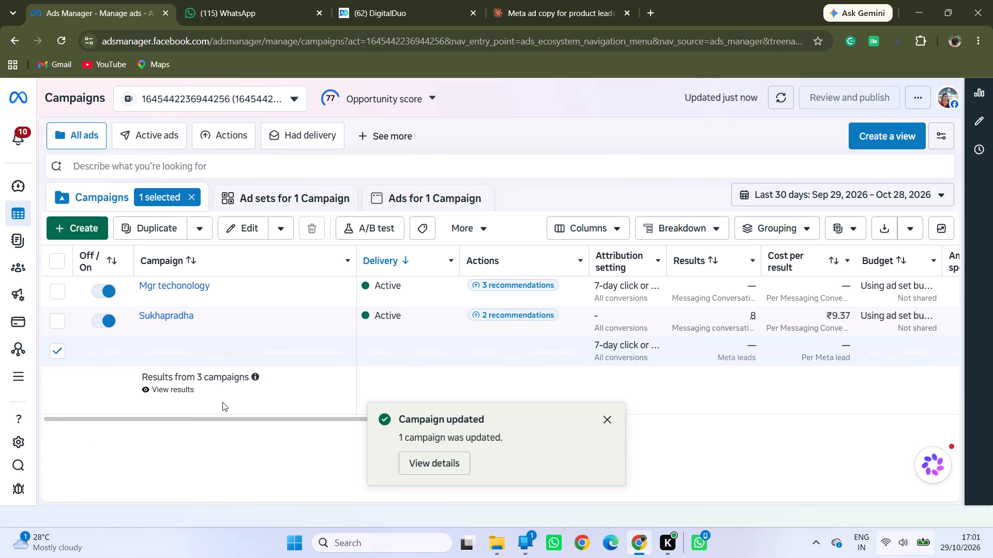
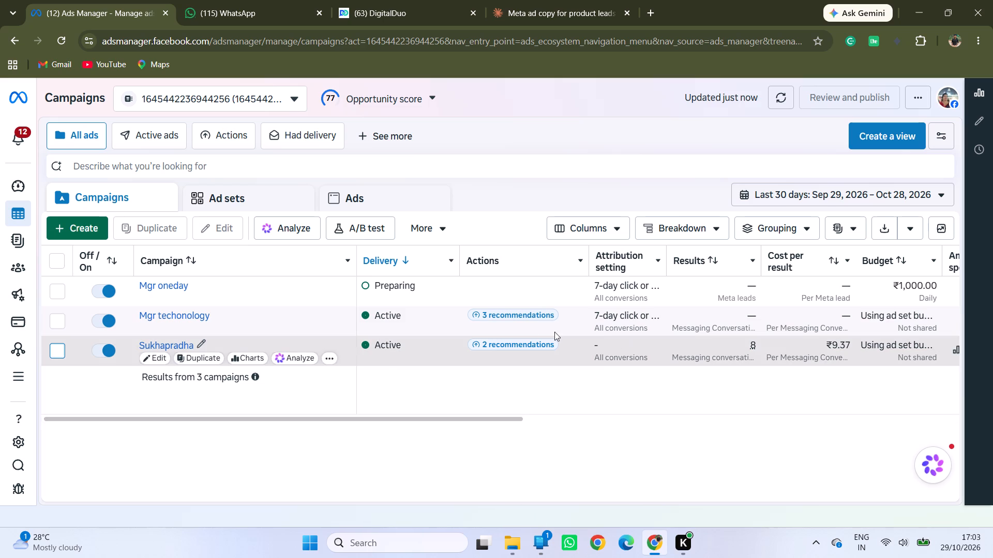
Review the delivery, recommendations, results, cost and budget columns for the campaigns in the list.
{"action": "scroll", "coordinate": [439, 317], "scroll_direction": "left", "scroll_amount": 4}
{"action": "scroll", "coordinate": [439, 317], "scroll_direction": "right", "scroll_amount": 4}
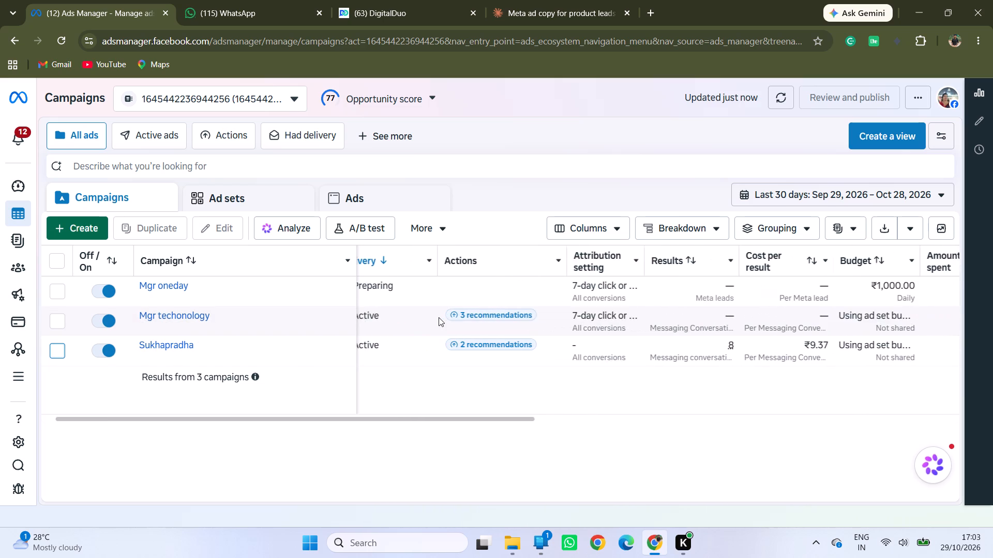
{"action": "scroll", "coordinate": [439, 317], "scroll_direction": "right", "scroll_amount": 5}
{"action": "scroll", "coordinate": [530, 313], "scroll_direction": "left", "scroll_amount": 3}
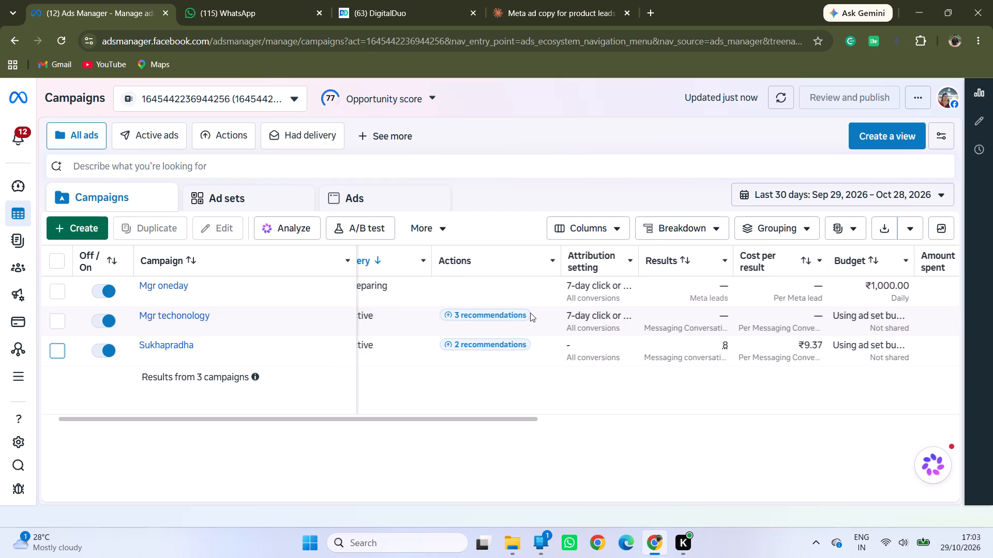
{"action": "scroll", "coordinate": [530, 313], "scroll_direction": "left", "scroll_amount": 7}
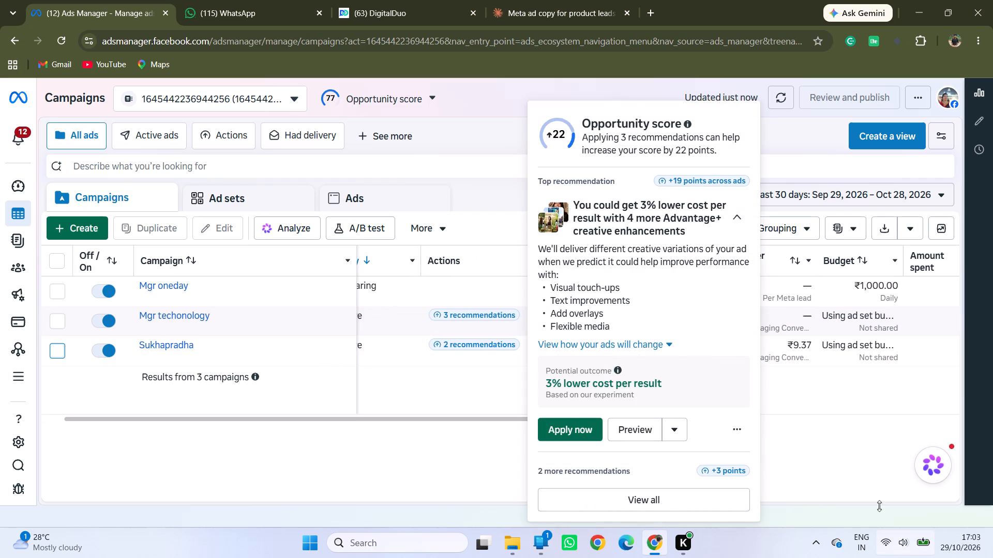
{"action": "left_click", "coordinate": [845, 463]}
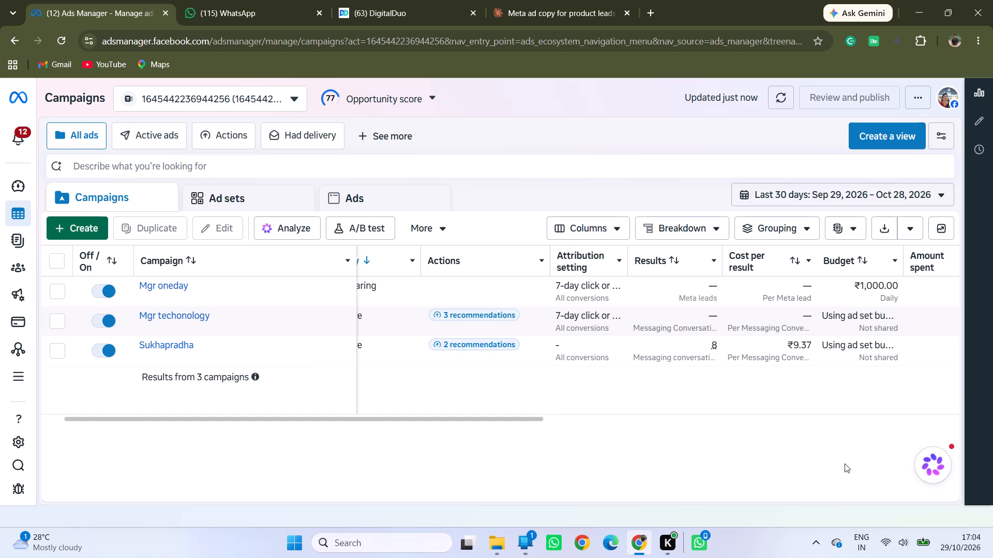
{"action": "scroll", "coordinate": [651, 383], "scroll_direction": "right", "scroll_amount": 6}
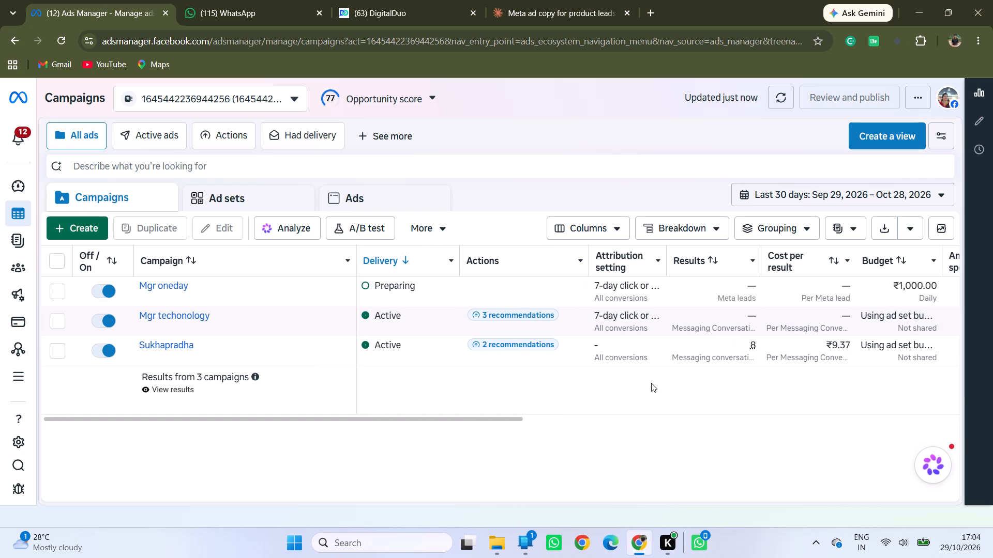
{"action": "scroll", "coordinate": [651, 383], "scroll_direction": "right", "scroll_amount": 5}
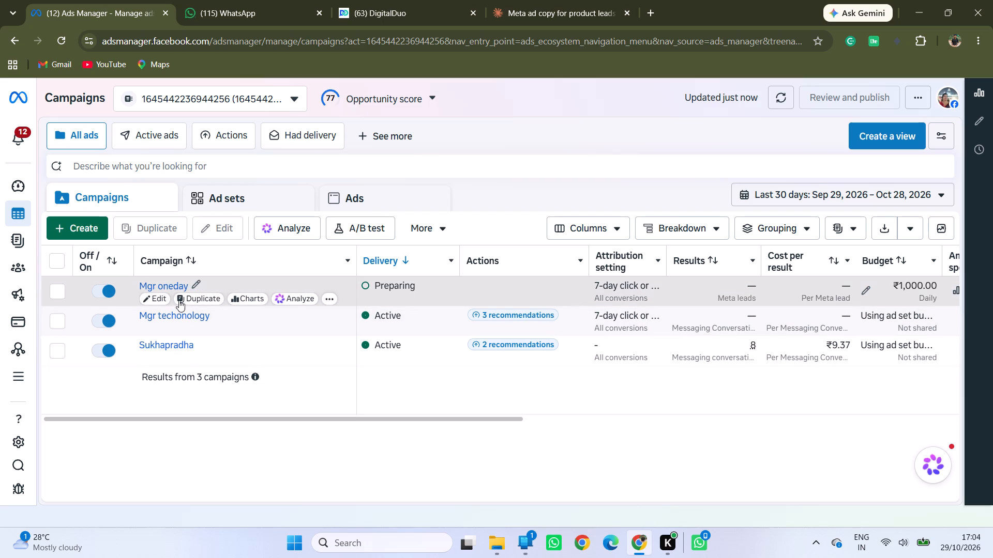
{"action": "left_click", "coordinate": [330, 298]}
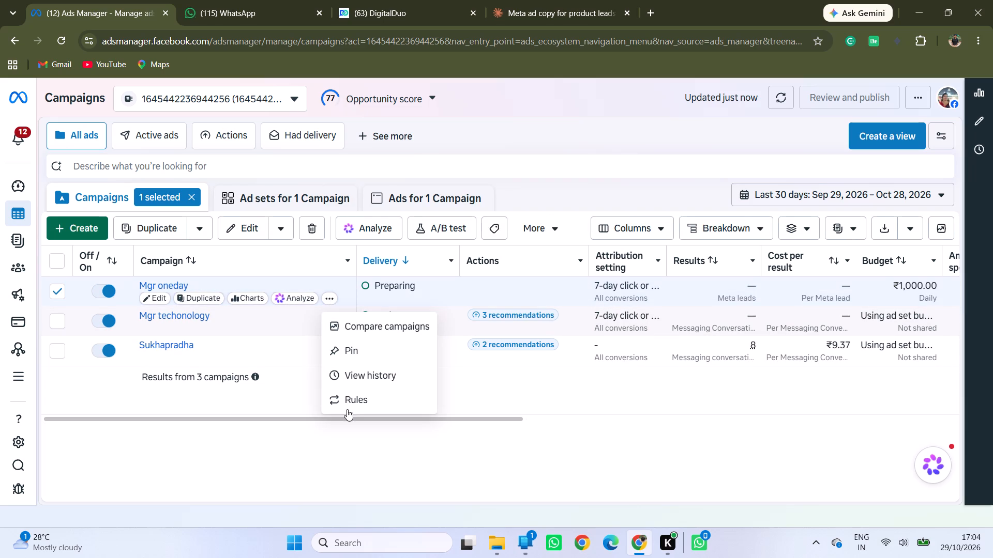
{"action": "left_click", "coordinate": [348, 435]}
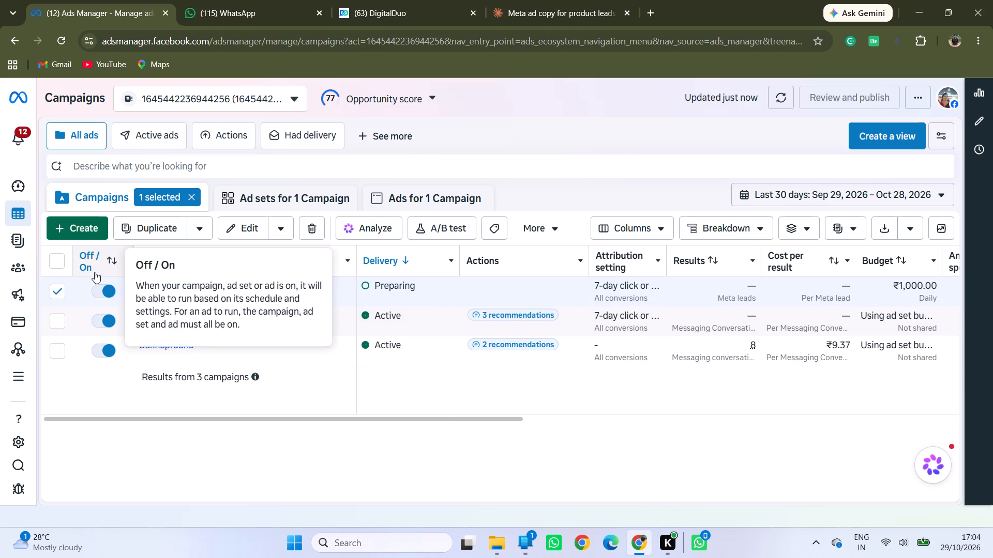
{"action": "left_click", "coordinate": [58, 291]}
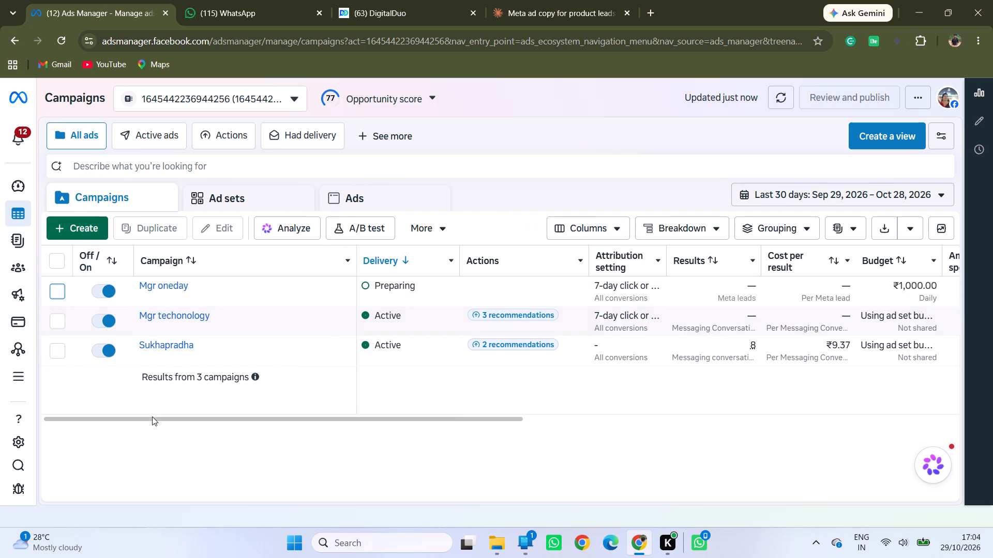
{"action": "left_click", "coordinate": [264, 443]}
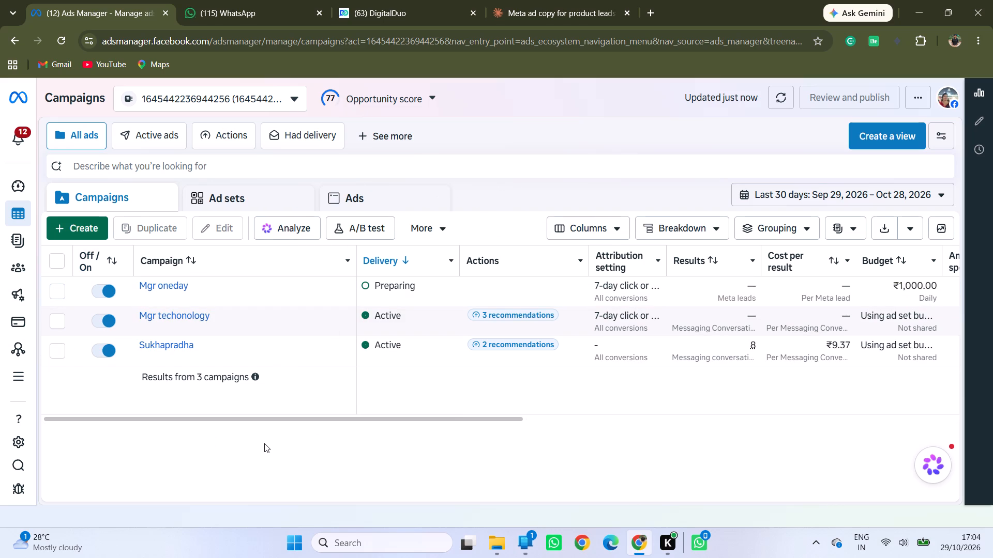
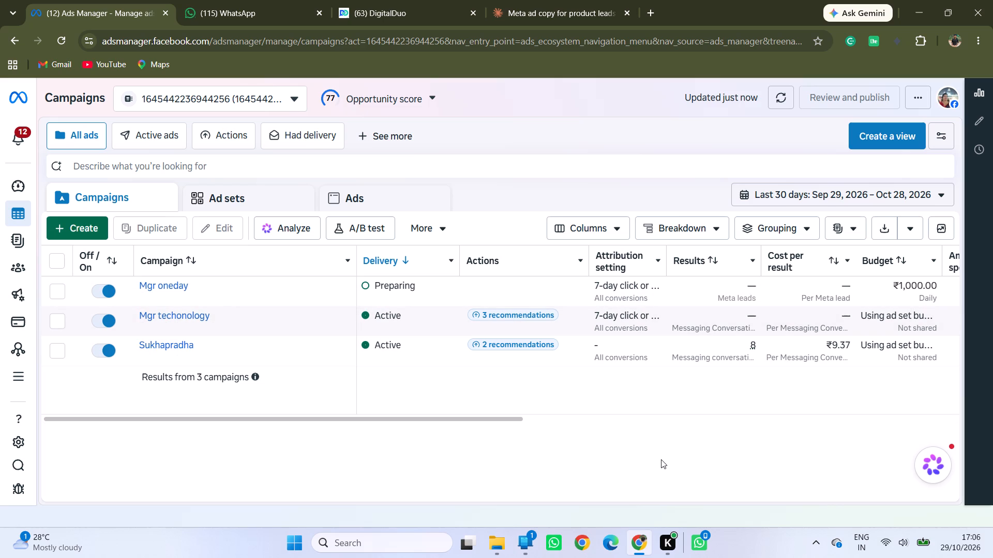
Examine the cost per result, budget and amount spent columns for the listed campaigns.
{"action": "scroll", "coordinate": [815, 315], "scroll_direction": "left", "scroll_amount": 4}
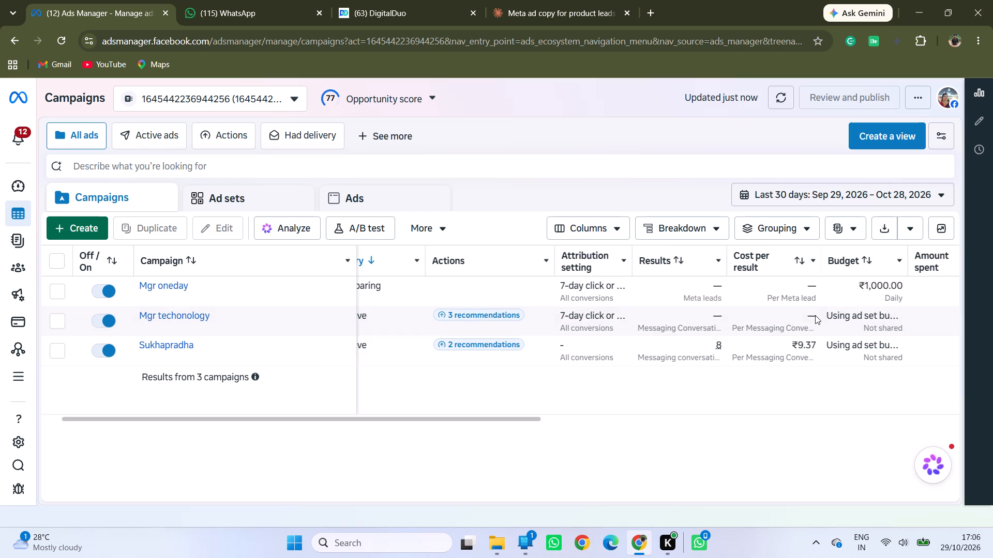
{"action": "scroll", "coordinate": [815, 315], "scroll_direction": "left", "scroll_amount": 4}
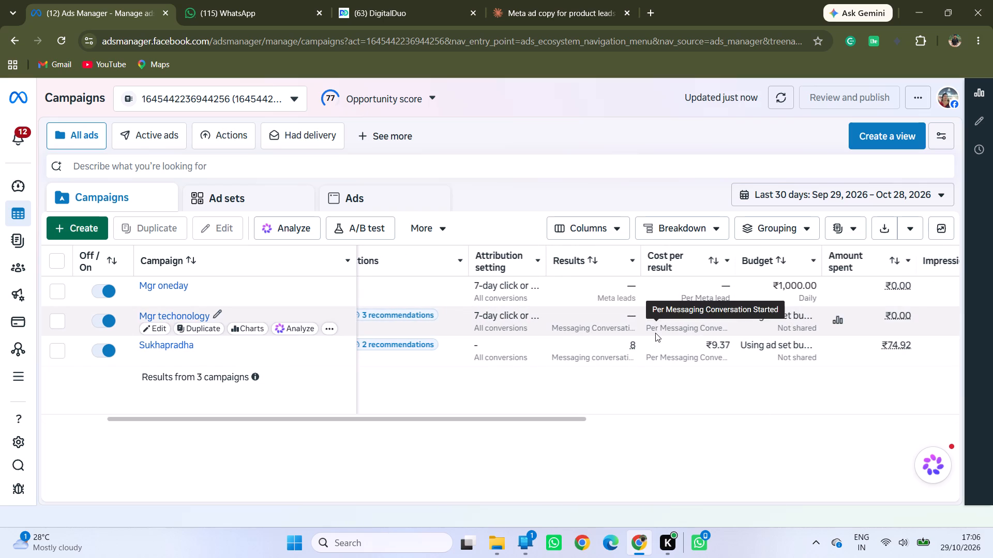
{"action": "scroll", "coordinate": [655, 333], "scroll_direction": "right", "scroll_amount": 4}
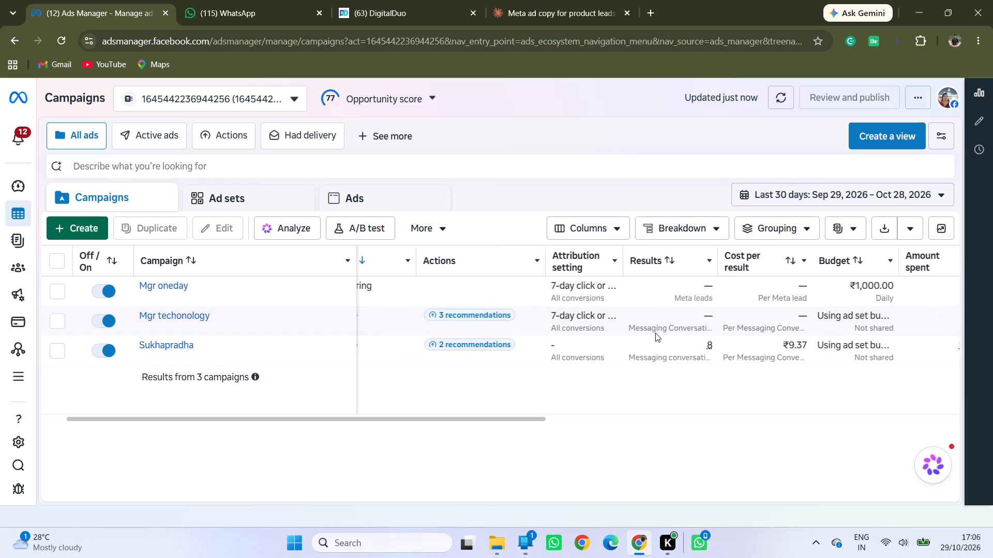
{"action": "scroll", "coordinate": [655, 333], "scroll_direction": "right", "scroll_amount": 8}
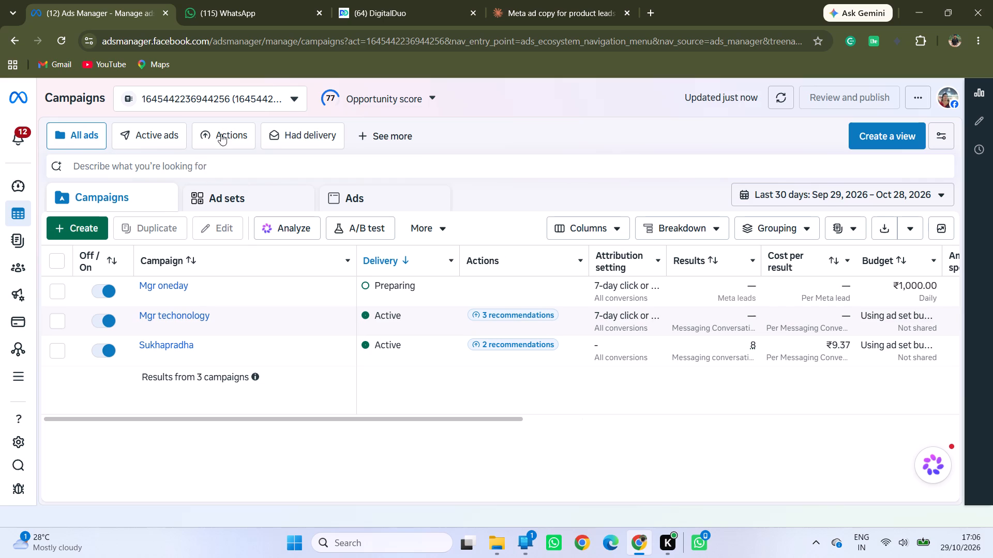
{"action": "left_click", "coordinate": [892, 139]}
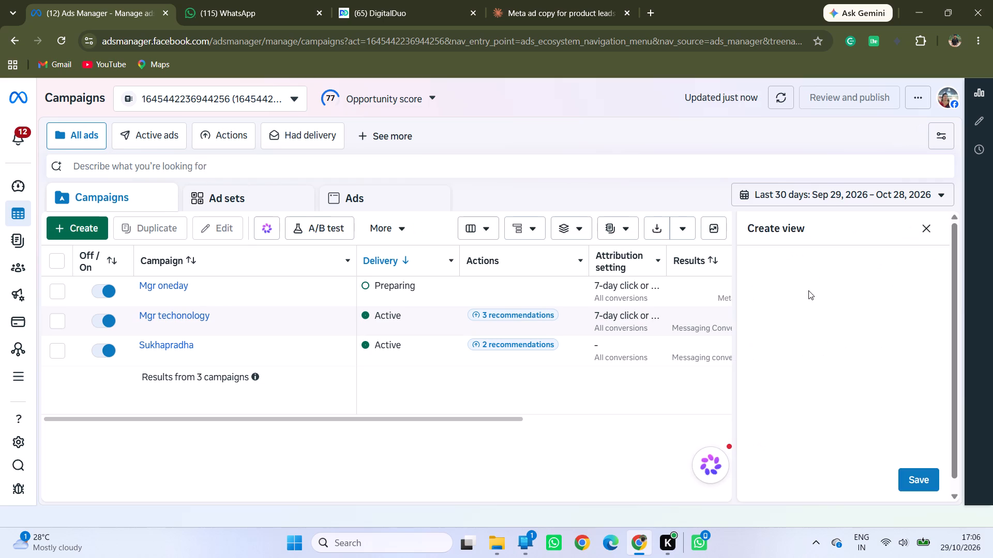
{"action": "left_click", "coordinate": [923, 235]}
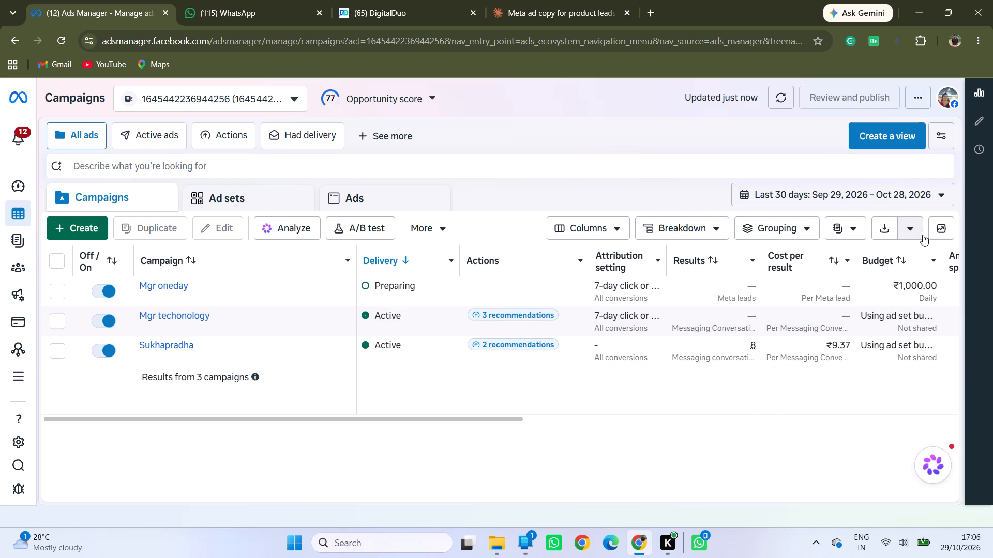
Start a new campaign with manual setup and choose Leads as its campaign objective.
{"action": "left_click", "coordinate": [89, 227]}
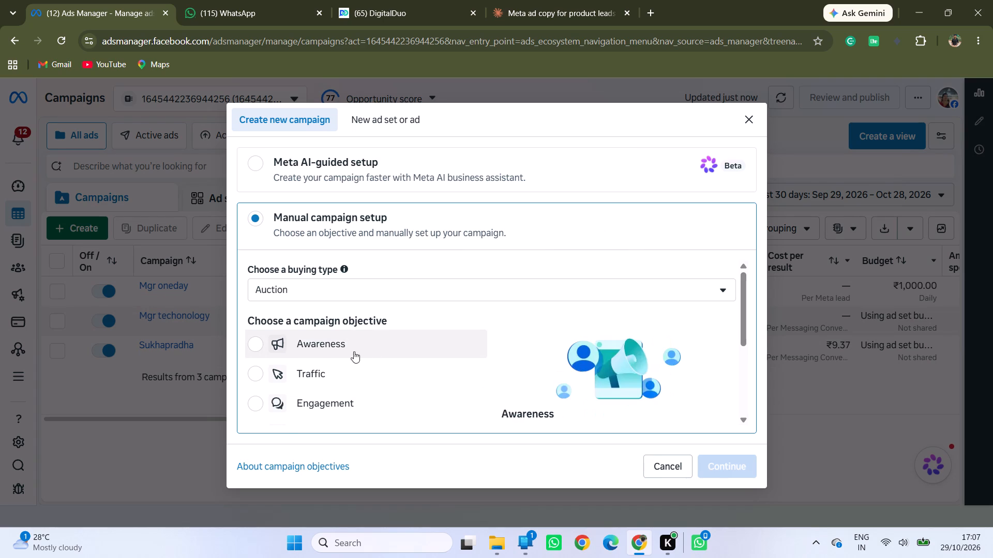
{"action": "scroll", "coordinate": [335, 351], "scroll_direction": "down", "scroll_amount": 2}
{"action": "left_click", "coordinate": [311, 350]}
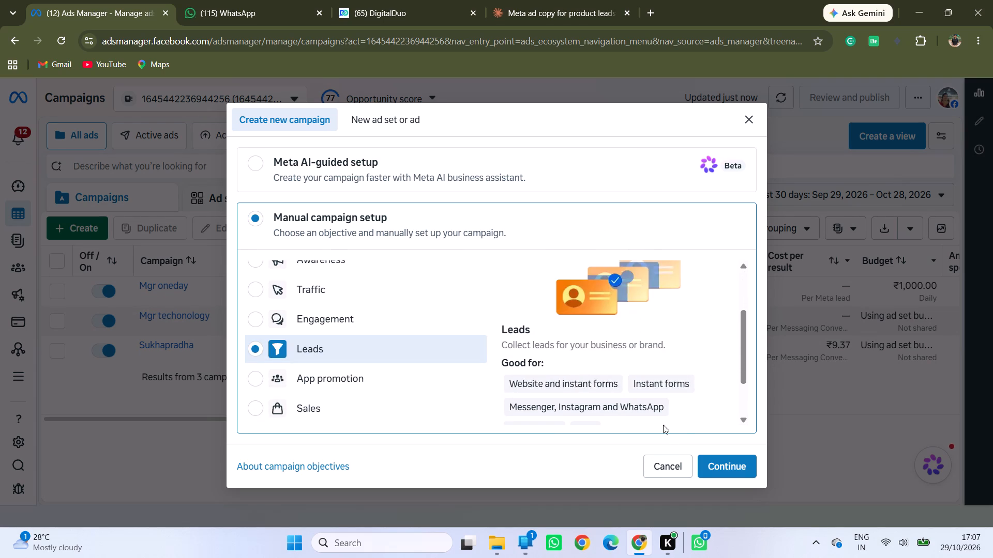
Create the draft campaign with the chosen Leads objective and manual setup.
{"action": "left_click", "coordinate": [723, 464]}
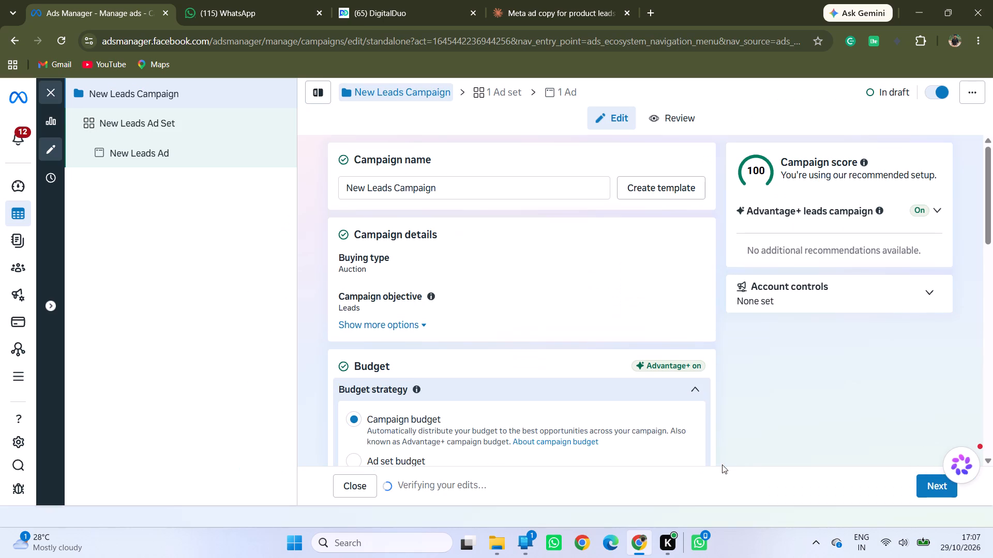
Review the new leads campaign's budget strategy, daily budget, bid strategy, A/B test and special ad category settings.
{"action": "scroll", "coordinate": [509, 281], "scroll_direction": "down", "scroll_amount": 5}
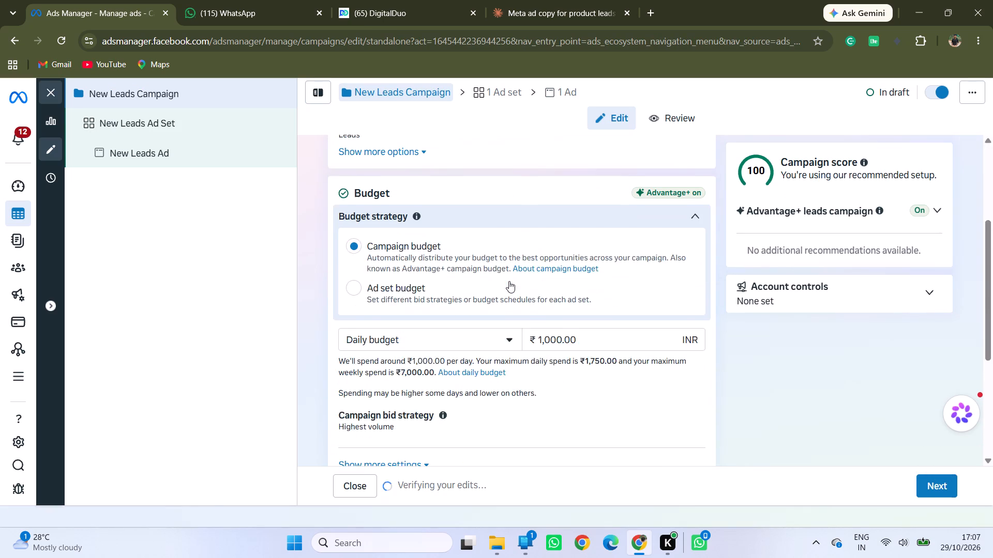
{"action": "scroll", "coordinate": [509, 281], "scroll_direction": "down", "scroll_amount": 1}
{"action": "scroll", "coordinate": [450, 257], "scroll_direction": "down", "scroll_amount": 3}
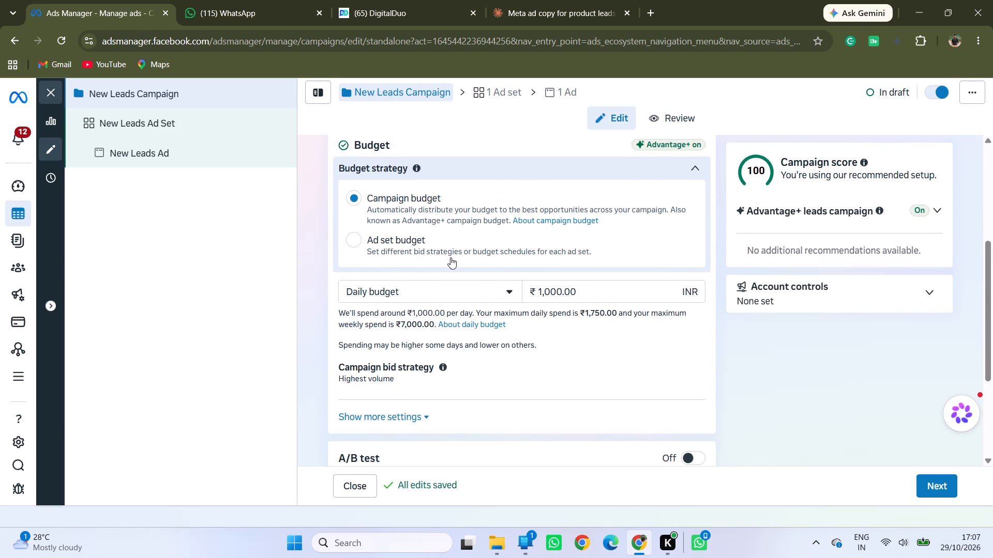
{"action": "scroll", "coordinate": [450, 257], "scroll_direction": "down", "scroll_amount": 4}
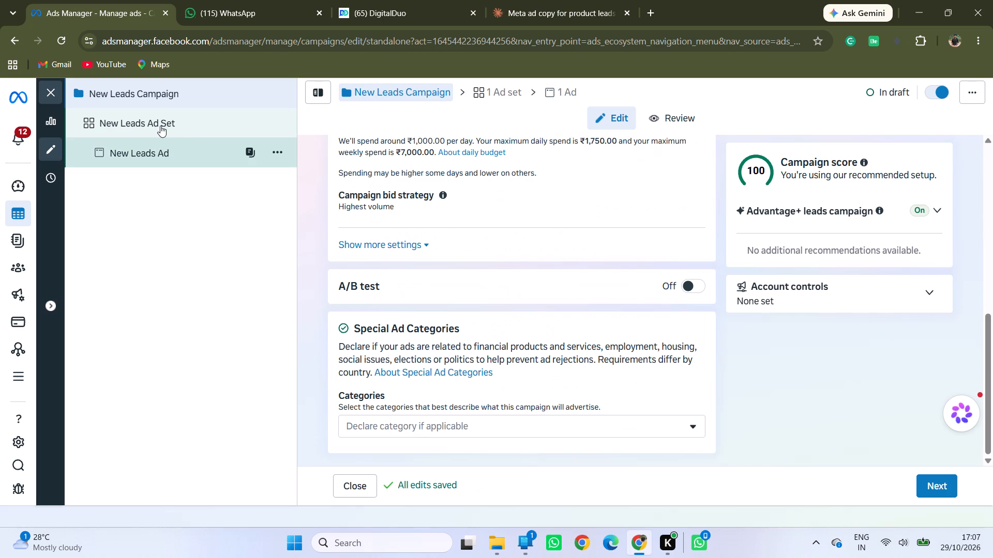
Open the New Leads Ad Set and examine its conversion location, Facebook Page, message destinations, WhatsApp connection and performance goal settings.
{"action": "left_click", "coordinate": [160, 126]}
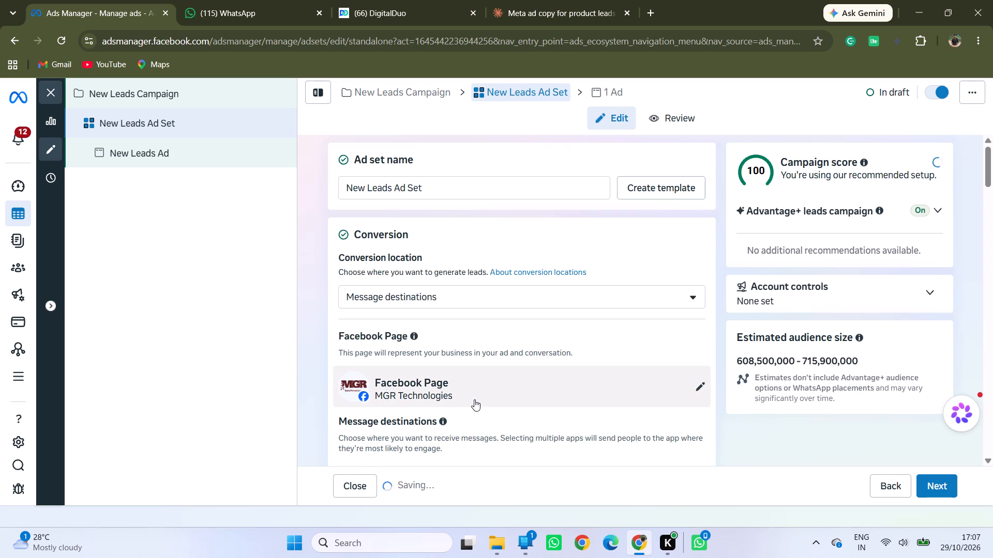
{"action": "scroll", "coordinate": [519, 381], "scroll_direction": "down", "scroll_amount": 1}
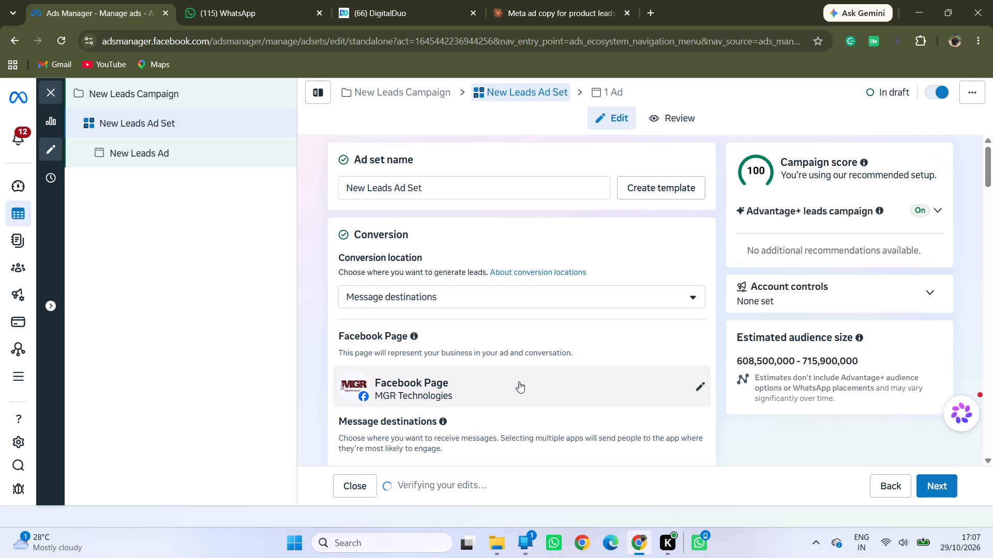
{"action": "scroll", "coordinate": [519, 381], "scroll_direction": "down", "scroll_amount": 3}
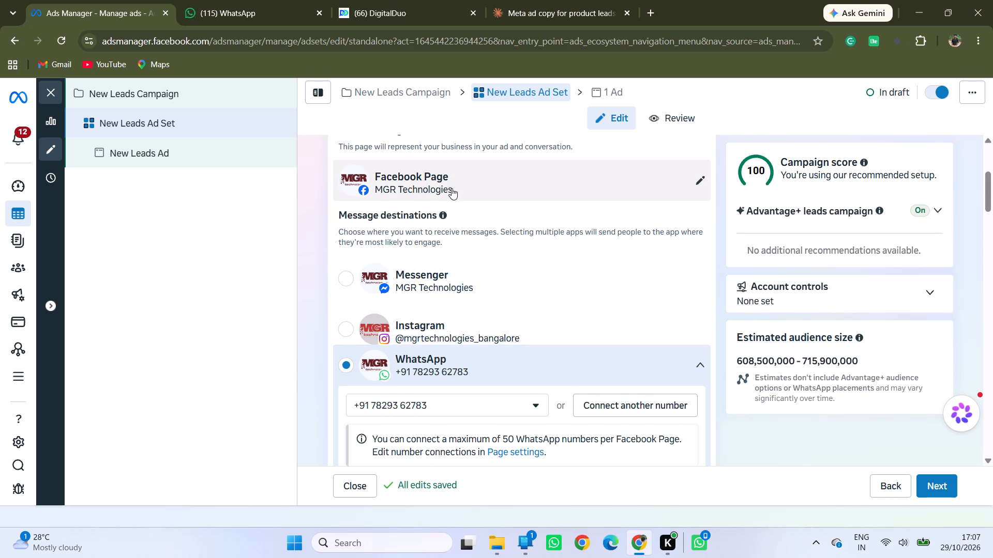
{"action": "scroll", "coordinate": [452, 188], "scroll_direction": "up", "scroll_amount": 3}
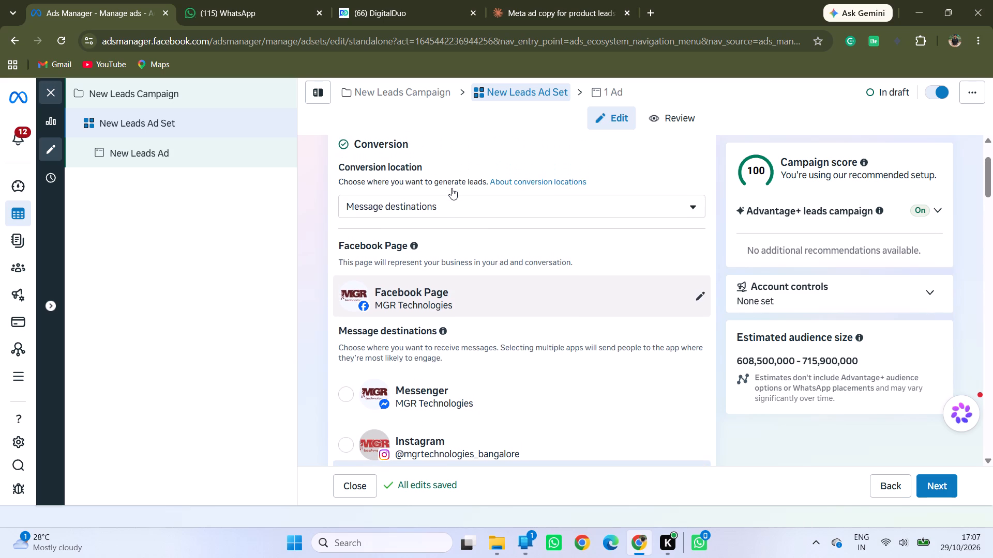
{"action": "scroll", "coordinate": [452, 188], "scroll_direction": "up", "scroll_amount": 1}
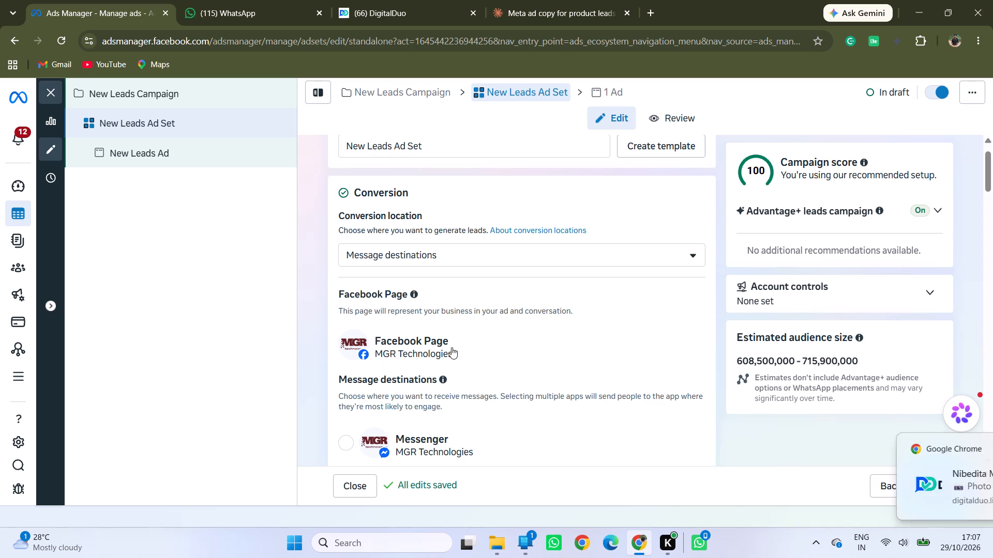
{"action": "scroll", "coordinate": [488, 437], "scroll_direction": "down", "scroll_amount": 4}
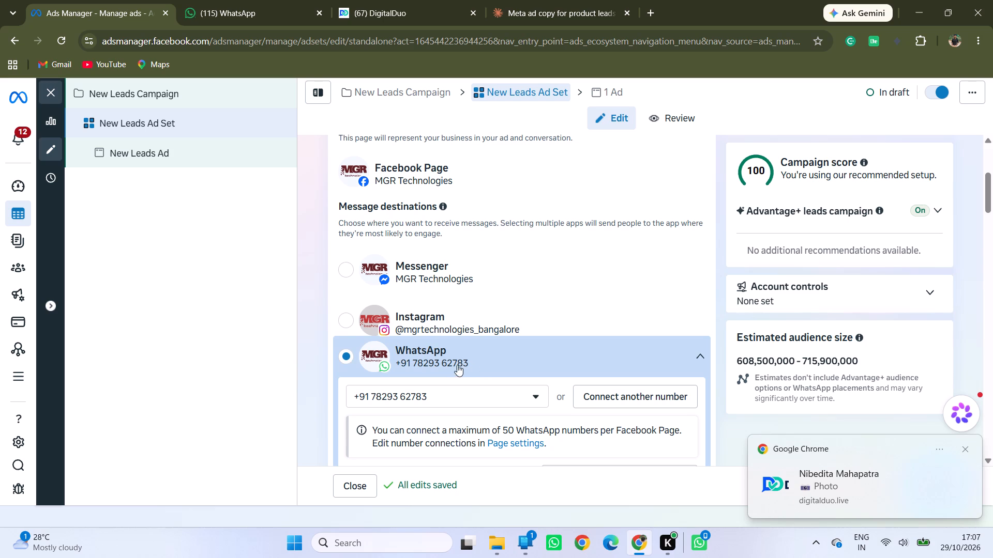
{"action": "scroll", "coordinate": [452, 392], "scroll_direction": "down", "scroll_amount": 3}
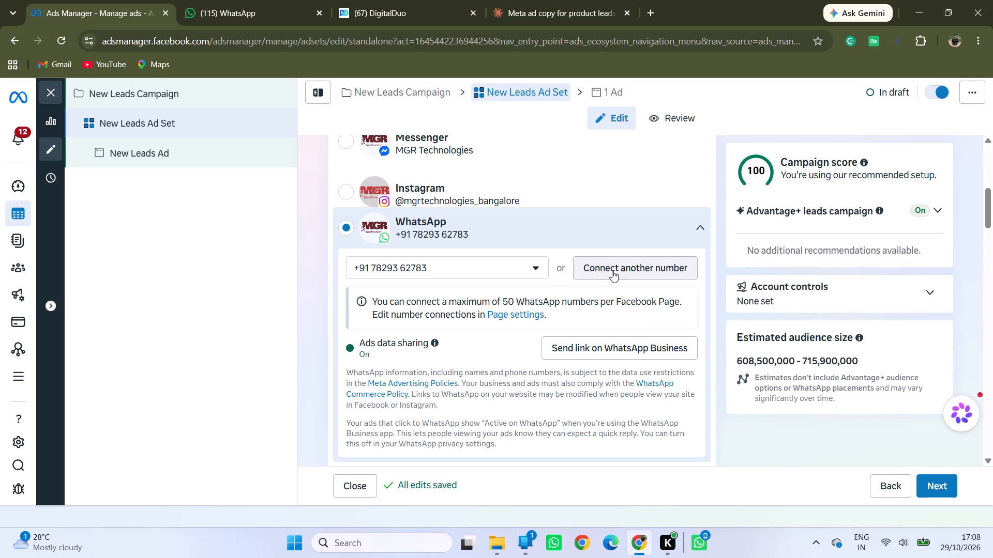
{"action": "scroll", "coordinate": [532, 323], "scroll_direction": "down", "scroll_amount": 5}
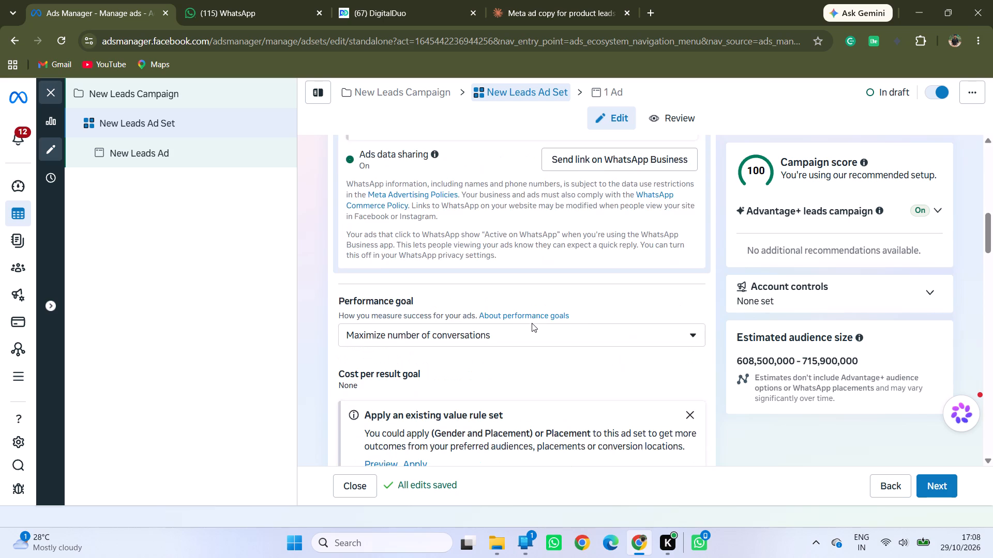
{"action": "scroll", "coordinate": [532, 323], "scroll_direction": "down", "scroll_amount": 5}
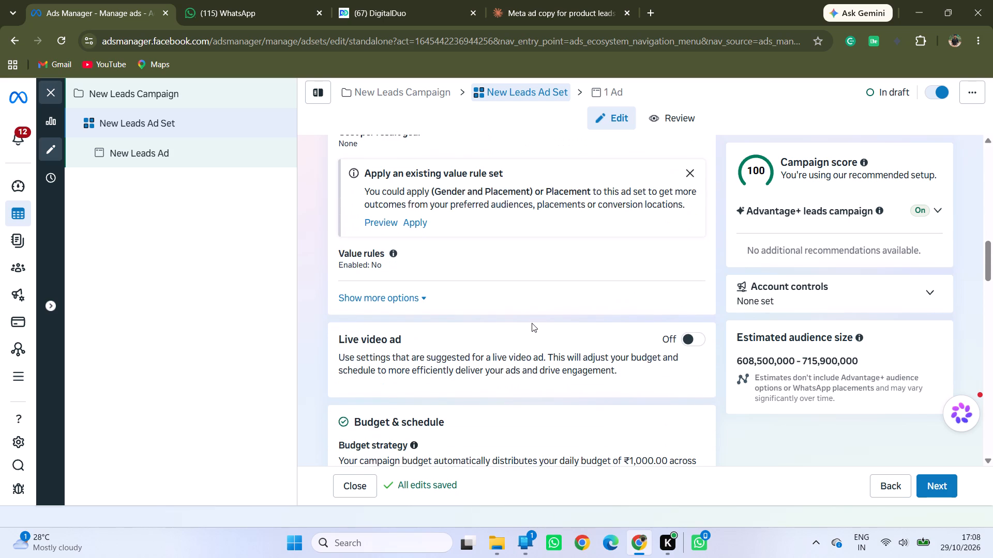
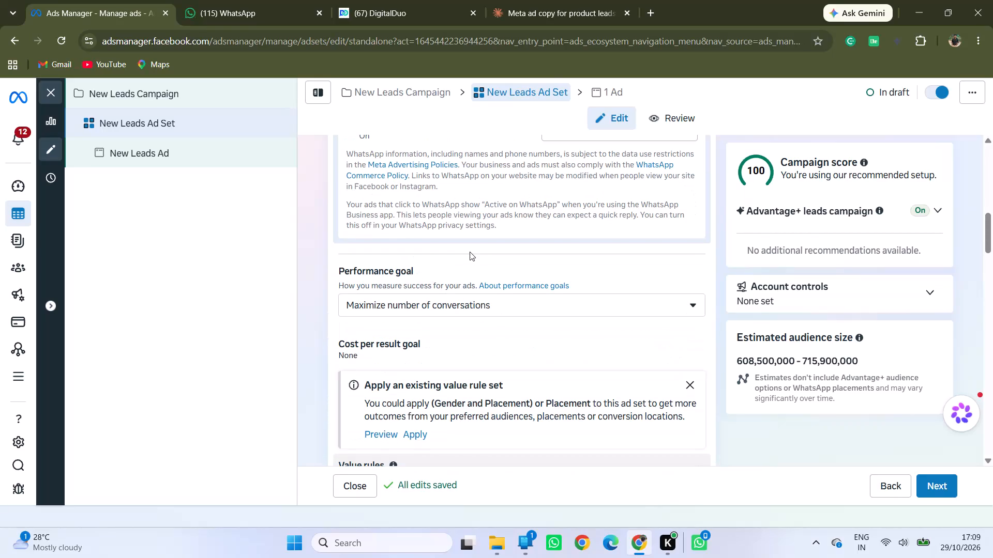
Review the new leads ad set's conversion location, Facebook Page and message destinations, collapsing the WhatsApp destination details.
{"action": "scroll", "coordinate": [470, 252], "scroll_direction": "up", "scroll_amount": 1}
{"action": "scroll", "coordinate": [470, 252], "scroll_direction": "down", "scroll_amount": 1}
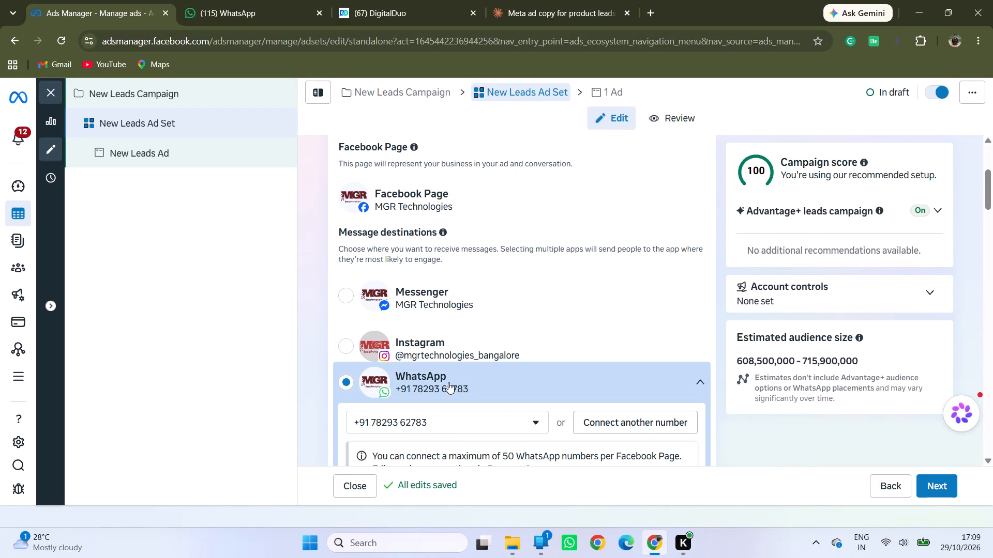
{"action": "left_click", "coordinate": [535, 375]}
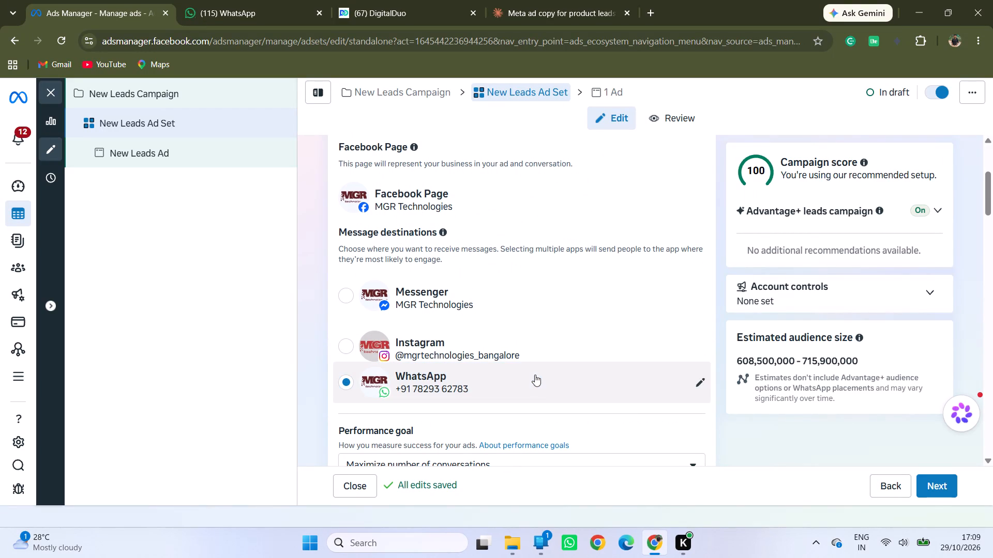
{"action": "scroll", "coordinate": [549, 278], "scroll_direction": "up", "scroll_amount": 3}
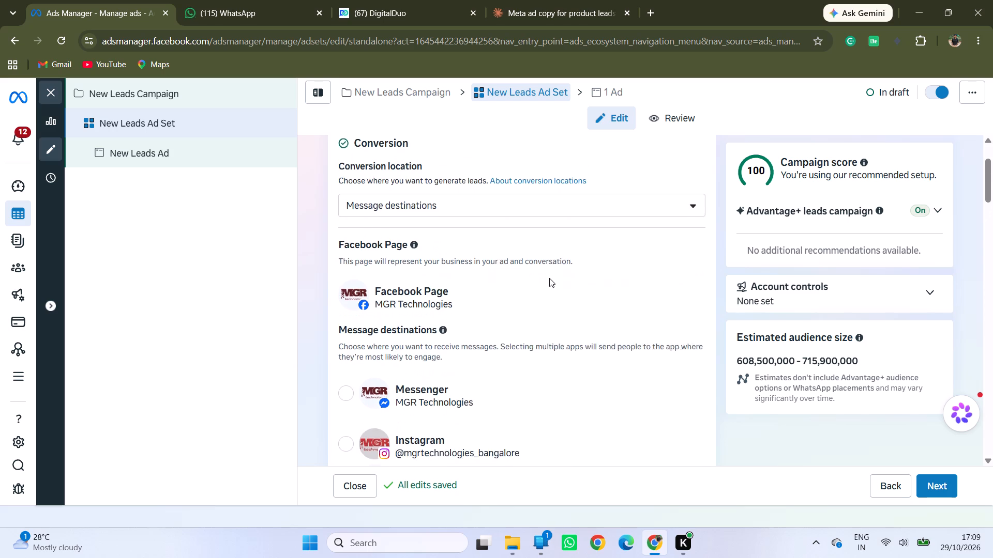
{"action": "scroll", "coordinate": [549, 278], "scroll_direction": "up", "scroll_amount": 1}
{"action": "scroll", "coordinate": [549, 278], "scroll_direction": "down", "scroll_amount": 7}
{"action": "scroll", "coordinate": [549, 278], "scroll_direction": "up", "scroll_amount": 2}
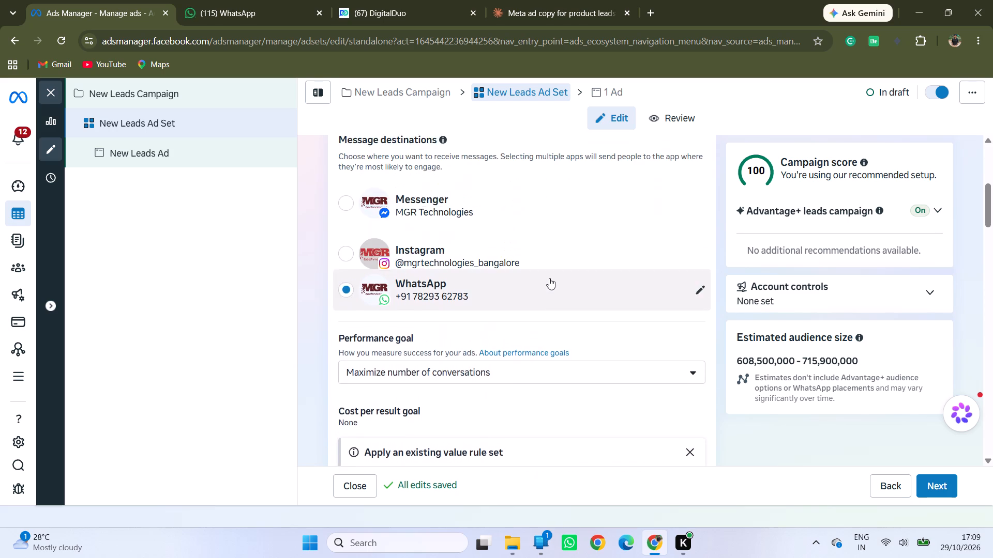
{"action": "scroll", "coordinate": [549, 278], "scroll_direction": "up", "scroll_amount": 4}
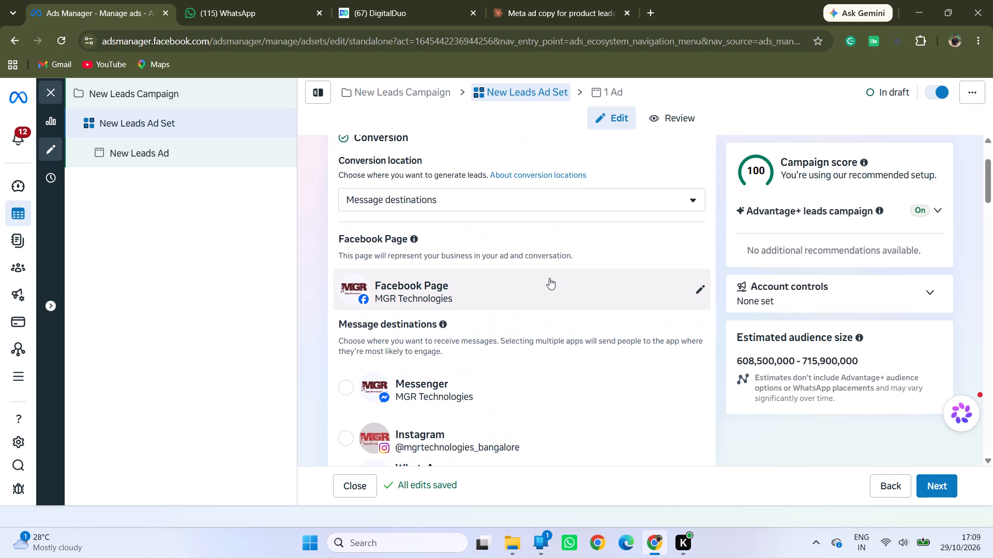
{"action": "scroll", "coordinate": [549, 278], "scroll_direction": "up", "scroll_amount": 2}
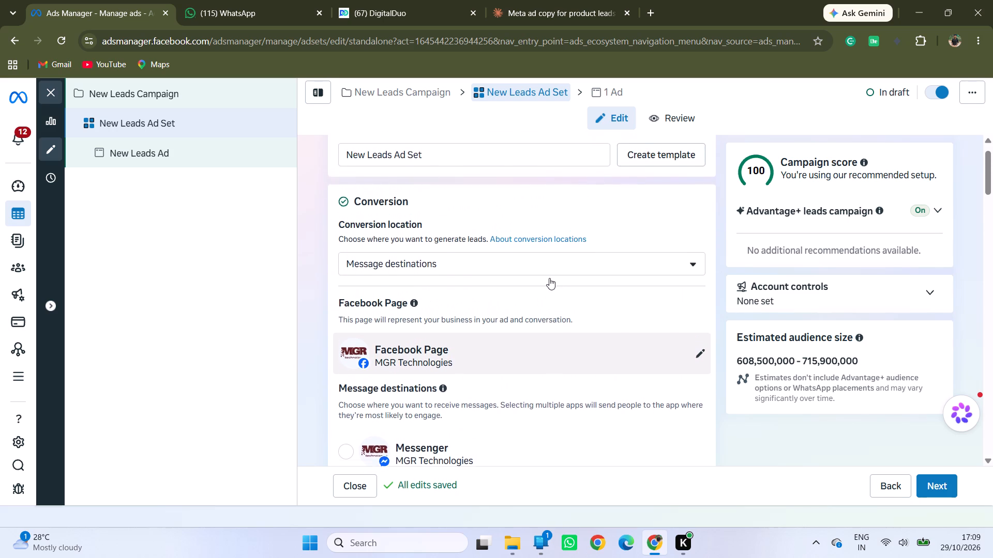
{"action": "scroll", "coordinate": [549, 278], "scroll_direction": "up", "scroll_amount": 1}
{"action": "scroll", "coordinate": [549, 278], "scroll_direction": "down", "scroll_amount": 1}
{"action": "scroll", "coordinate": [549, 278], "scroll_direction": "up", "scroll_amount": 1}
{"action": "scroll", "coordinate": [549, 278], "scroll_direction": "down", "scroll_amount": 3}
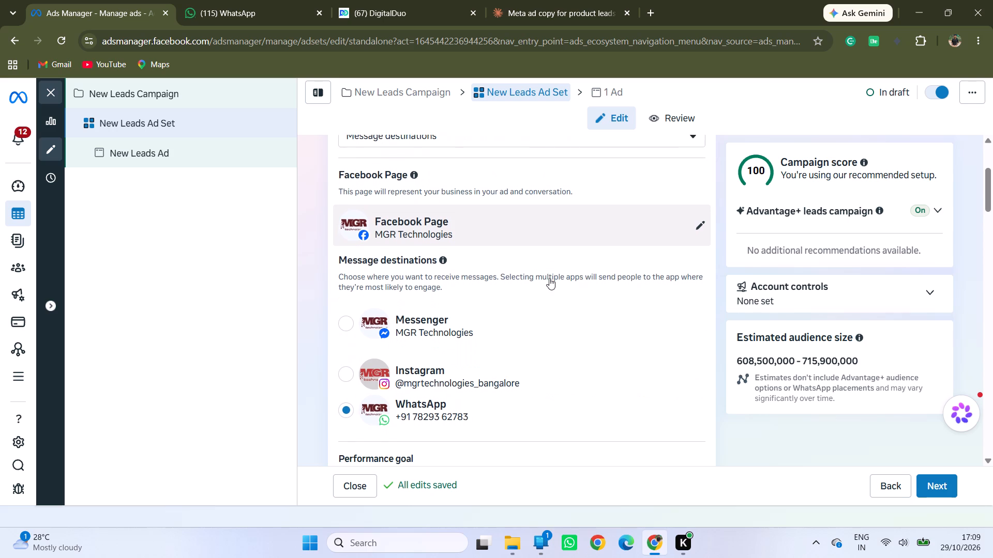
{"action": "scroll", "coordinate": [454, 326], "scroll_direction": "down", "scroll_amount": 3}
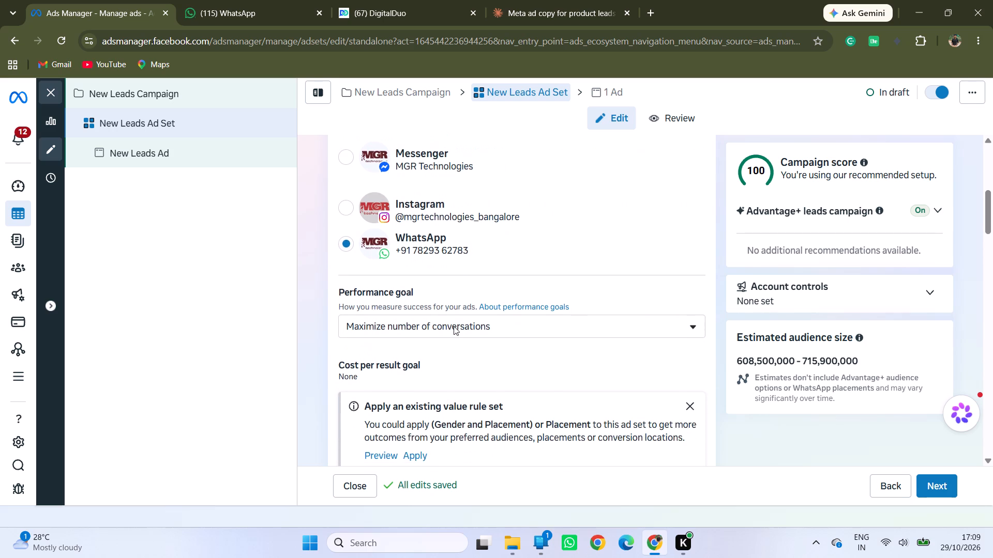
{"action": "scroll", "coordinate": [454, 326], "scroll_direction": "up", "scroll_amount": 1}
{"action": "scroll", "coordinate": [454, 326], "scroll_direction": "down", "scroll_amount": 1}
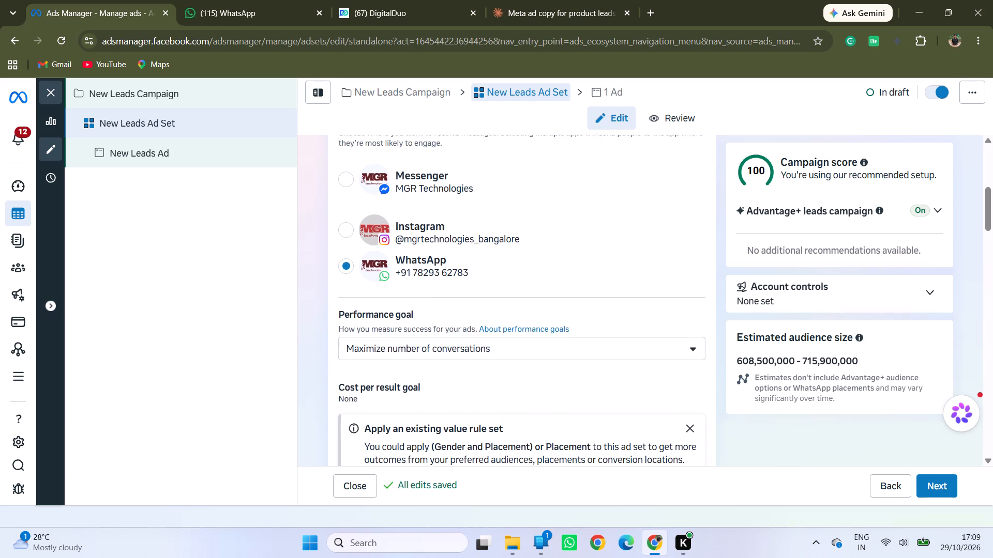
Check the ad set's performance goal options and keep Maximize number of conversations selected.
{"action": "scroll", "coordinate": [454, 326], "scroll_direction": "down", "scroll_amount": 2}
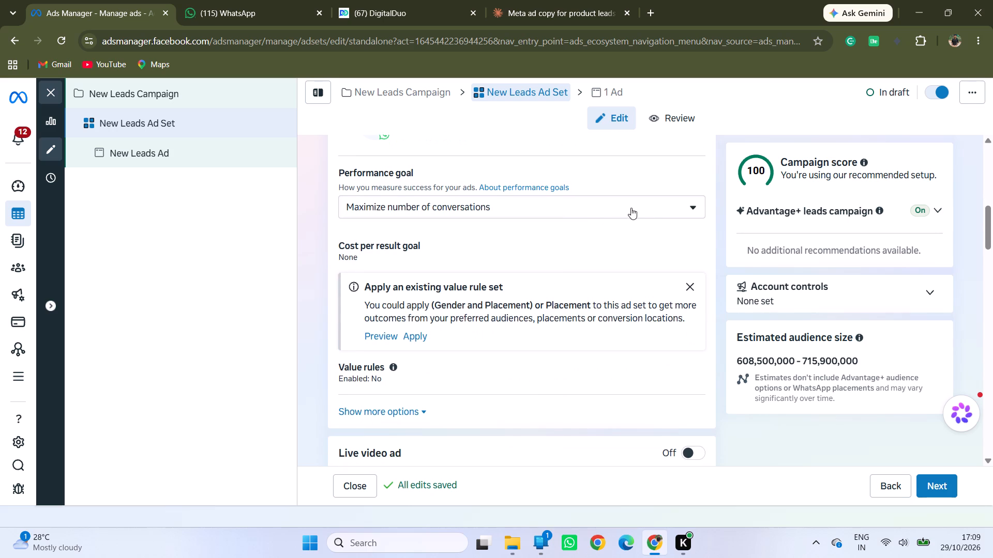
{"action": "left_click", "coordinate": [648, 206]}
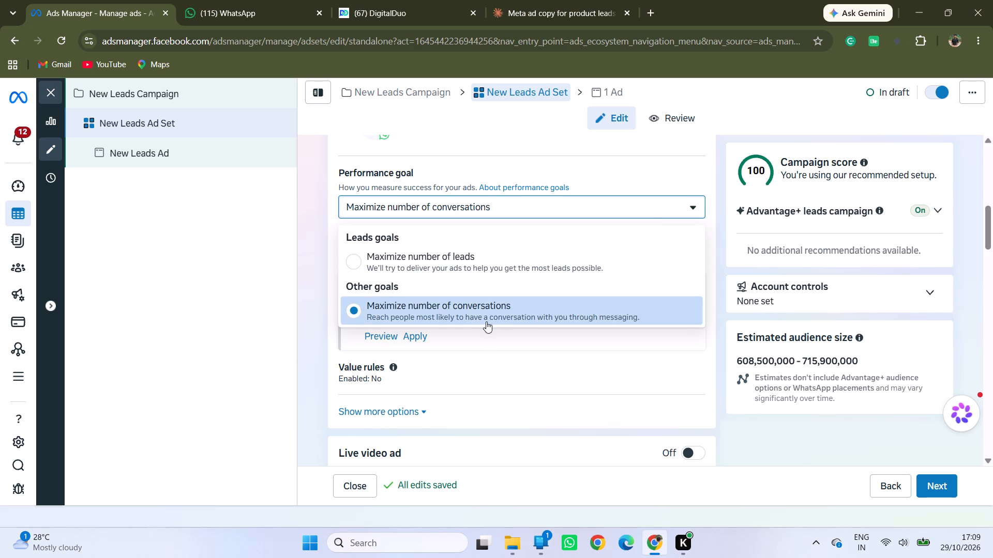
{"action": "left_click", "coordinate": [471, 315]}
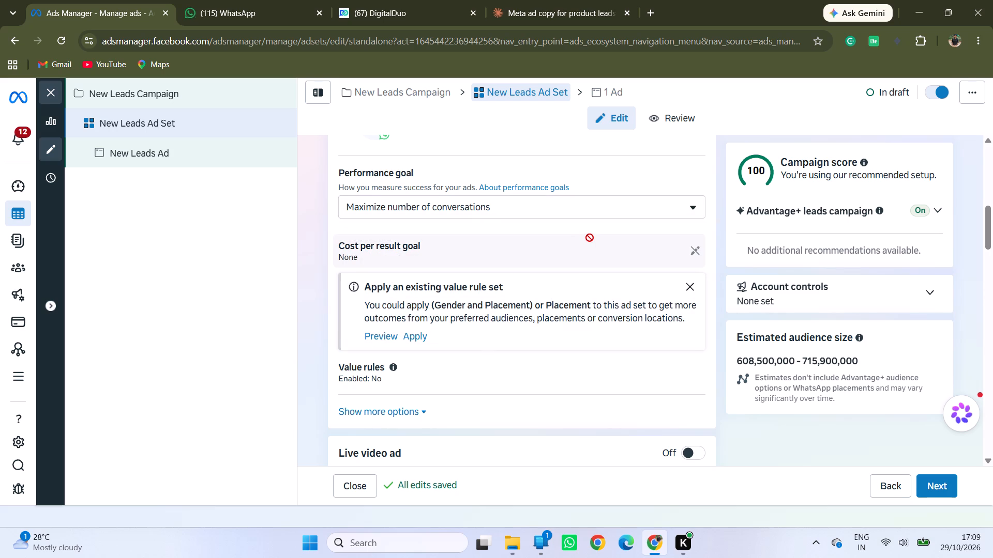
Review the rest of the ad set's settings, from value rules, budget and schedule through audience controls to placements and brand safety.
{"action": "scroll", "coordinate": [590, 238], "scroll_direction": "down", "scroll_amount": 3}
{"action": "scroll", "coordinate": [590, 238], "scroll_direction": "up", "scroll_amount": 2}
{"action": "scroll", "coordinate": [590, 238], "scroll_direction": "down", "scroll_amount": 4}
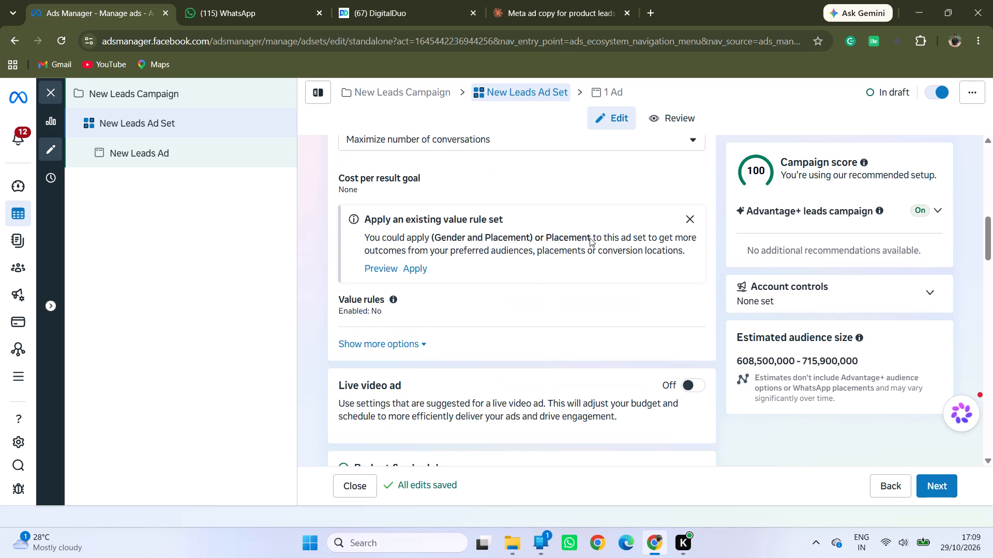
{"action": "scroll", "coordinate": [590, 238], "scroll_direction": "down", "scroll_amount": 9}
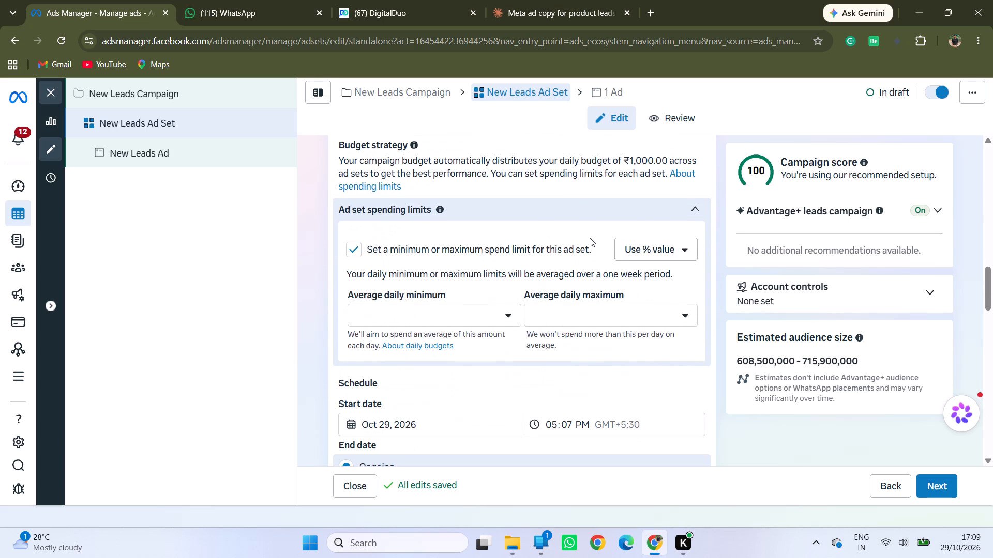
{"action": "scroll", "coordinate": [590, 238], "scroll_direction": "down", "scroll_amount": 8}
{"action": "scroll", "coordinate": [480, 357], "scroll_direction": "down", "scroll_amount": 2}
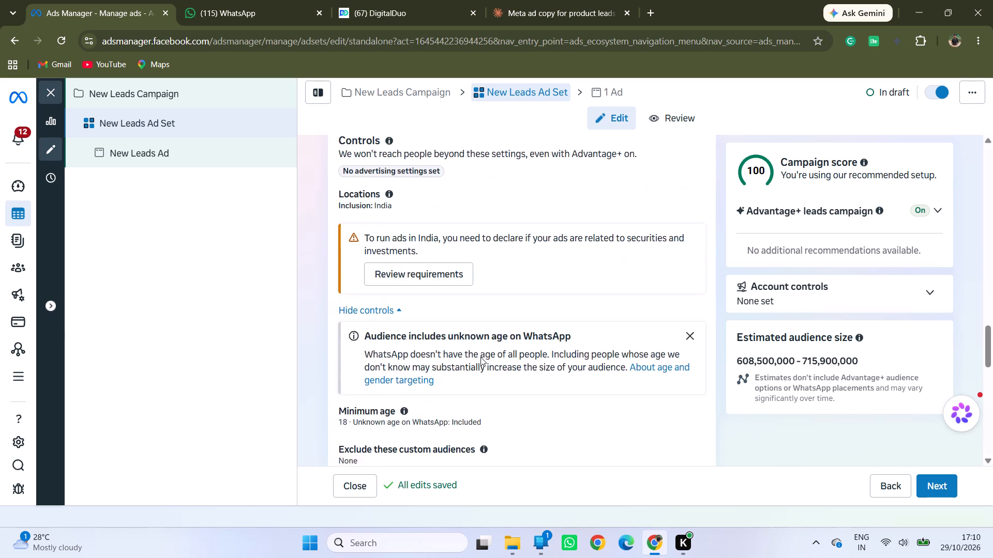
{"action": "scroll", "coordinate": [480, 357], "scroll_direction": "down", "scroll_amount": 12}
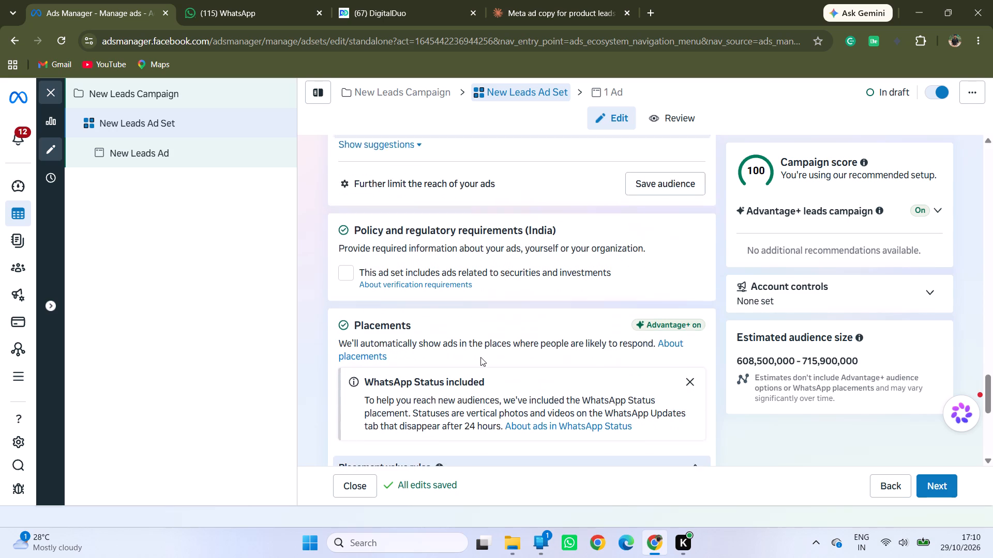
{"action": "scroll", "coordinate": [480, 357], "scroll_direction": "down", "scroll_amount": 6}
{"action": "scroll", "coordinate": [480, 357], "scroll_direction": "up", "scroll_amount": 1}
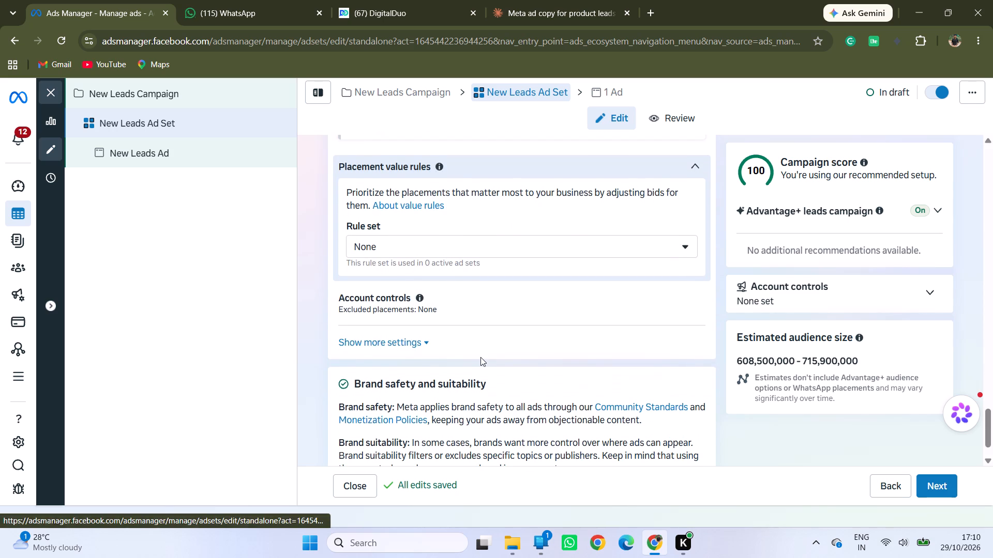
{"action": "scroll", "coordinate": [480, 357], "scroll_direction": "up", "scroll_amount": 1}
{"action": "scroll", "coordinate": [480, 357], "scroll_direction": "down", "scroll_amount": 6}
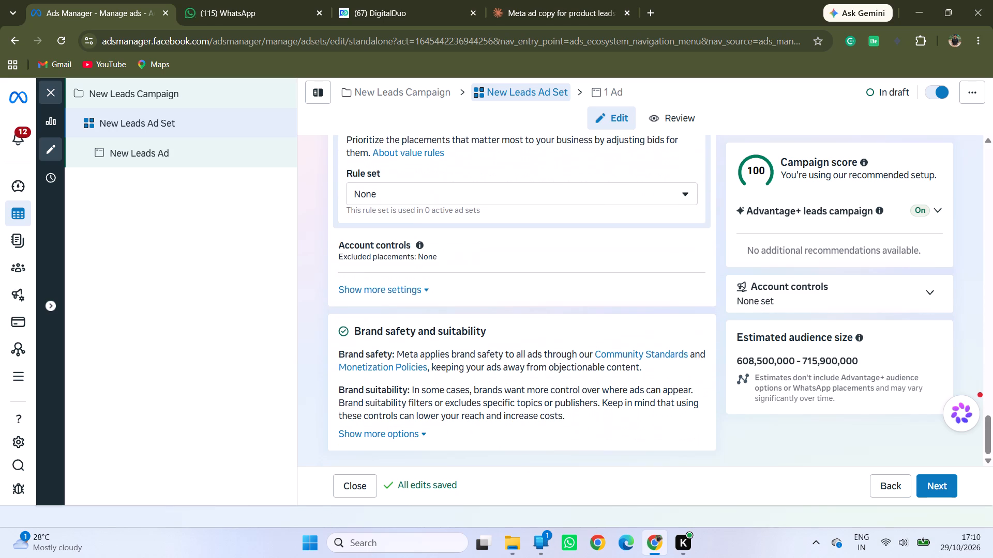
Open the New Leads Ad and review its identity profiles, ad setup format, multi-advertiser option and destination settings.
{"action": "left_click", "coordinate": [162, 155]}
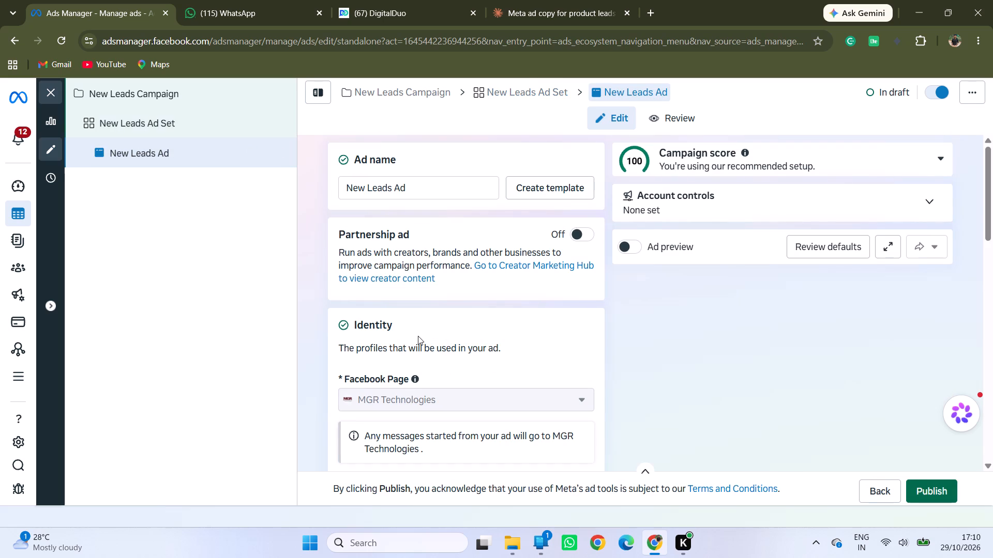
{"action": "scroll", "coordinate": [418, 337], "scroll_direction": "down", "scroll_amount": 3}
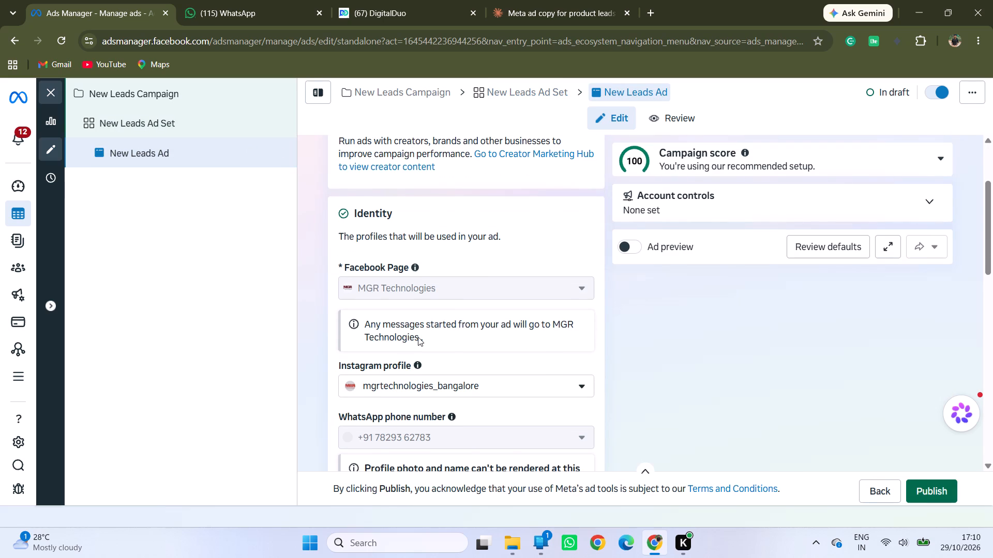
{"action": "left_click", "coordinate": [580, 271]}
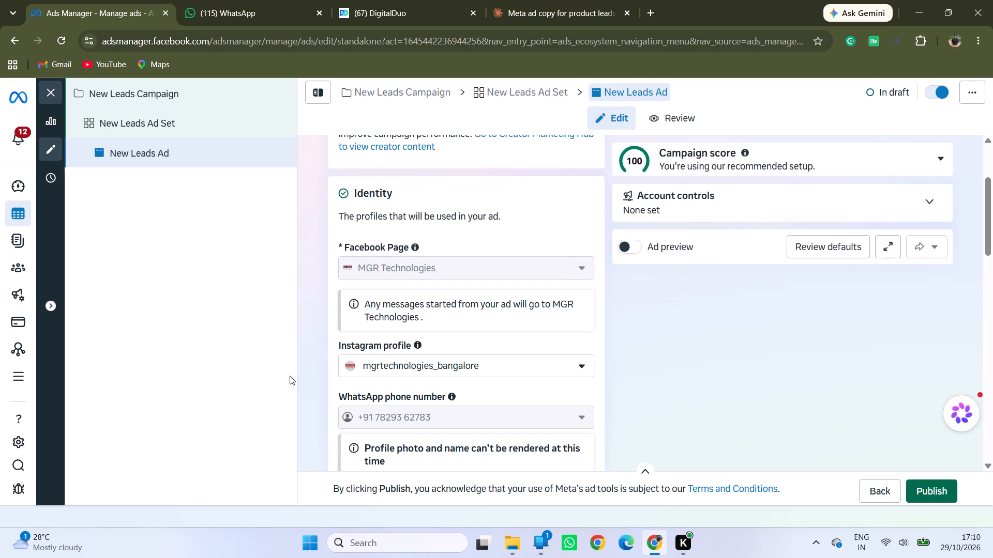
{"action": "scroll", "coordinate": [412, 373], "scroll_direction": "down", "scroll_amount": 1}
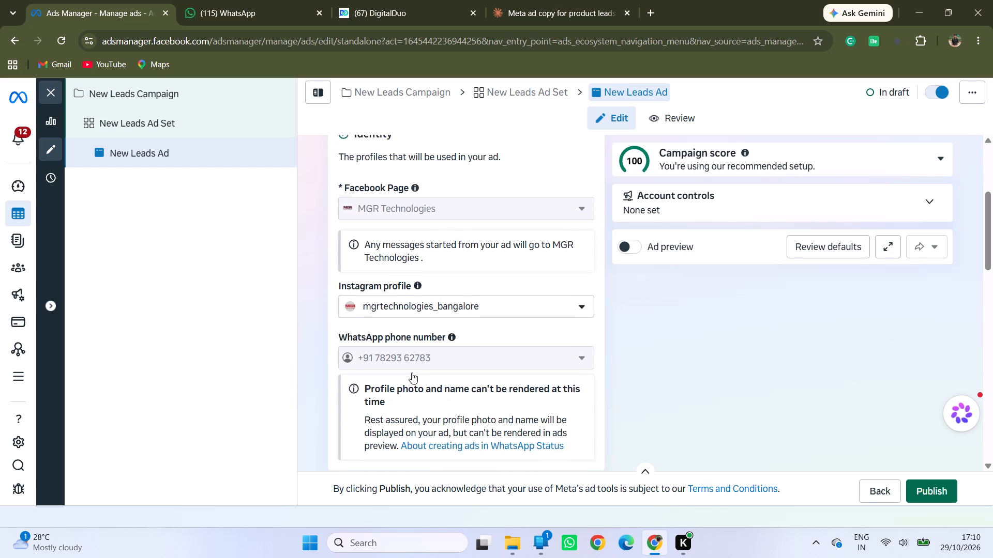
{"action": "scroll", "coordinate": [412, 373], "scroll_direction": "down", "scroll_amount": 4}
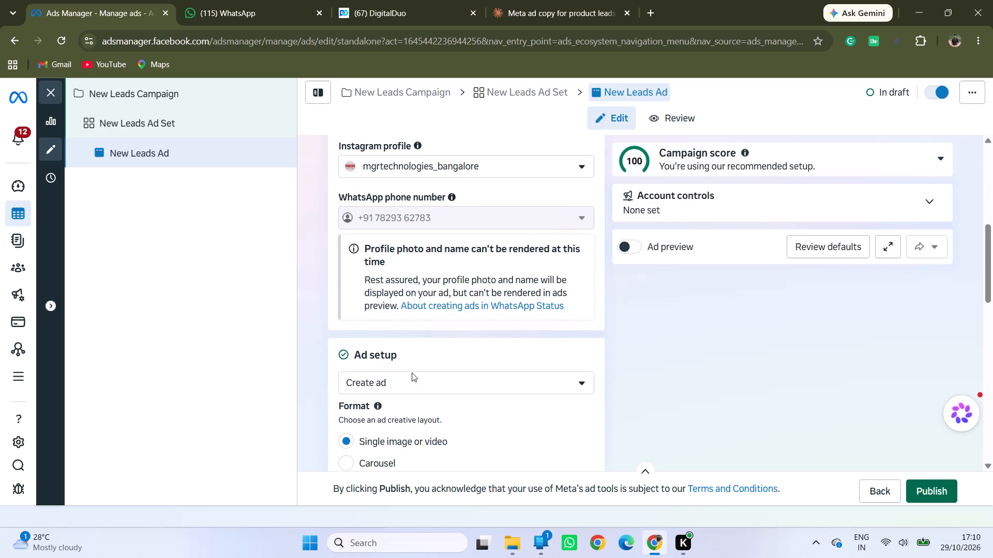
{"action": "scroll", "coordinate": [412, 373], "scroll_direction": "down", "scroll_amount": 3}
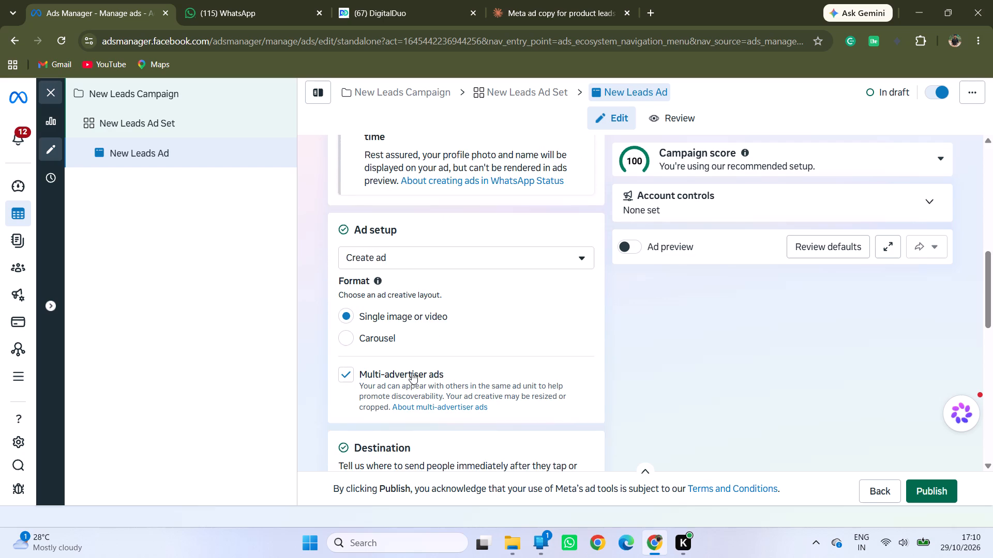
{"action": "scroll", "coordinate": [412, 373], "scroll_direction": "down", "scroll_amount": 2}
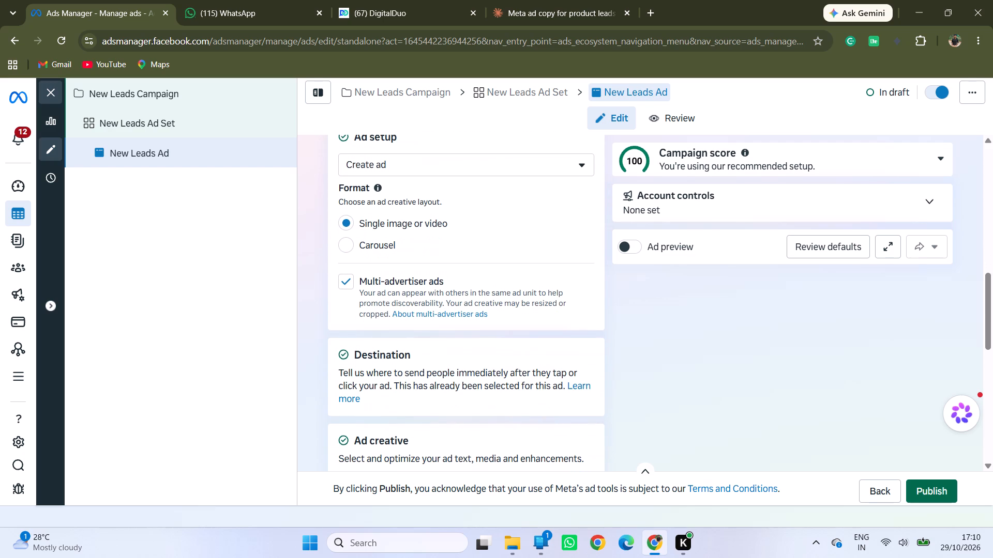
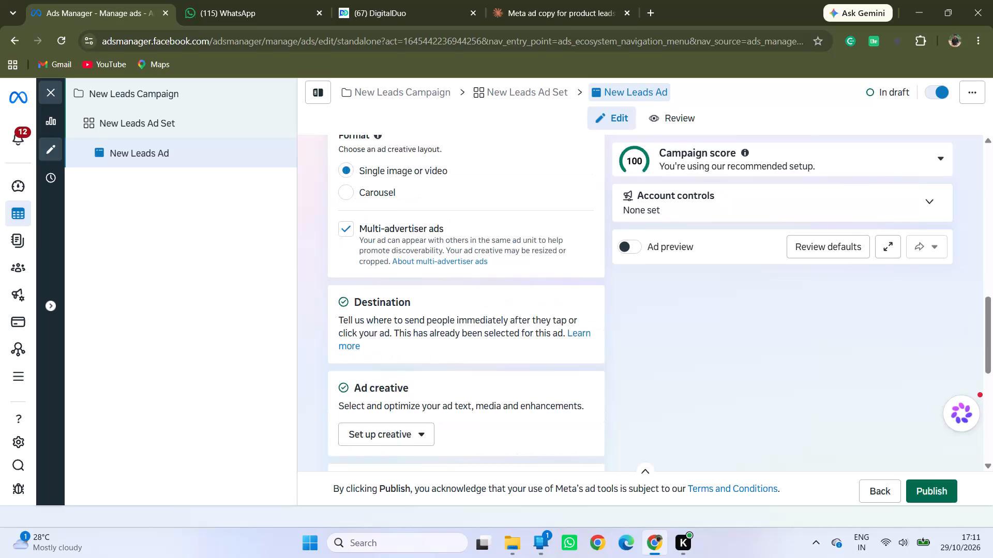
Examine the New Leads Ad draft's identity, ad setup, conversation and tracking settings, plus the account controls.
{"action": "scroll", "coordinate": [359, 375], "scroll_direction": "down", "scroll_amount": 9}
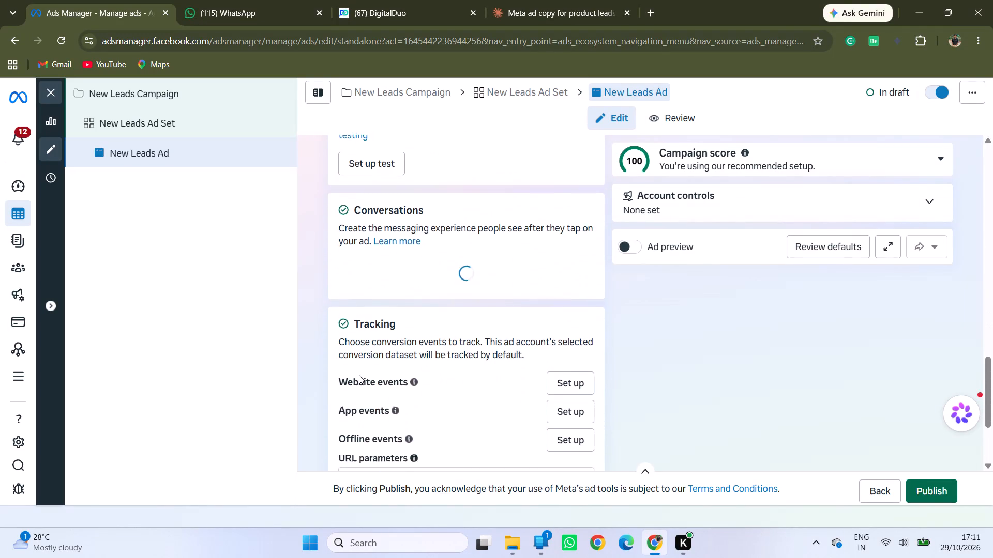
{"action": "scroll", "coordinate": [359, 375], "scroll_direction": "down", "scroll_amount": 3}
{"action": "scroll", "coordinate": [359, 375], "scroll_direction": "up", "scroll_amount": 6}
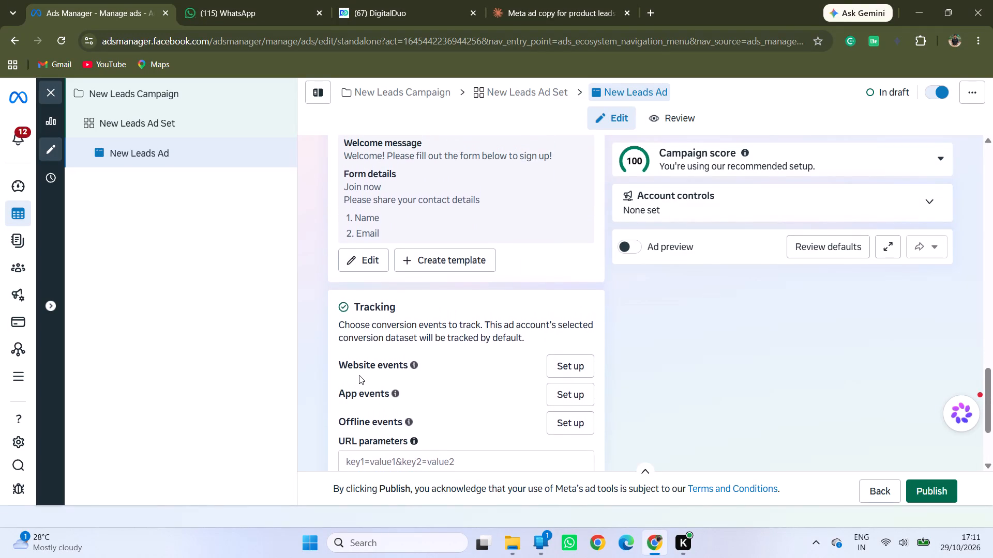
{"action": "scroll", "coordinate": [359, 375], "scroll_direction": "up", "scroll_amount": 19}
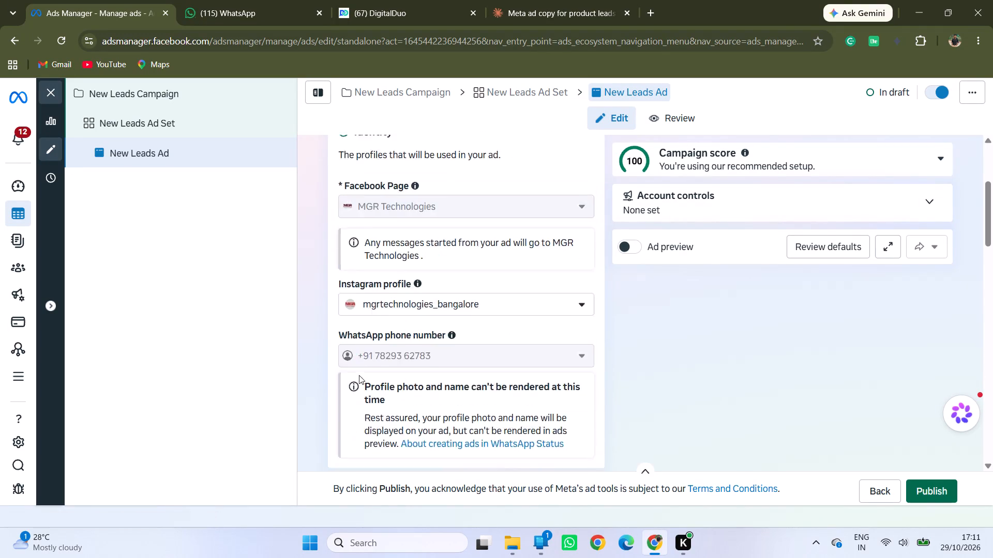
{"action": "scroll", "coordinate": [359, 375], "scroll_direction": "up", "scroll_amount": 3}
{"action": "scroll", "coordinate": [359, 375], "scroll_direction": "down", "scroll_amount": 16}
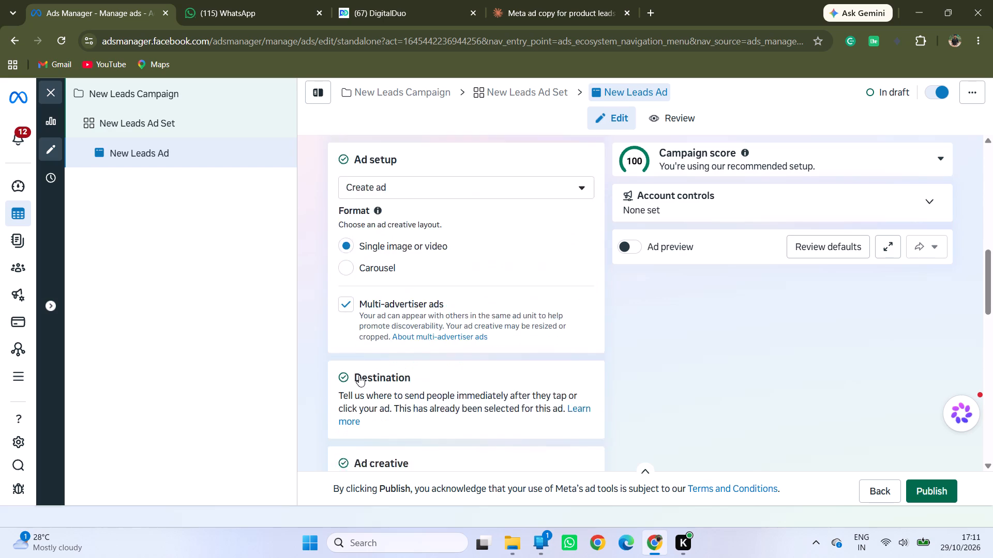
{"action": "scroll", "coordinate": [359, 375], "scroll_direction": "down", "scroll_amount": 20}
{"action": "scroll", "coordinate": [359, 375], "scroll_direction": "down", "scroll_amount": 8}
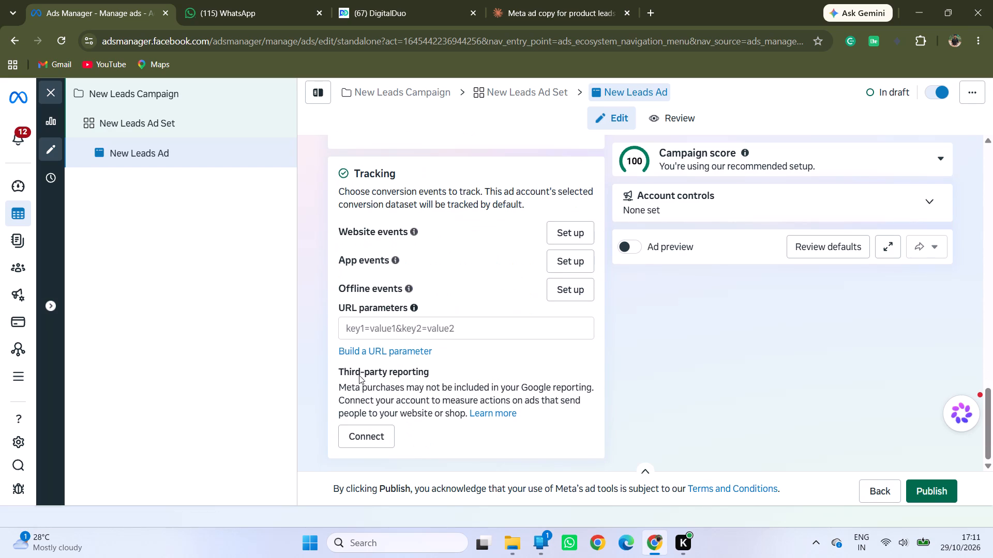
{"action": "scroll", "coordinate": [359, 375], "scroll_direction": "down", "scroll_amount": 1}
{"action": "left_click", "coordinate": [770, 210]}
{"action": "left_click", "coordinate": [929, 204]}
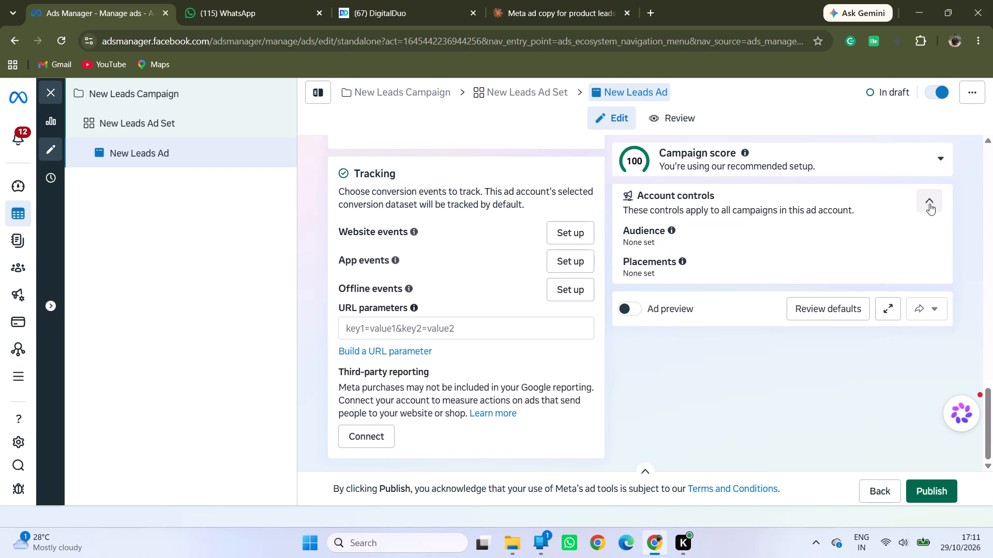
{"action": "left_click", "coordinate": [929, 204]}
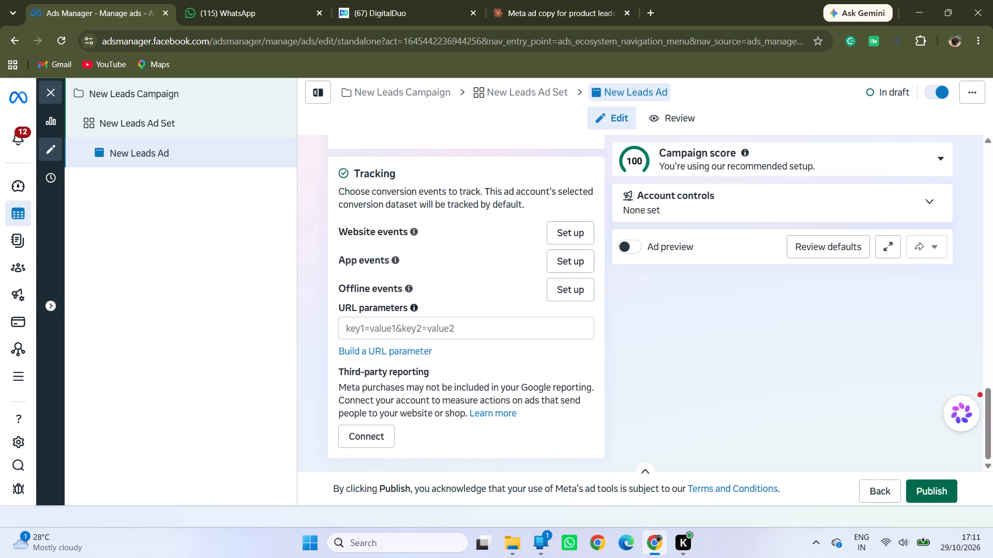
{"action": "left_click", "coordinate": [54, 12]}
Close the draft editor without publishing and delete the New Leads Ad draft.
{"action": "left_click", "coordinate": [51, 93]}
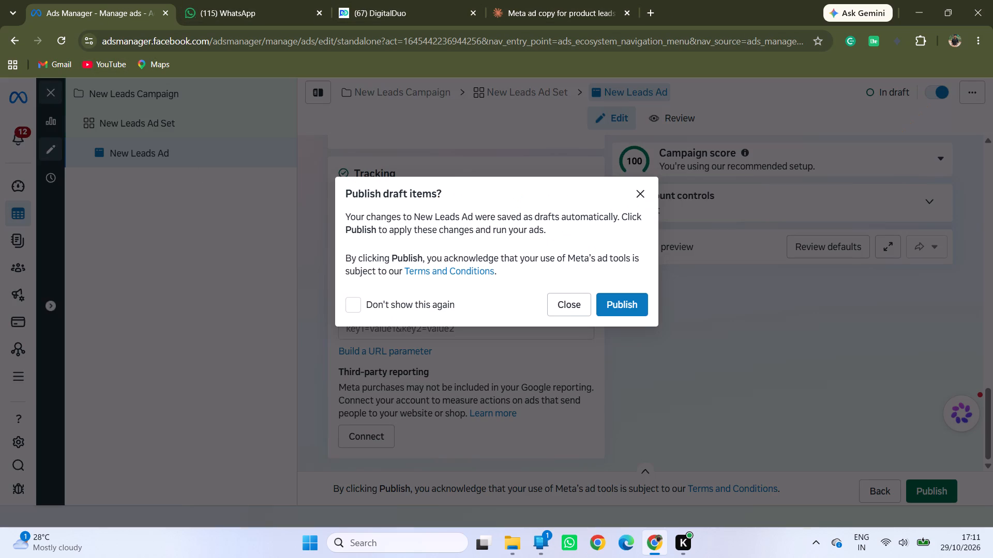
{"action": "left_click", "coordinate": [580, 304]}
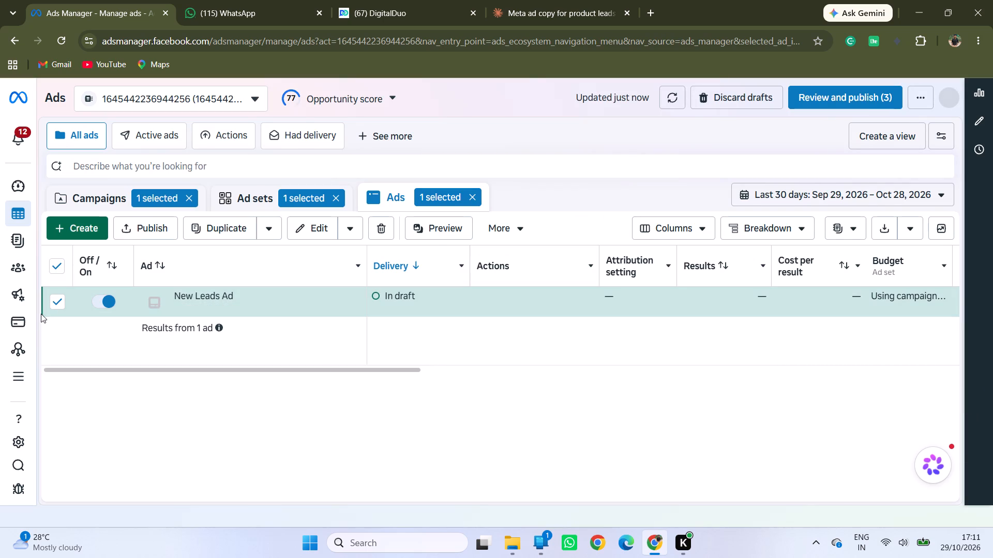
{"action": "left_click", "coordinate": [385, 232]}
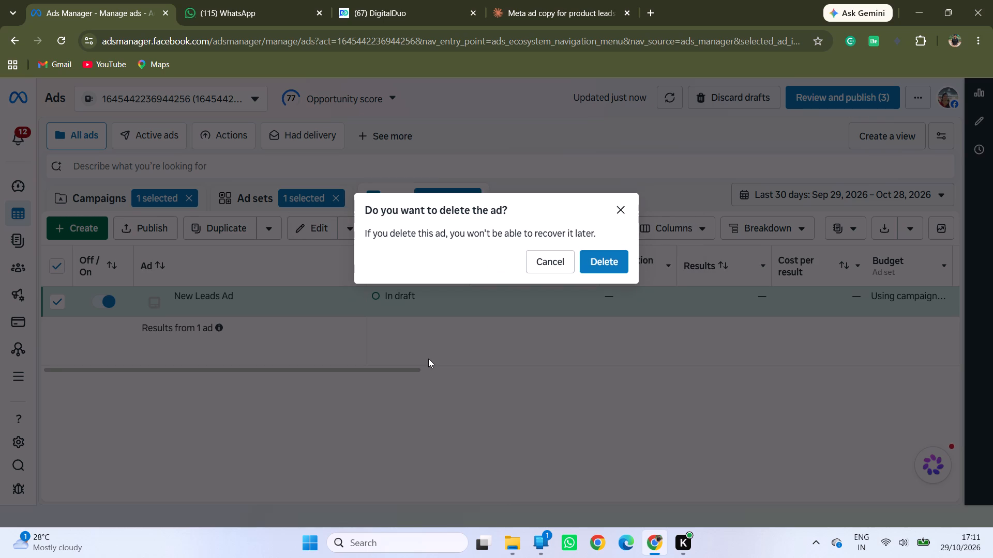
{"action": "left_click", "coordinate": [607, 257]}
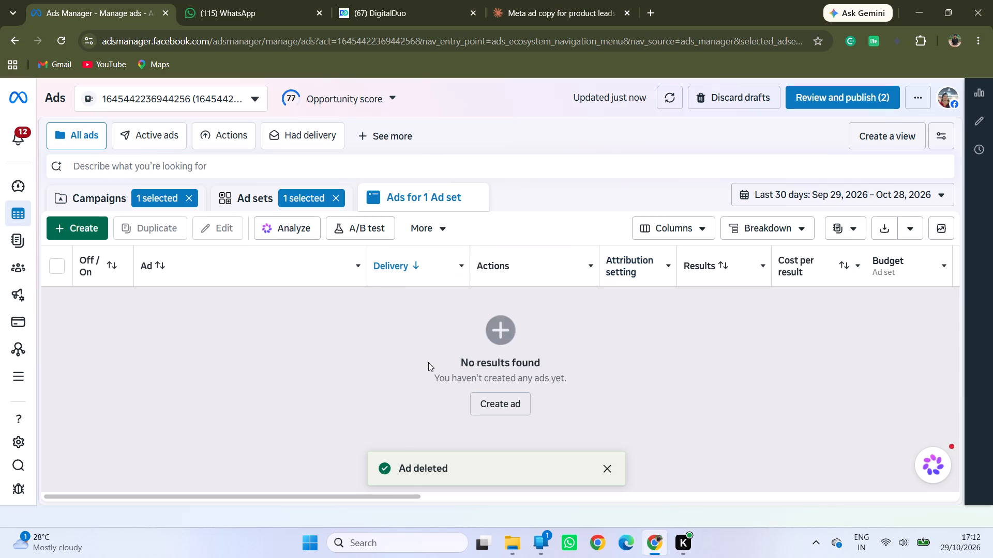
Clear the ad set and campaign selections and delete the New Leads Campaign draft.
{"action": "left_click", "coordinate": [339, 193]}
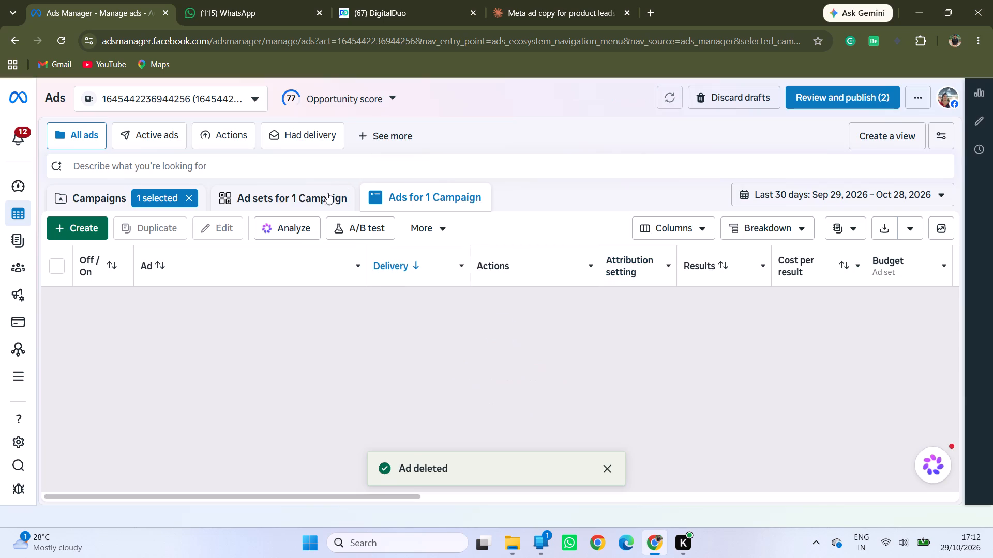
{"action": "left_click", "coordinate": [189, 200]}
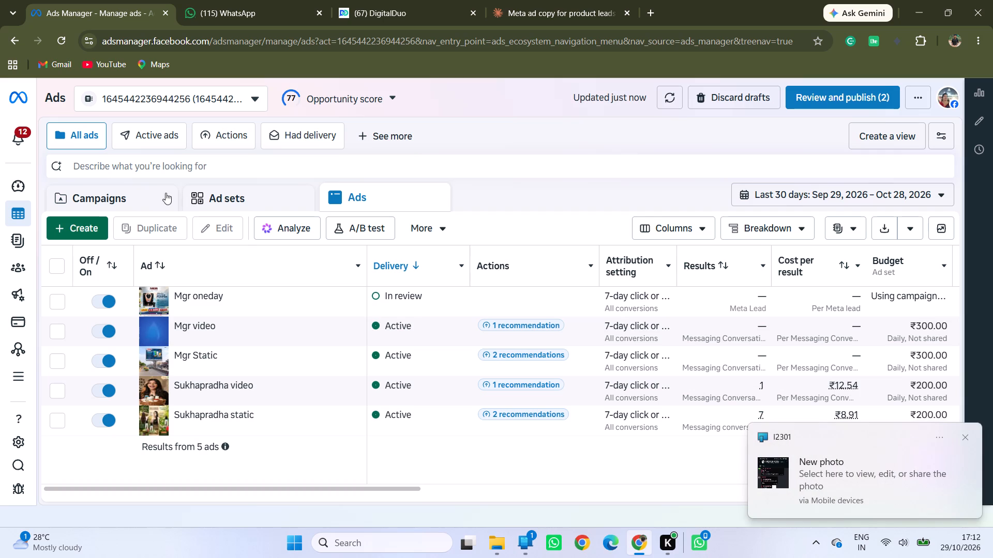
{"action": "left_click", "coordinate": [211, 194]}
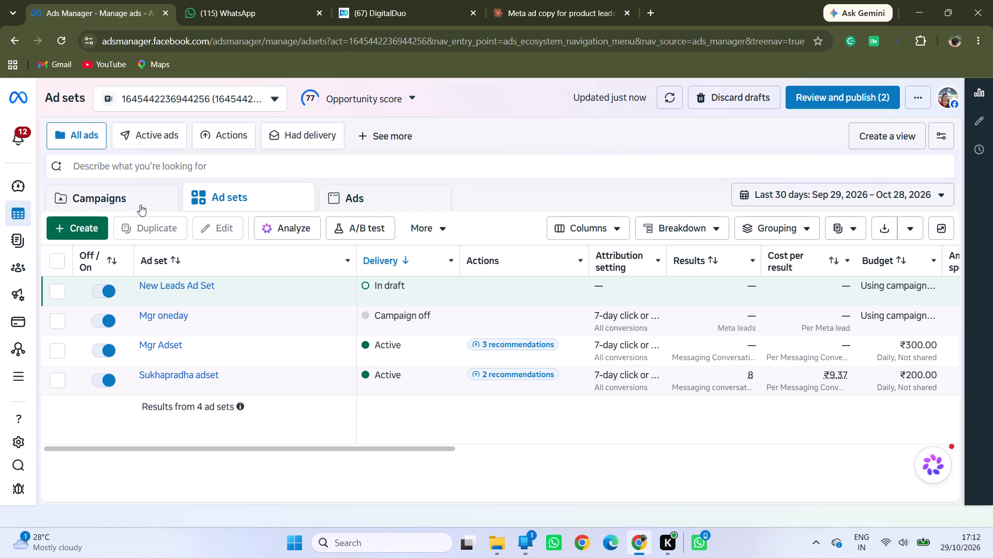
{"action": "left_click", "coordinate": [125, 199]}
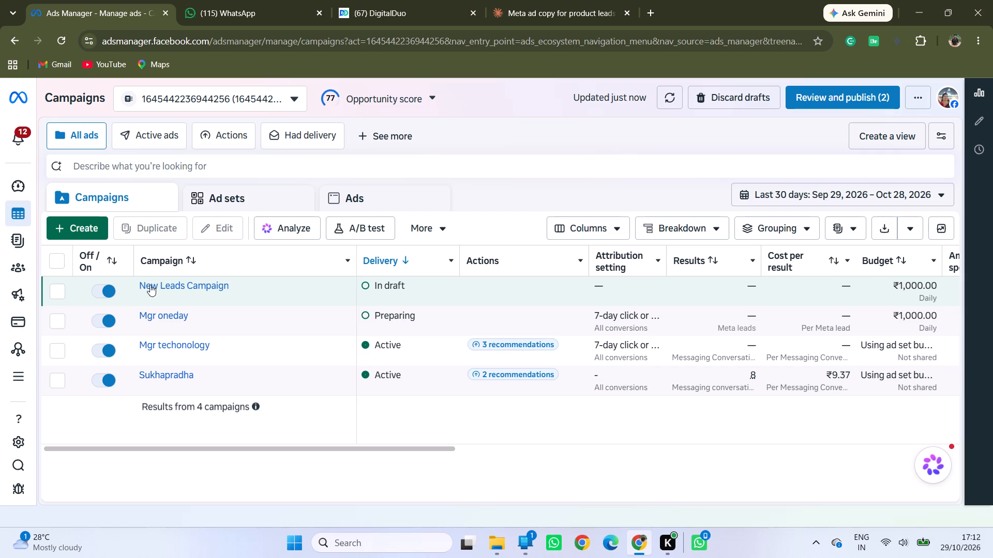
{"action": "left_click", "coordinate": [56, 288]}
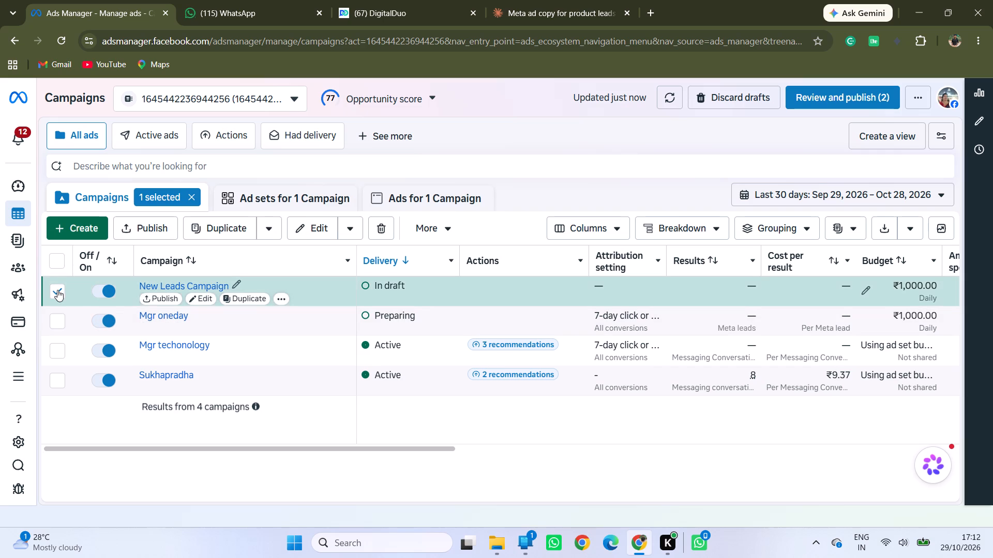
{"action": "left_click", "coordinate": [383, 224]}
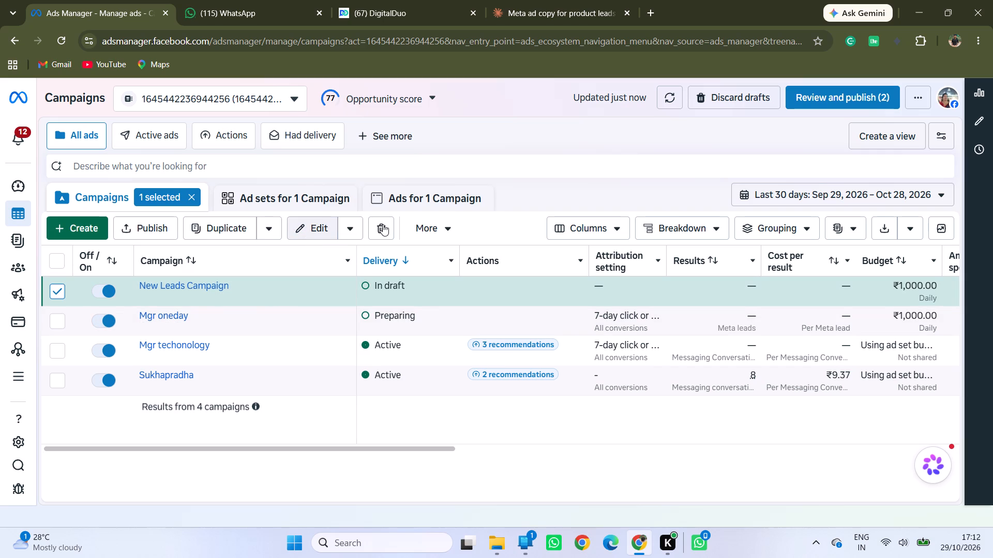
{"action": "left_click", "coordinate": [631, 269]}
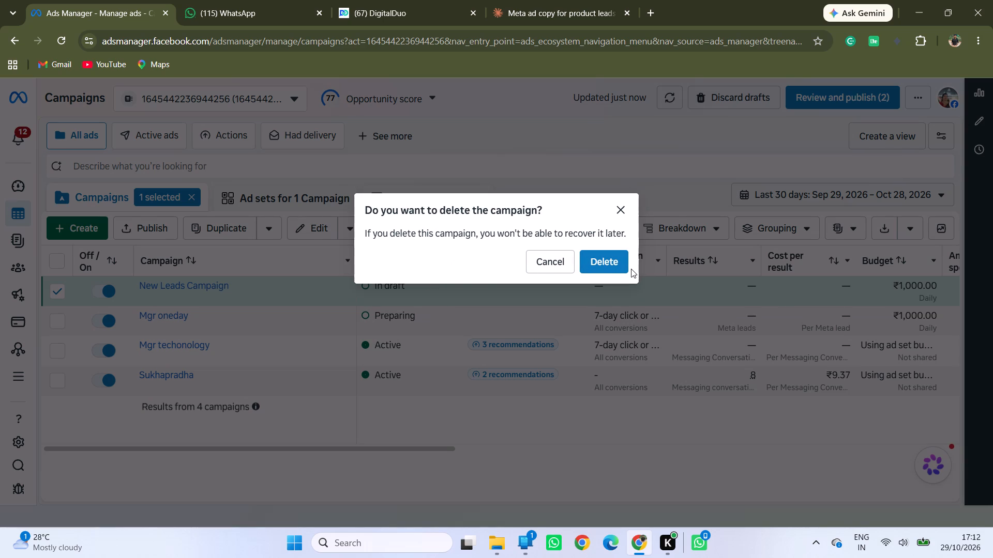
{"action": "left_click", "coordinate": [612, 267]}
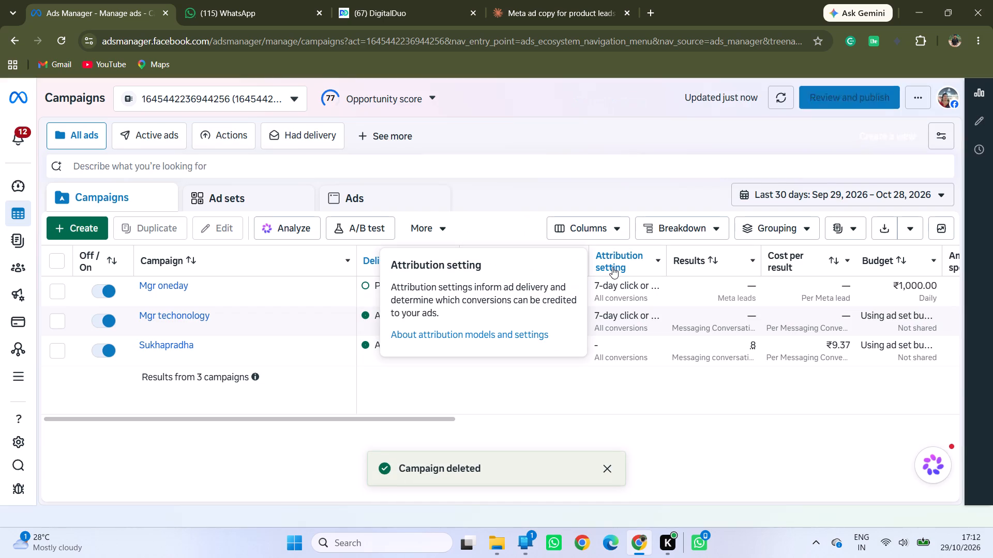
Check the delivery status of the remaining ad sets, ads and campaigns, including the ad set flagged under Mgr oneday.
{"action": "left_click", "coordinate": [225, 195]}
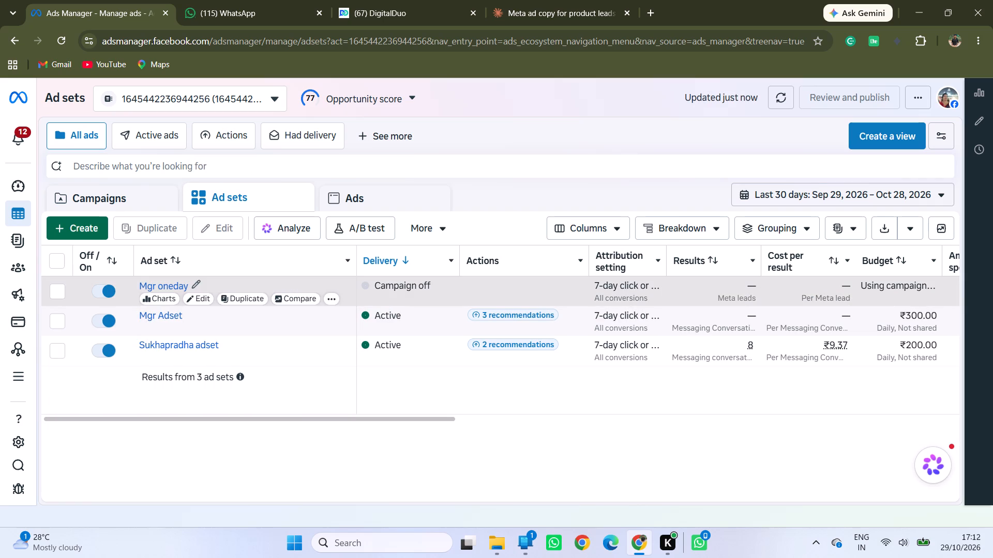
{"action": "left_click", "coordinate": [363, 193]}
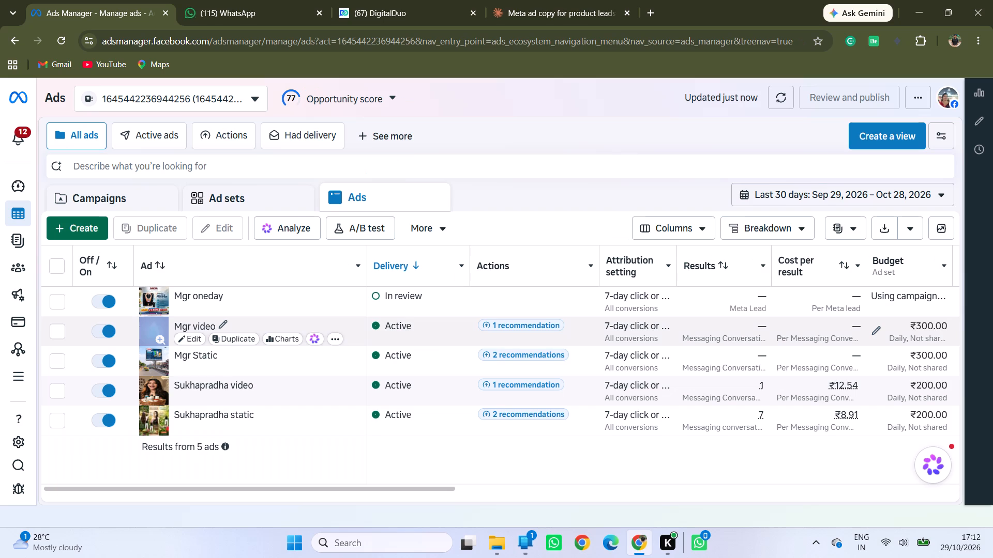
{"action": "left_click", "coordinate": [225, 202]}
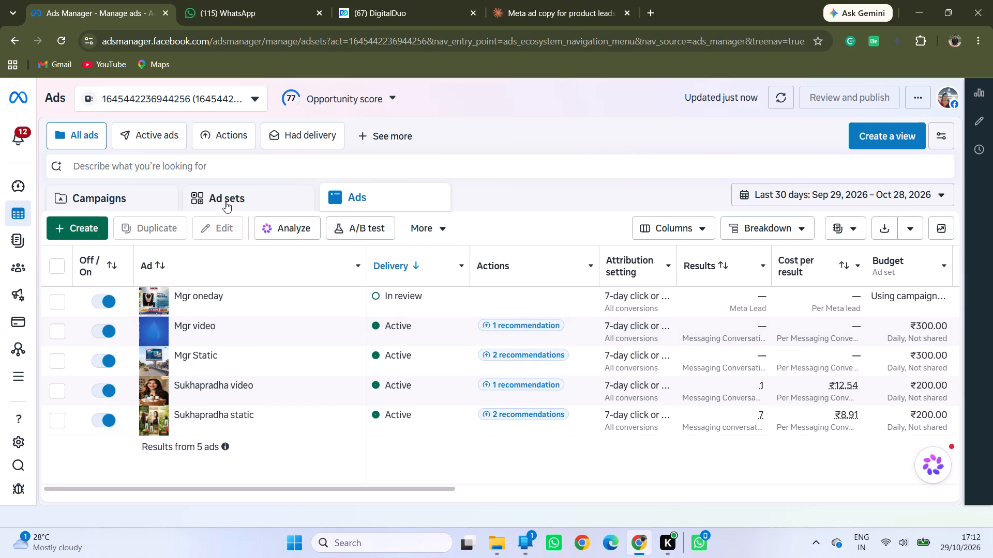
{"action": "left_click", "coordinate": [137, 194]}
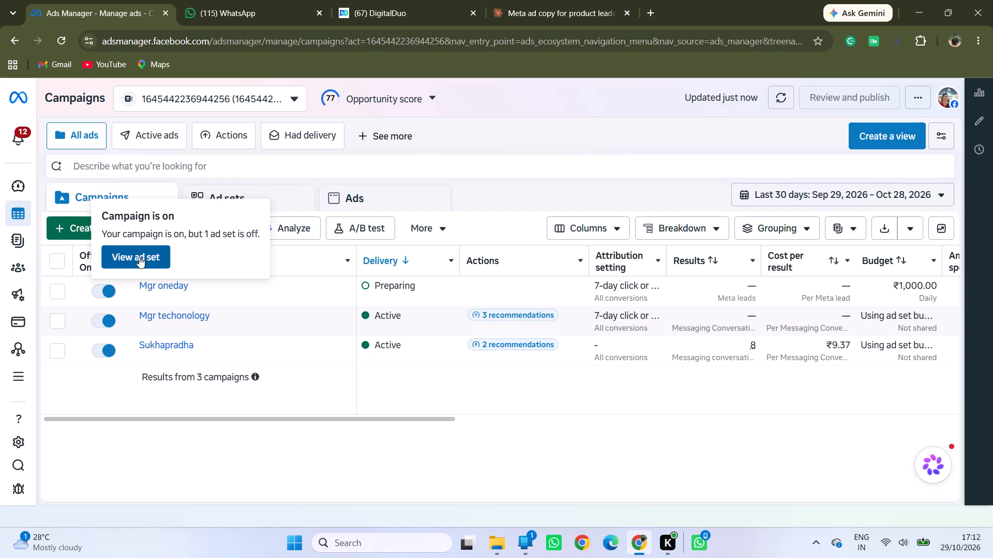
{"action": "left_click", "coordinate": [139, 257]}
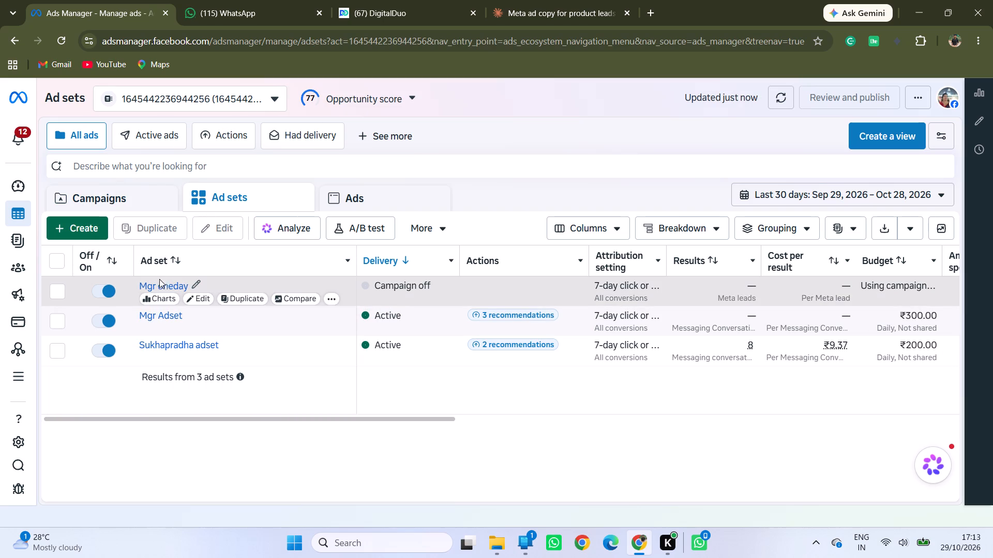
{"action": "left_click", "coordinate": [122, 194]}
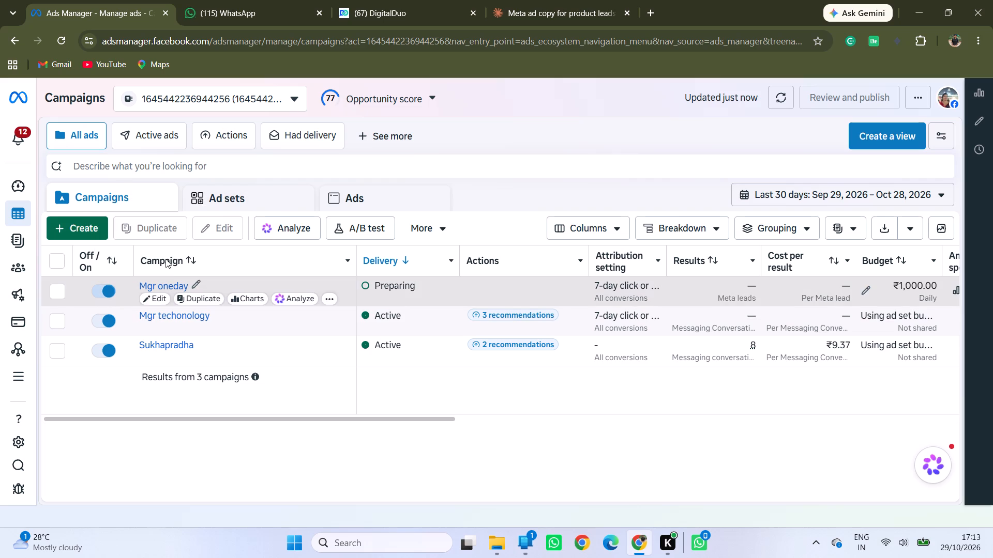
{"action": "left_click", "coordinate": [280, 196]}
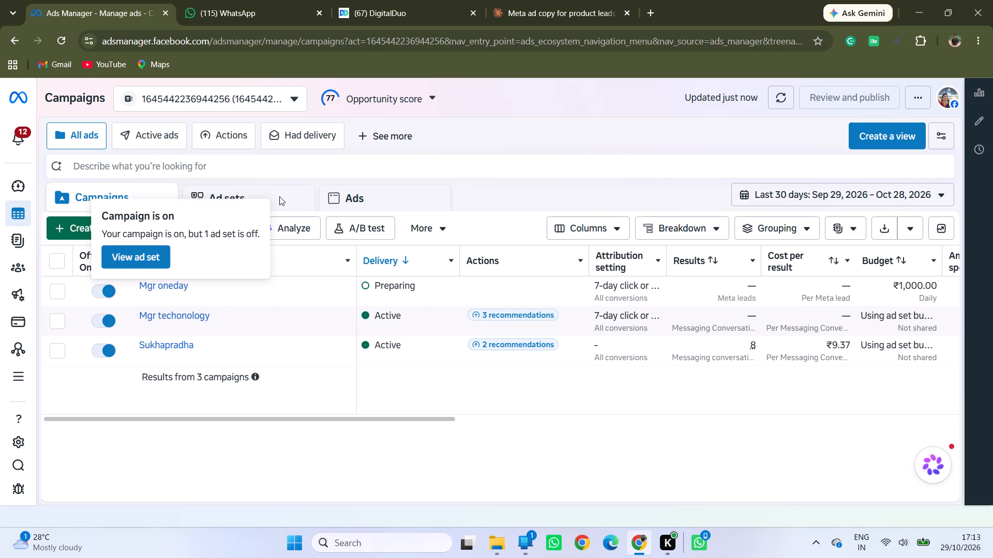
{"action": "left_click", "coordinate": [152, 258]}
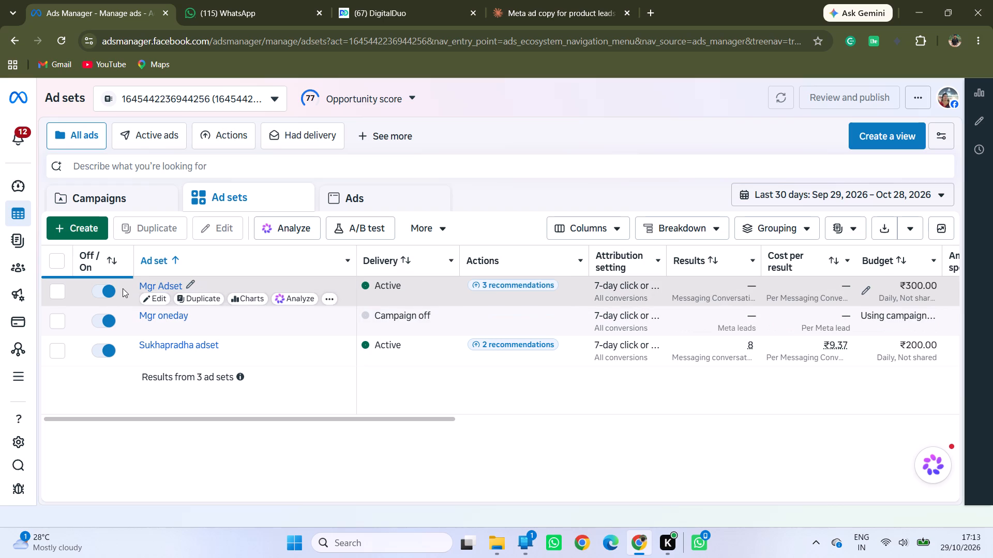
Switch the Mgr oneday ad set off and back on, and clear its selection.
{"action": "left_click", "coordinate": [108, 319]}
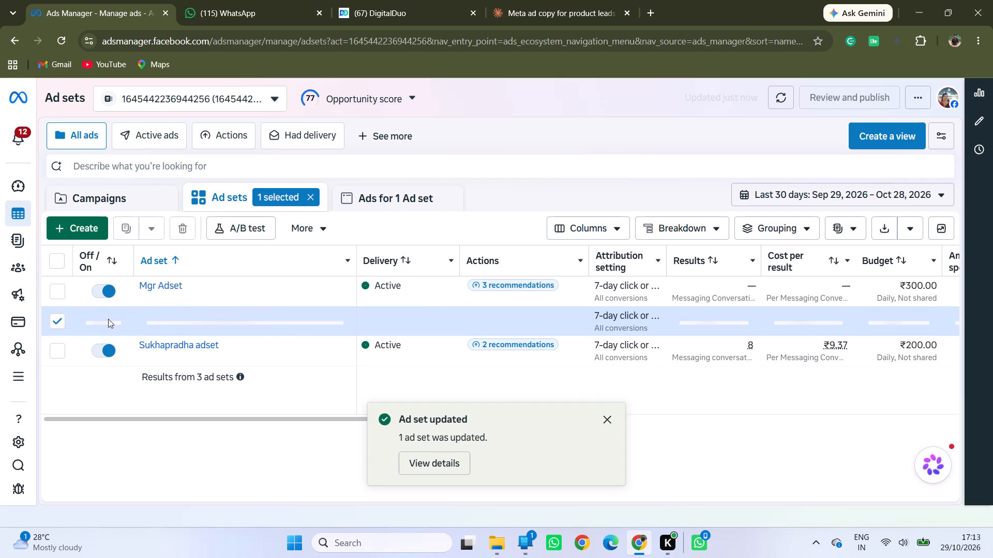
{"action": "left_click", "coordinate": [108, 319]}
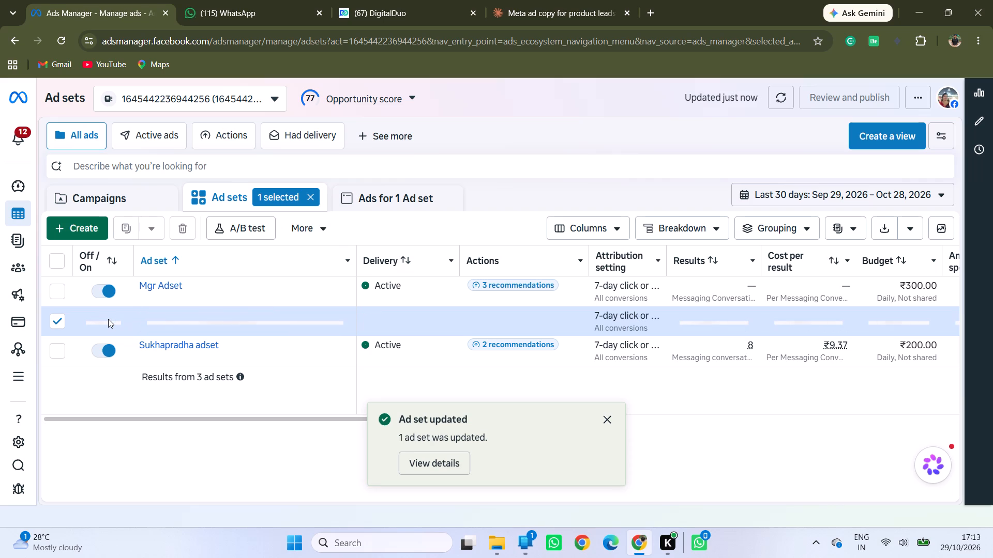
{"action": "left_click", "coordinate": [57, 321]}
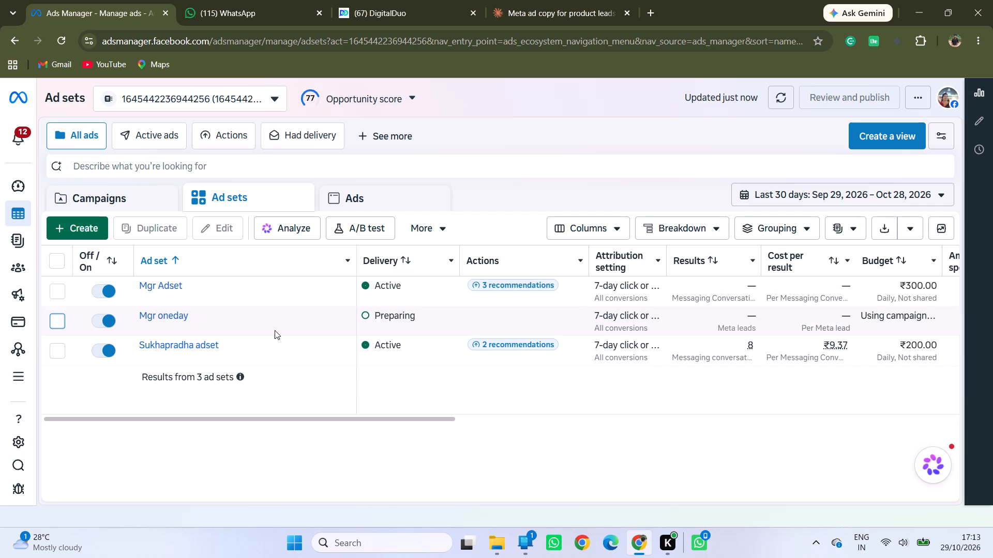
Recheck the delivery status of Mgr oneday at ad, campaign and ad set level.
{"action": "left_click", "coordinate": [354, 195]}
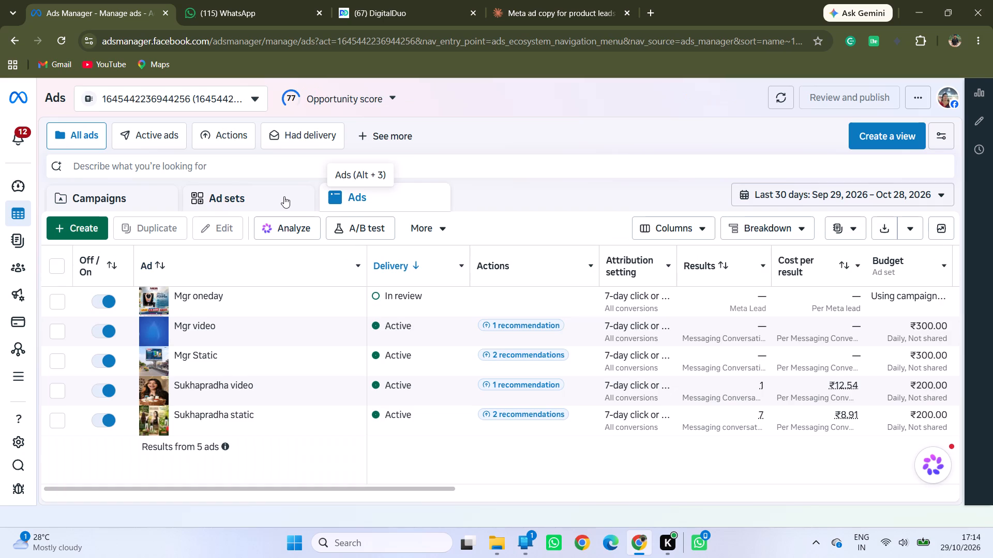
{"action": "left_click", "coordinate": [256, 198]}
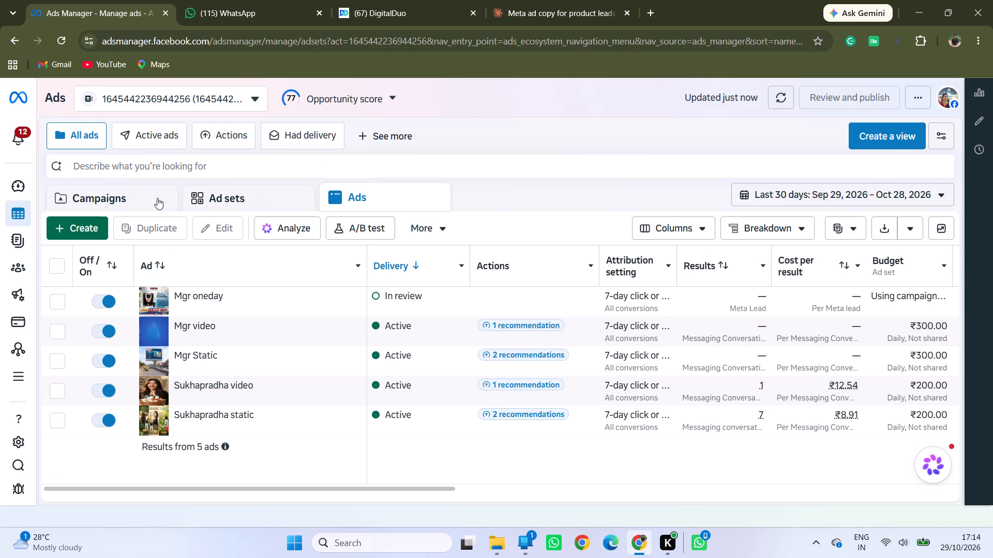
{"action": "left_click", "coordinate": [156, 198]}
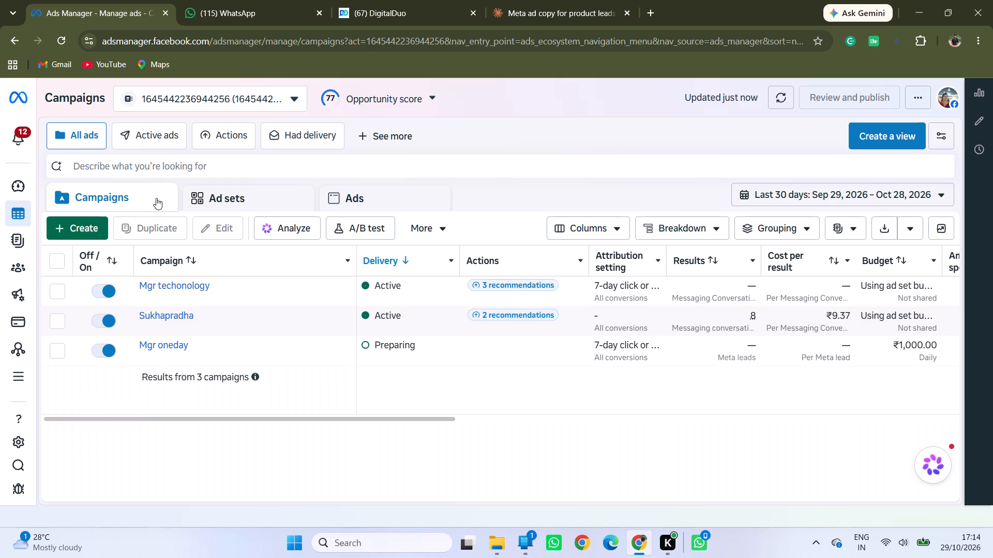
{"action": "left_click", "coordinate": [245, 200]}
{"action": "left_click", "coordinate": [347, 201]}
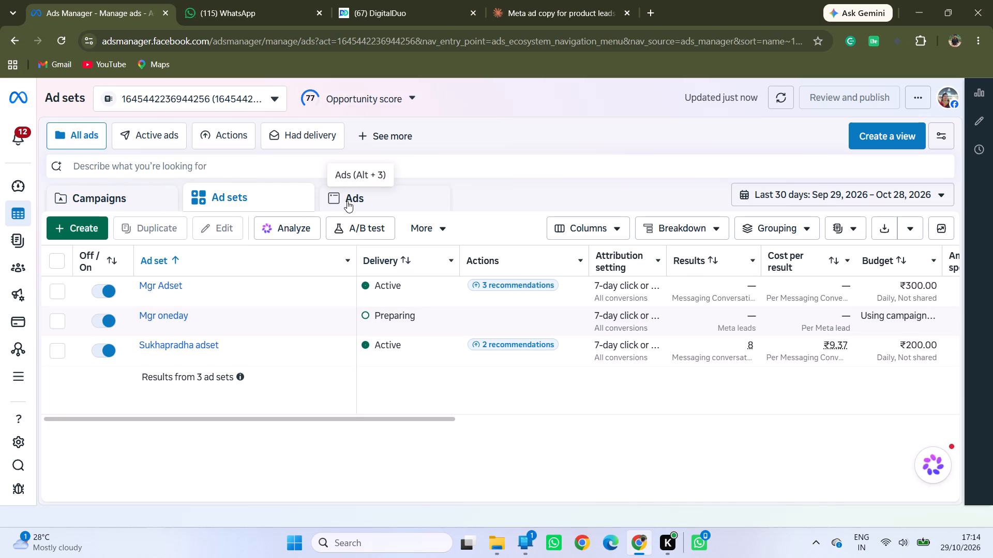
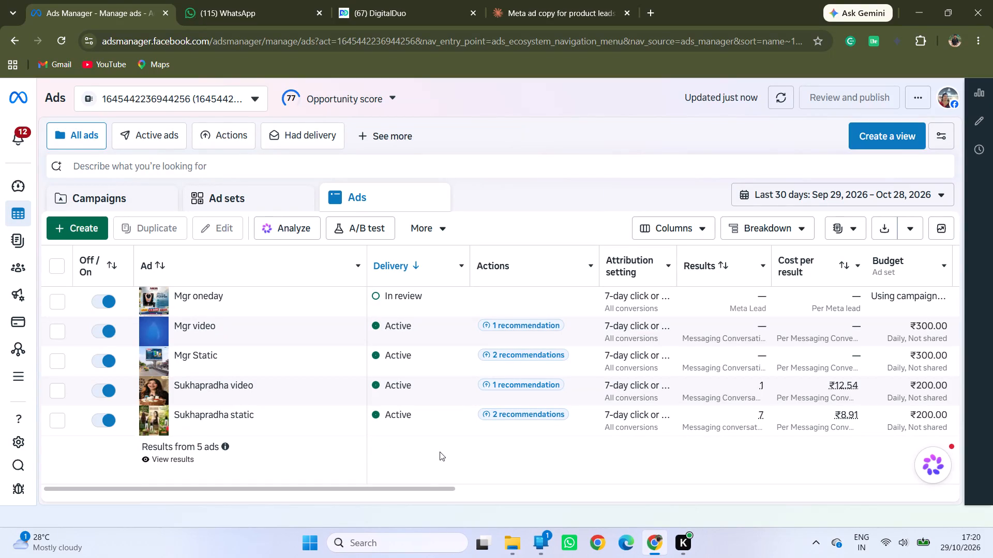
Review the ads' results, cost per result, budget and amount spent, and open the ad account's billing and payments page.
{"action": "scroll", "coordinate": [719, 398], "scroll_direction": "left", "scroll_amount": 2}
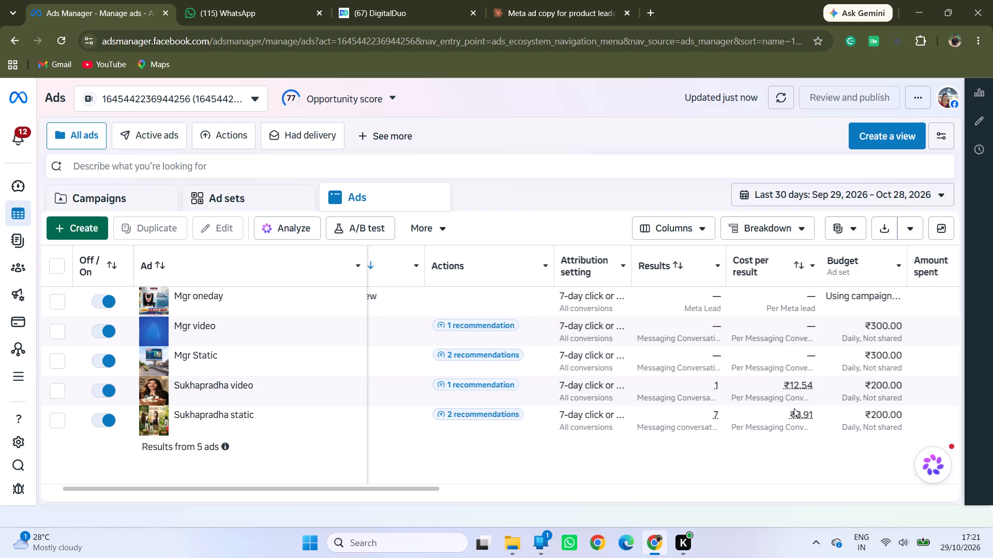
{"action": "scroll", "coordinate": [812, 410], "scroll_direction": "left", "scroll_amount": 3}
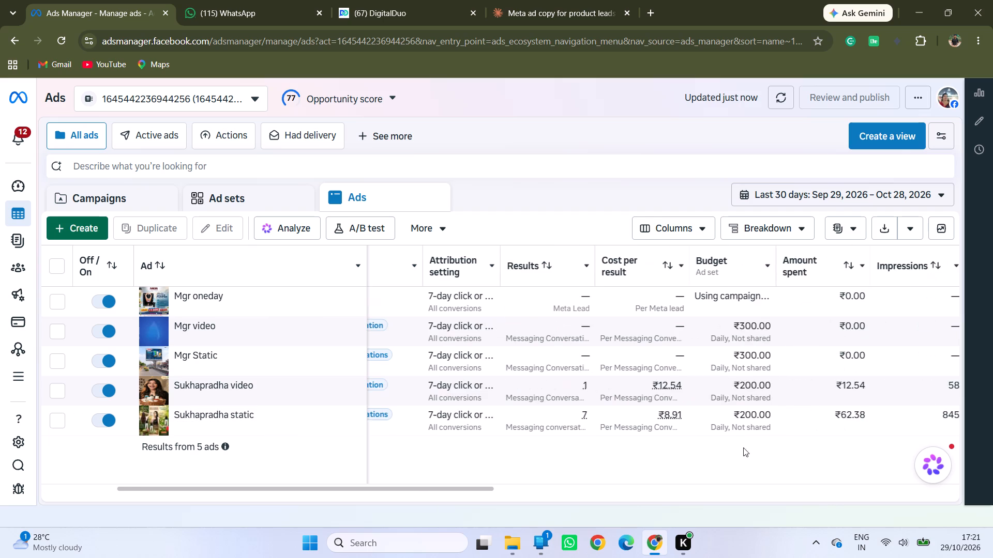
{"action": "left_click", "coordinate": [738, 466]}
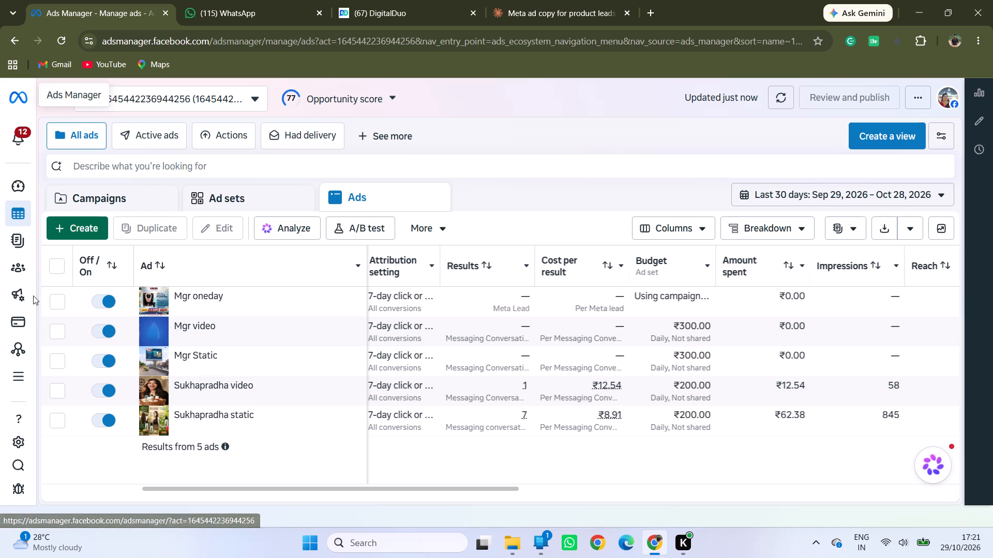
{"action": "left_click", "coordinate": [19, 319]}
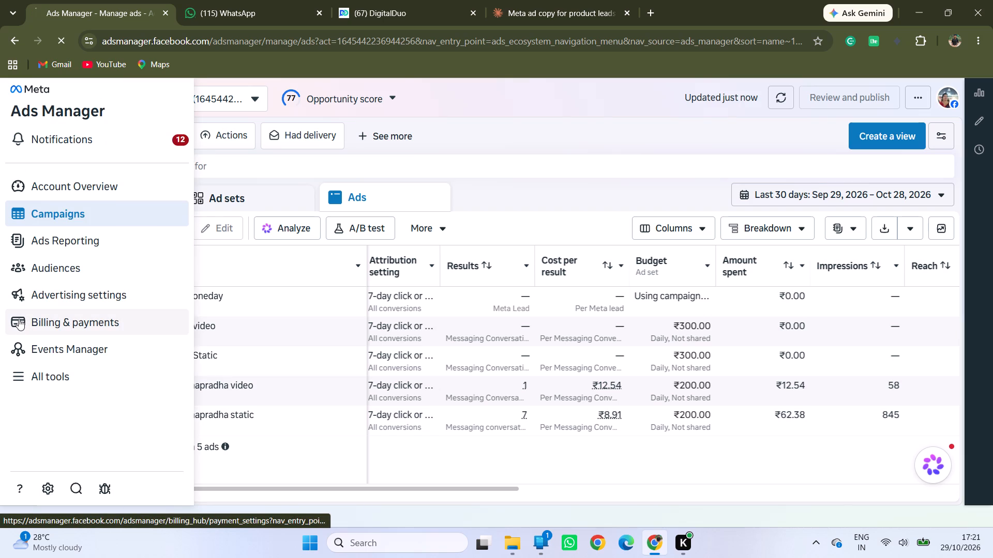